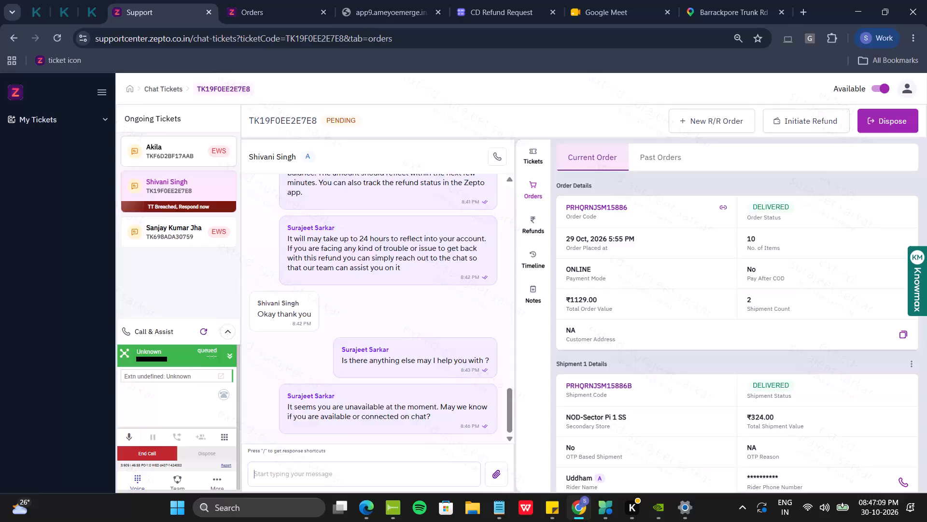
click(184, 154)
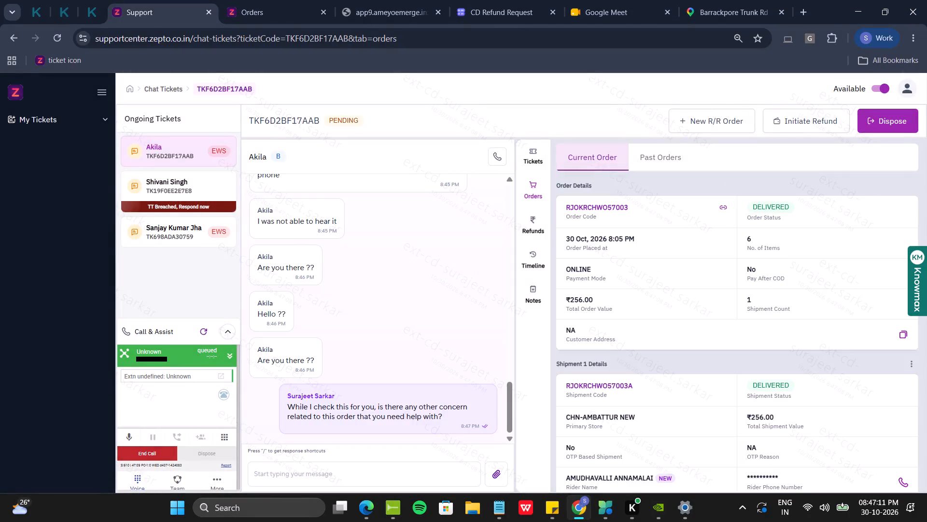
click(443, 471)
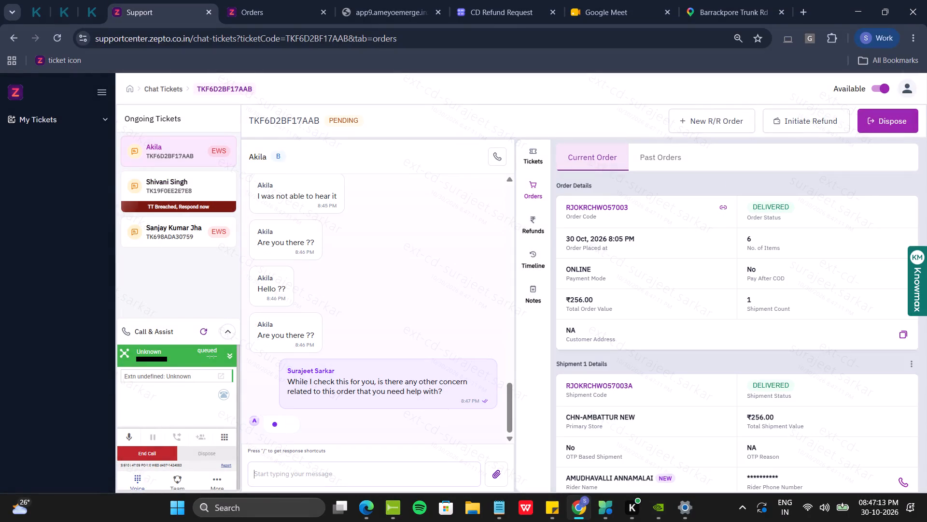
scroll(393, 278, up, 1)
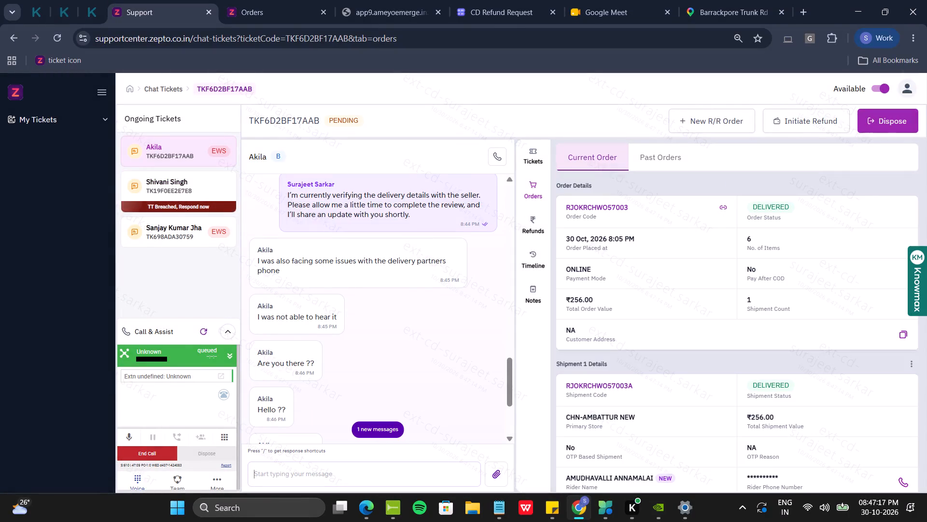
scroll(404, 303, down, 6)
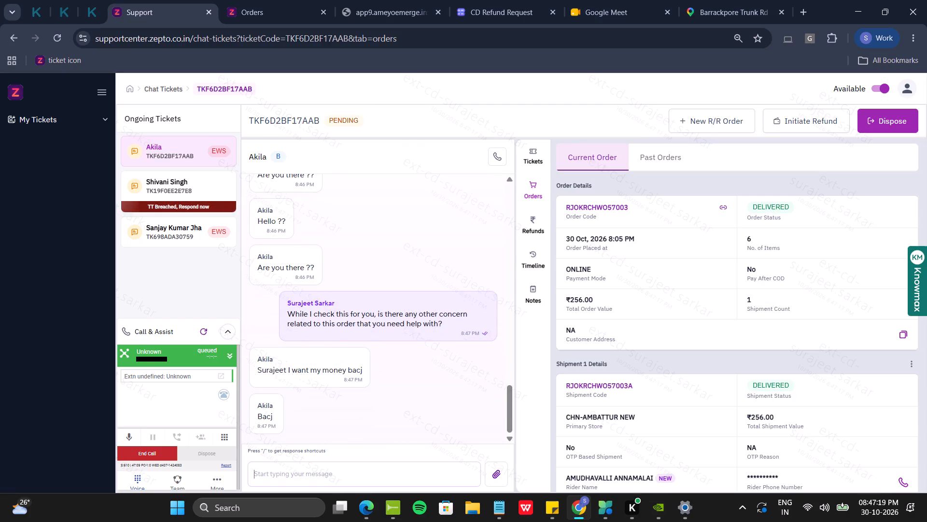
click(182, 177)
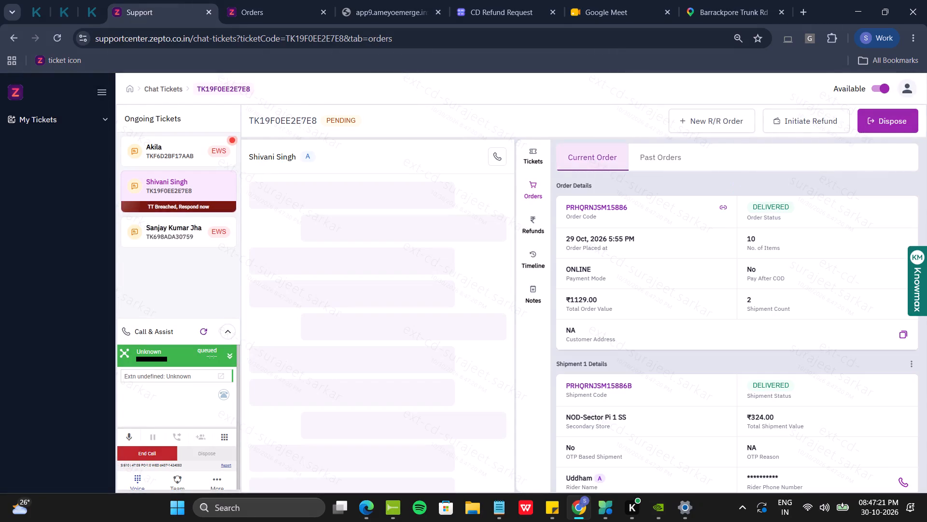
click(555, 514)
drag(658, 437, 650, 429)
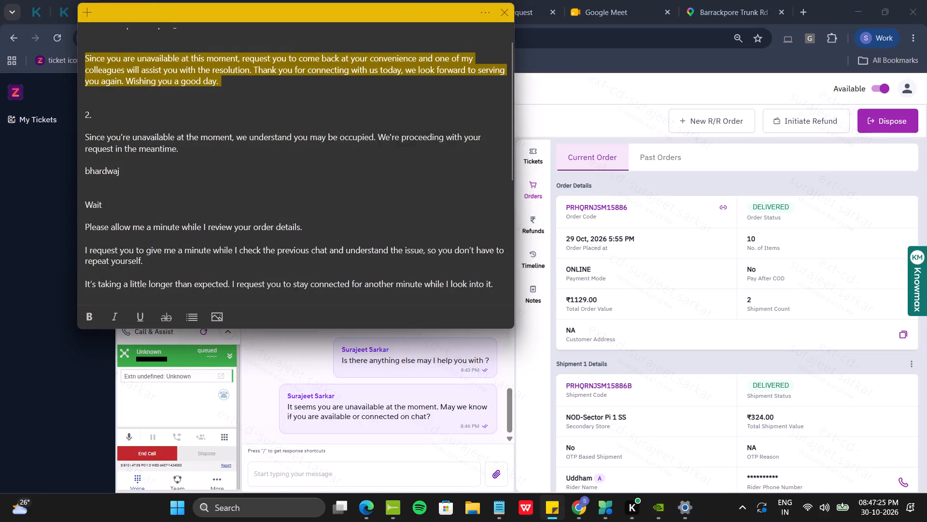
triple_click(233, 139)
key(ctrl+c)
ctrl+click(397, 473)
key(ctrl+v)
key(Return)
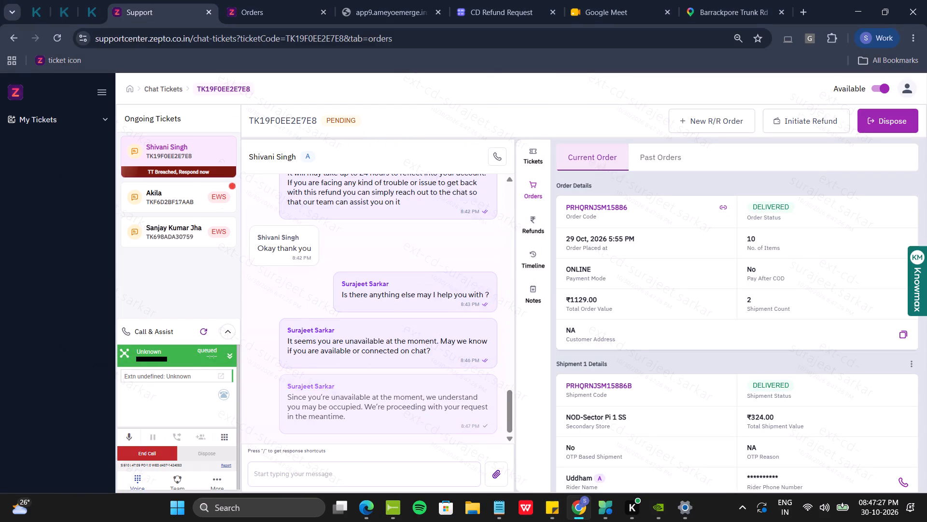
click(885, 131)
click(727, 126)
click(768, 351)
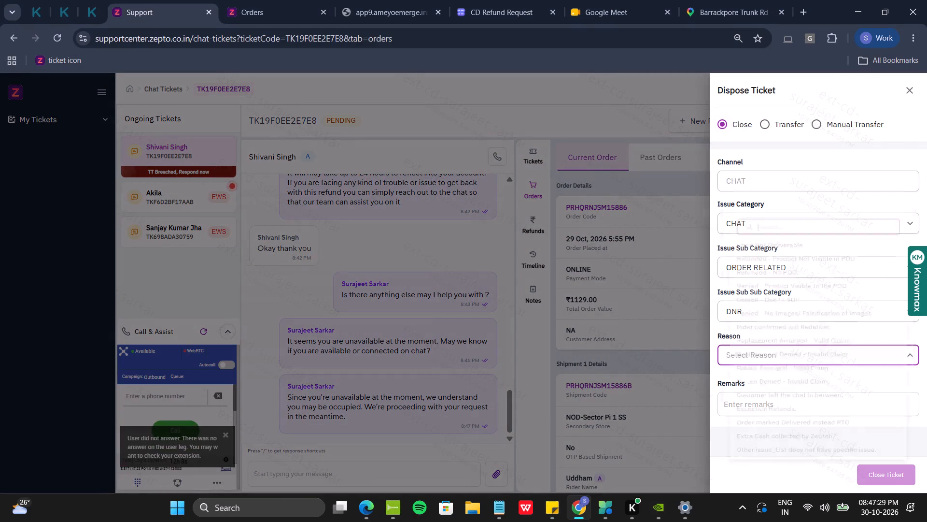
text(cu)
click(754, 411)
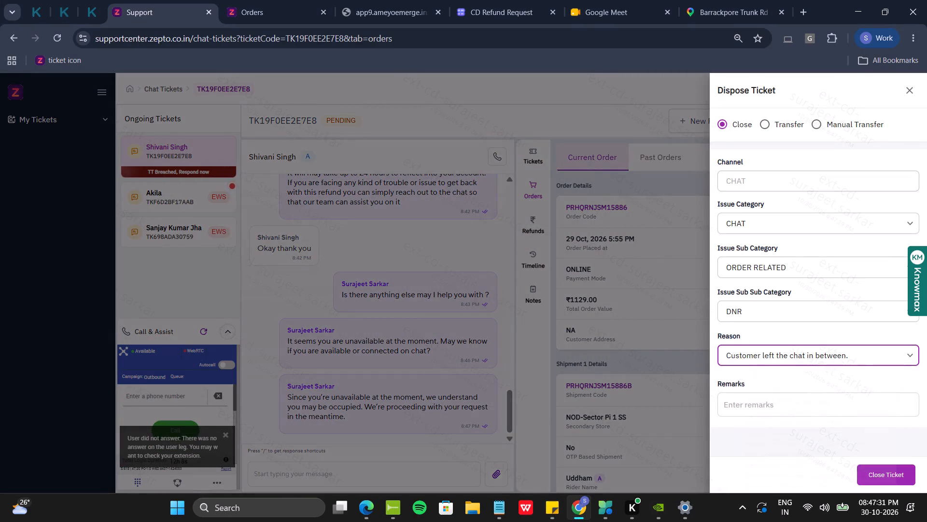
click(878, 467)
click(523, 308)
click(522, 0)
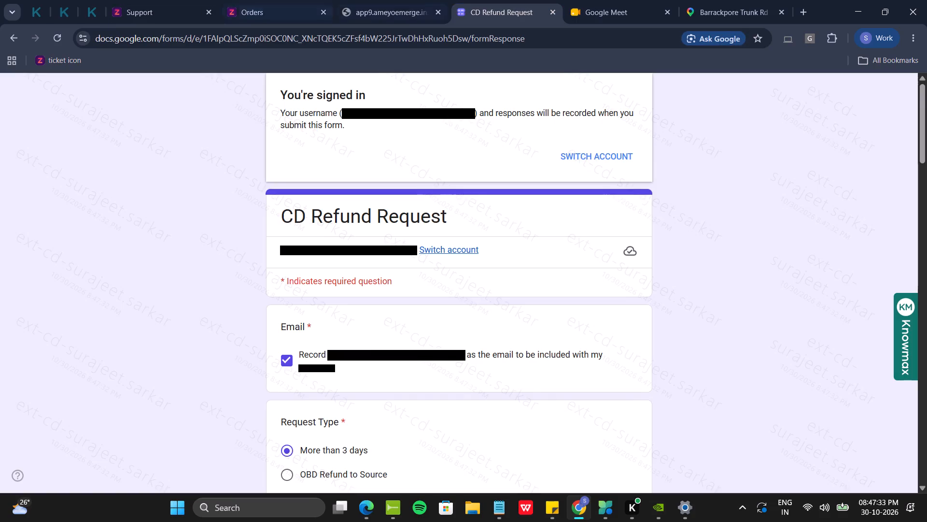
scroll(381, 307, down, 7)
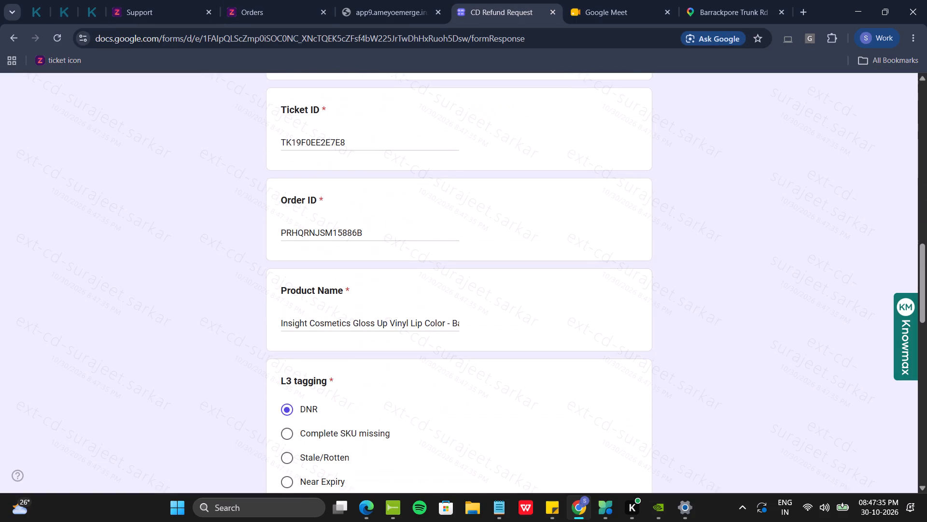
scroll(427, 345, down, 4)
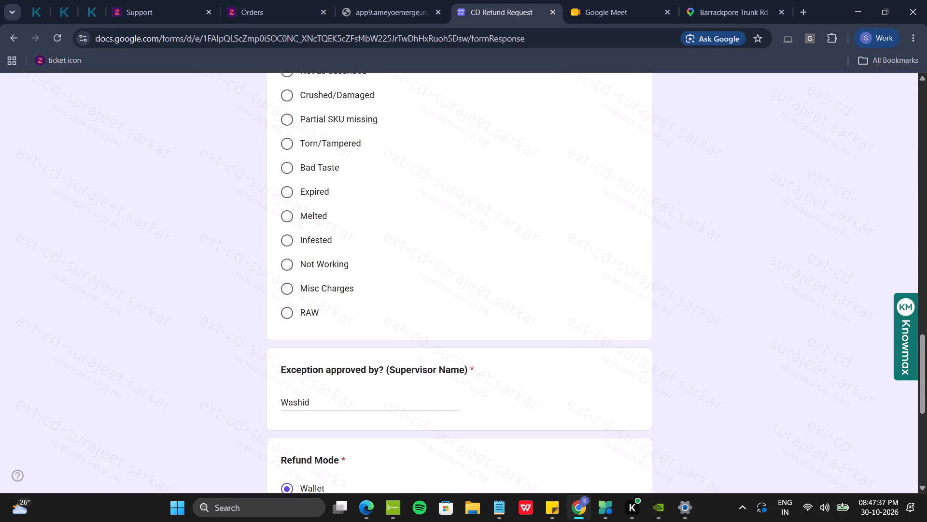
scroll(427, 345, down, 6)
click(308, 378)
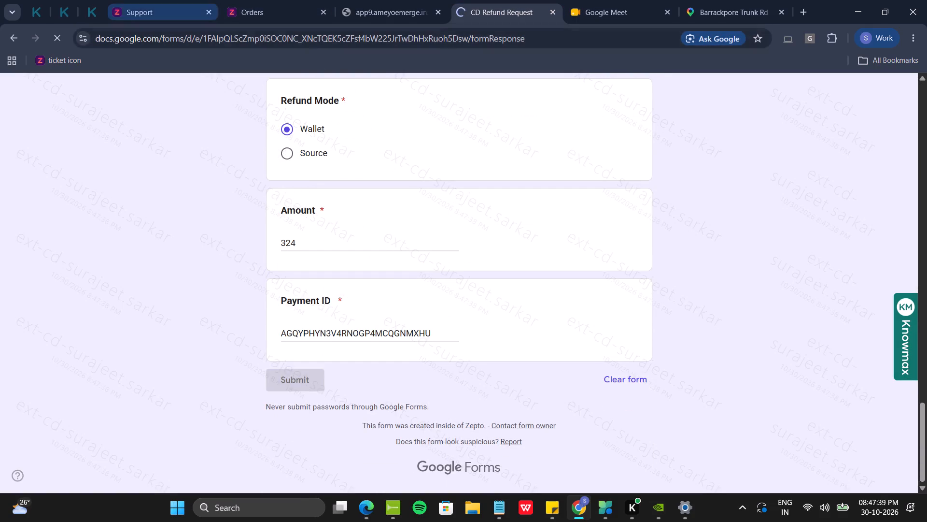
click(146, 0)
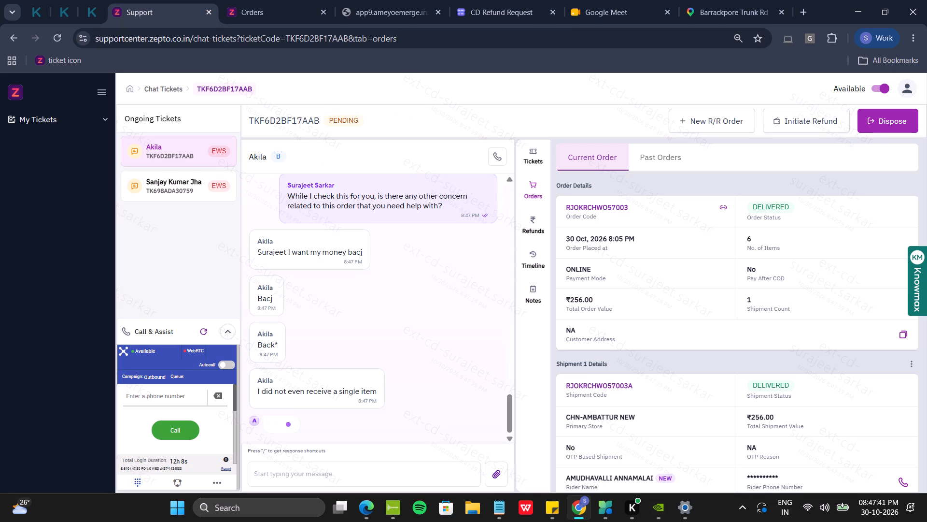
scroll(391, 323, up, 1)
scroll(396, 325, down, 4)
click(900, 482)
click(534, 154)
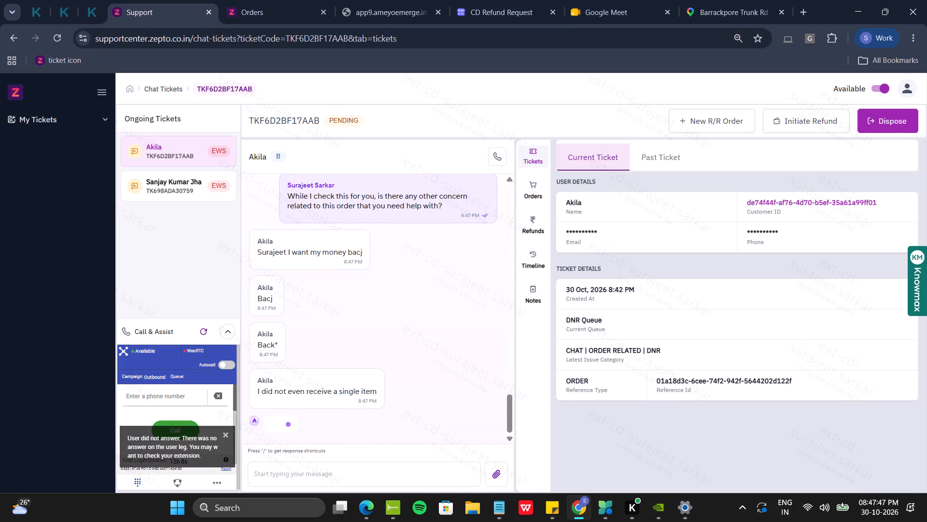
scroll(731, 374, down, 2)
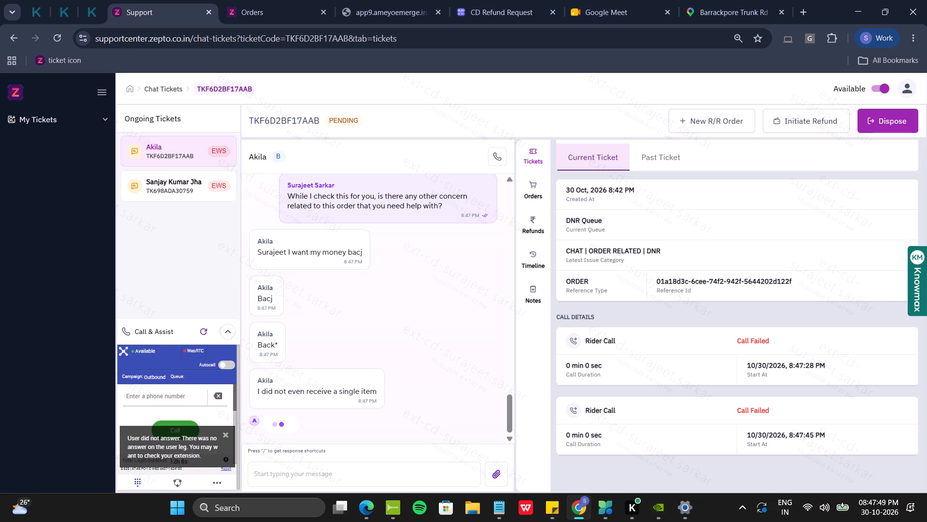
click(372, 321)
click(180, 175)
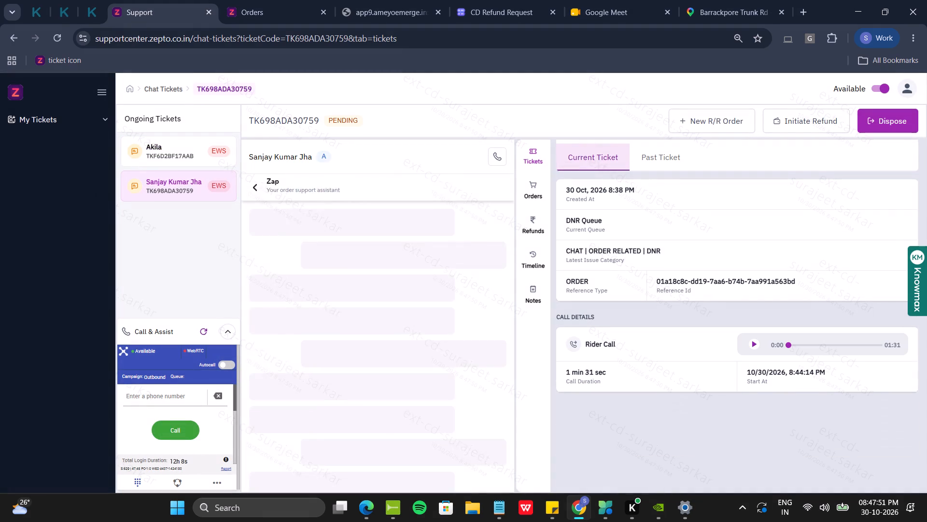
click(400, 479)
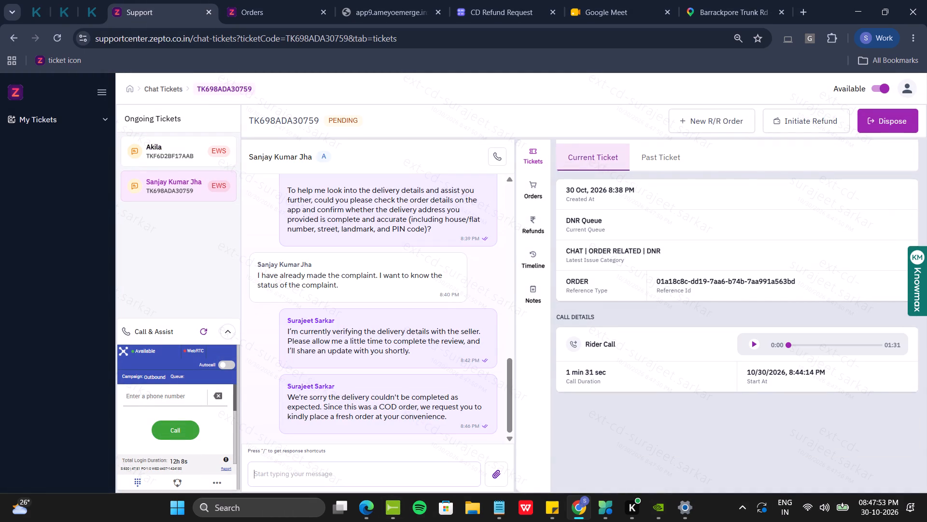
key(super+v)
key(Left)
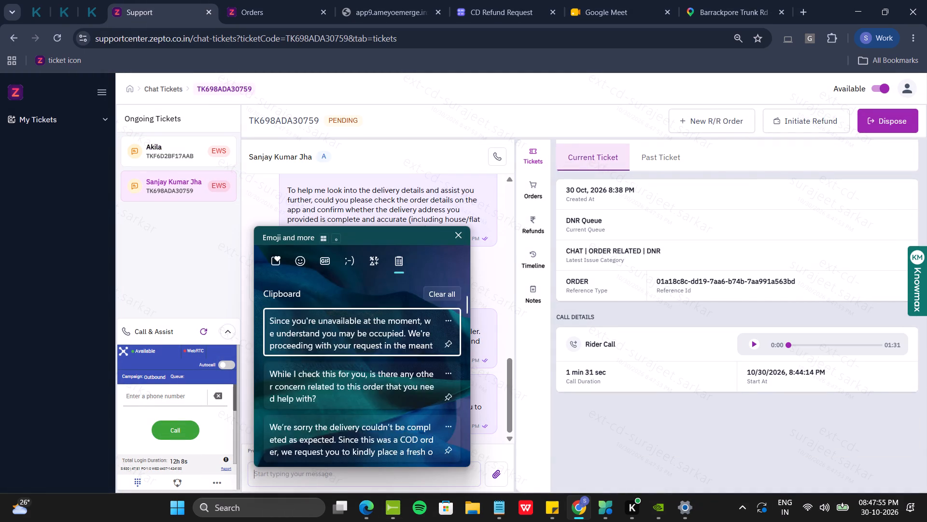
key(Left)
key(Left)
key(Left)
key(Left)
key(Return)
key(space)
key(ctrl+v)
key(ctrl+Return)
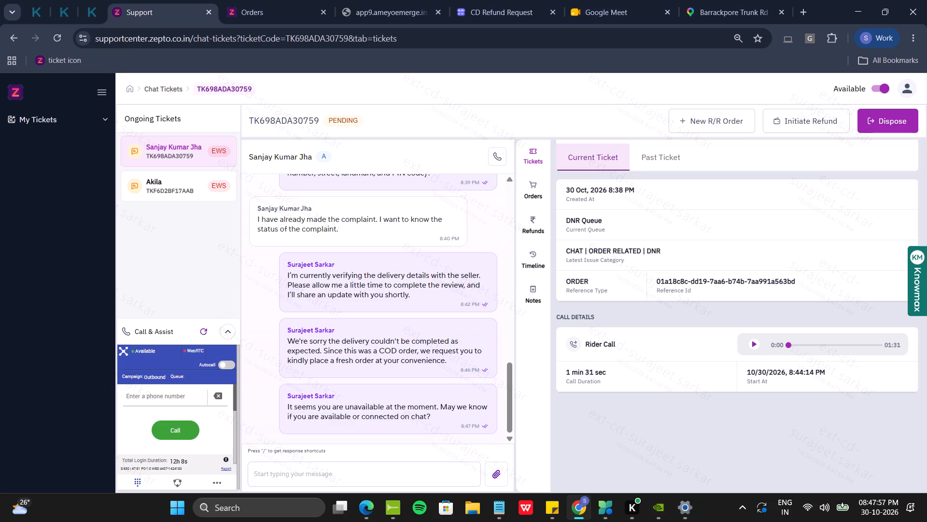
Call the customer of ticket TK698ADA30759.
click(510, 156)
click(501, 156)
click(174, 187)
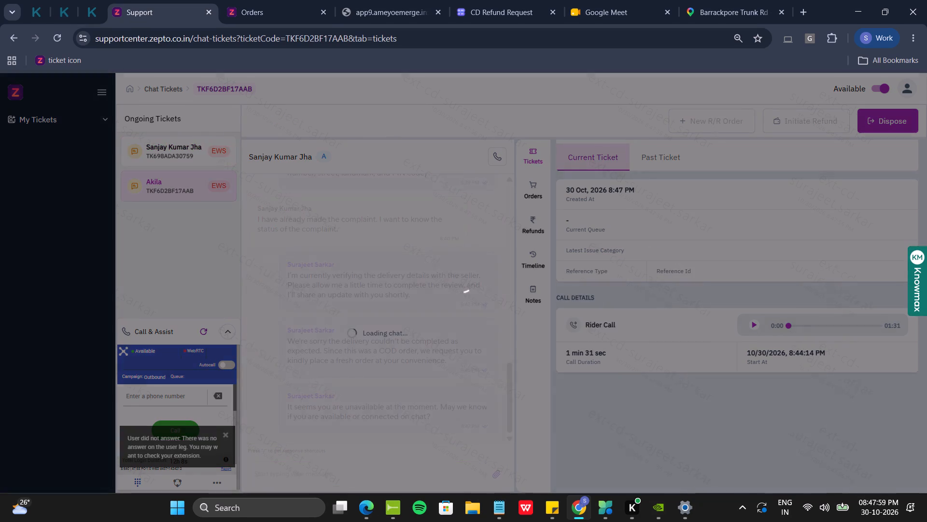
click(48, 6)
click(72, 16)
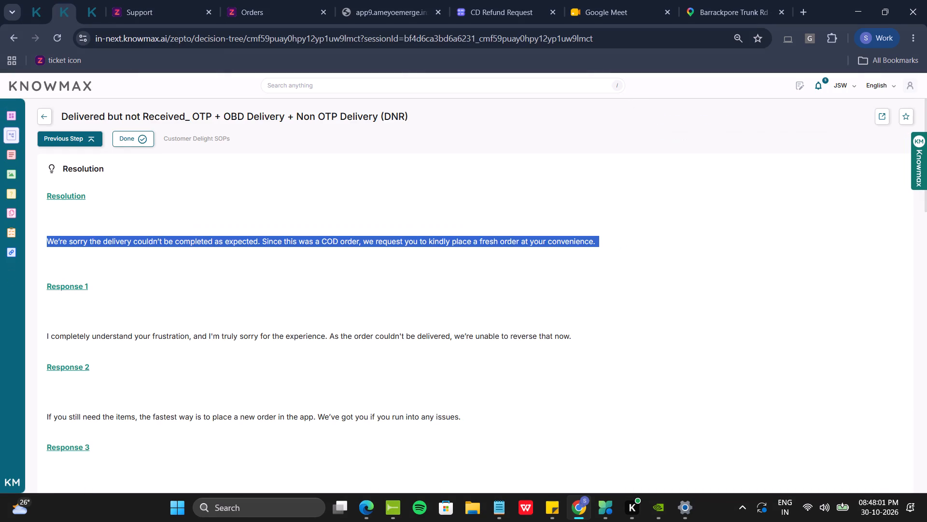
click(87, 14)
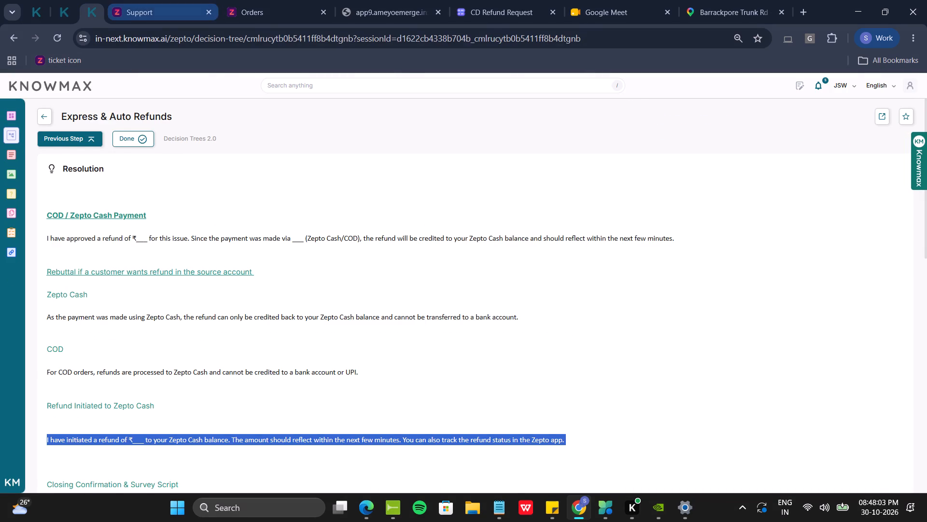
click(160, 0)
click(188, 184)
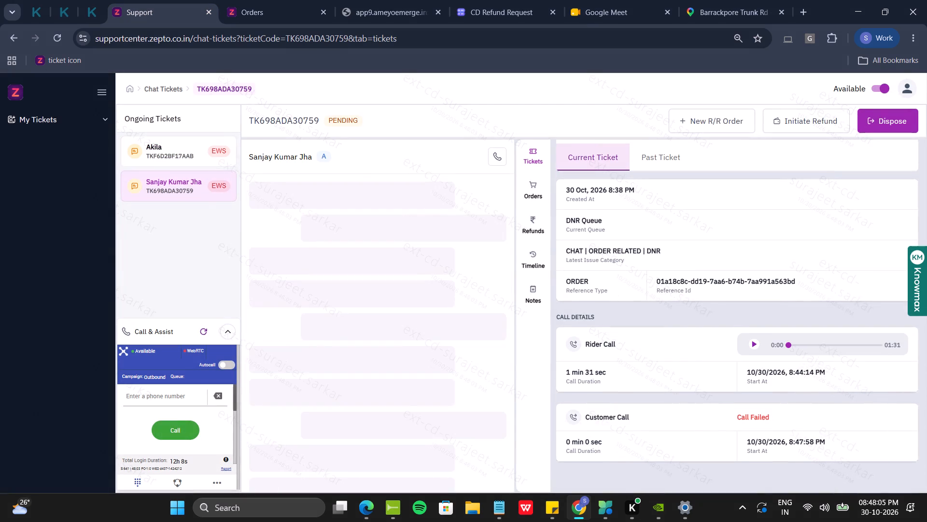
click(196, 151)
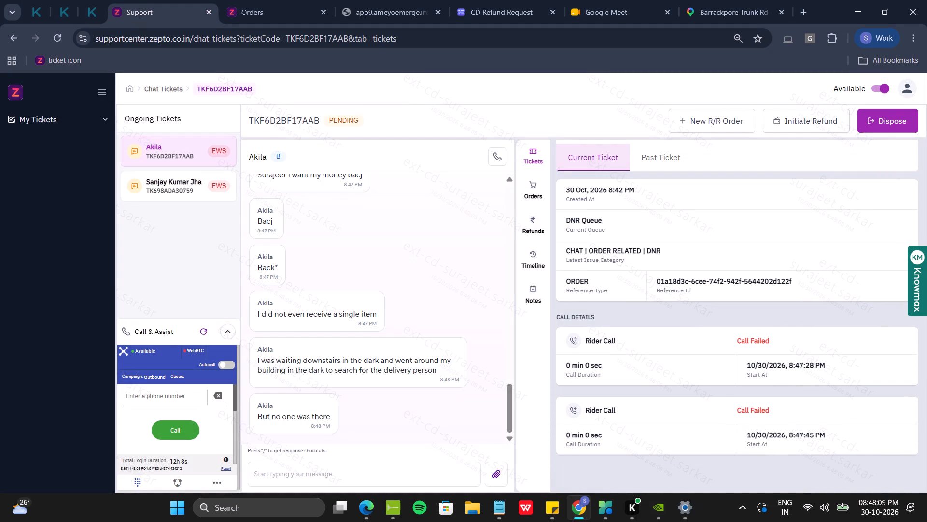
scroll(375, 381, up, 1)
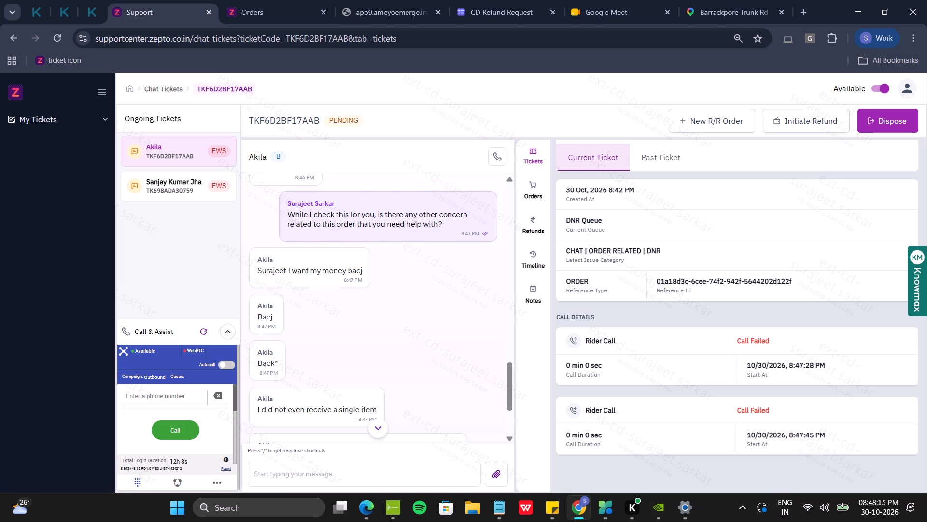
Start a new session of the Knowmax "Delivered but not Received_ OTP + OBD Delivery + Non OTP Delivery (DNR)" decision tree with a blank task ID.
click(101, 3)
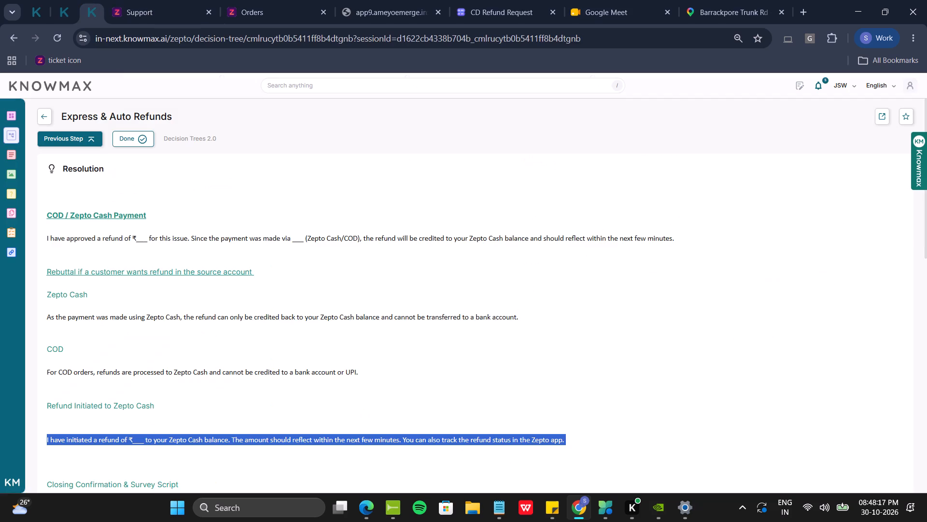
click(82, 4)
click(71, 5)
click(40, 6)
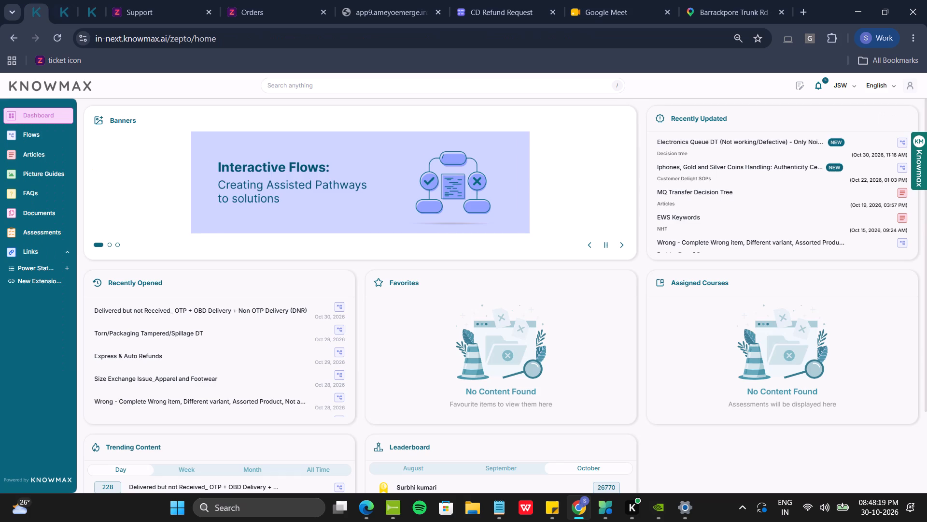
click(201, 310)
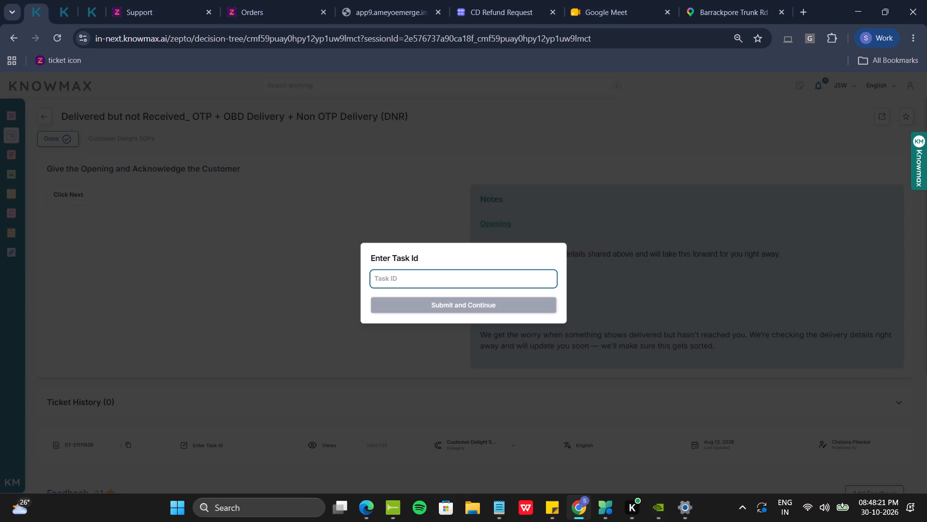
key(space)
click(407, 307)
Advance the DNR decision tree via "Order not found.", "Rider Non-Contactable" and "Customer Karma A+, A or B and Rider Karma C, D, NA.".
click(119, 200)
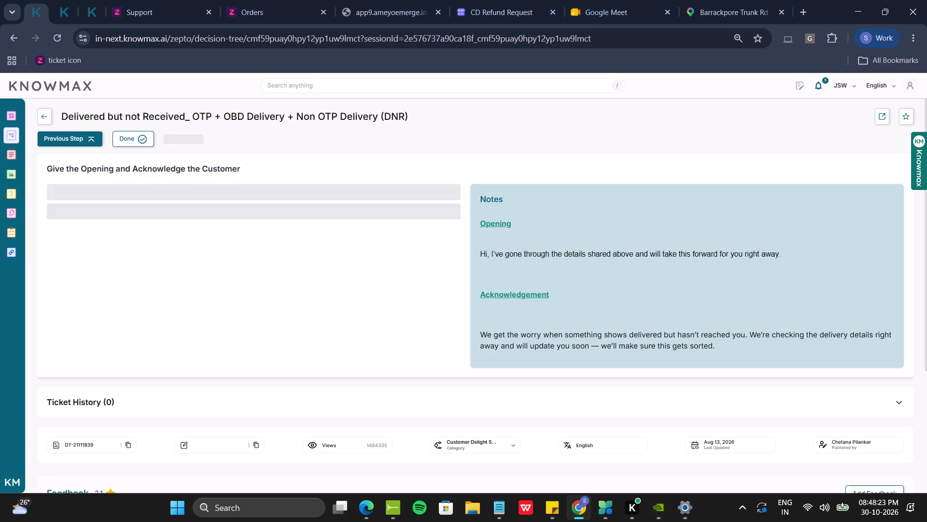
click(93, 197)
click(96, 237)
click(88, 220)
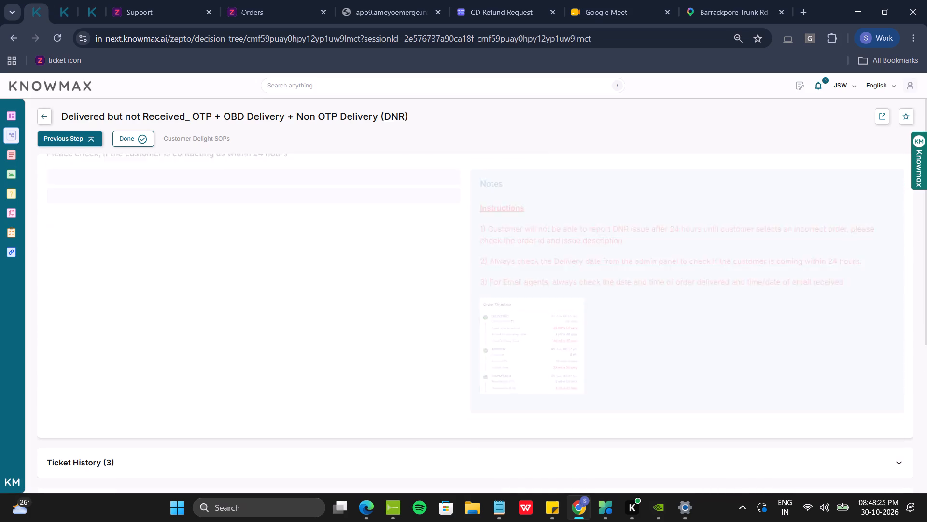
click(87, 193)
drag(88, 227, 86, 221)
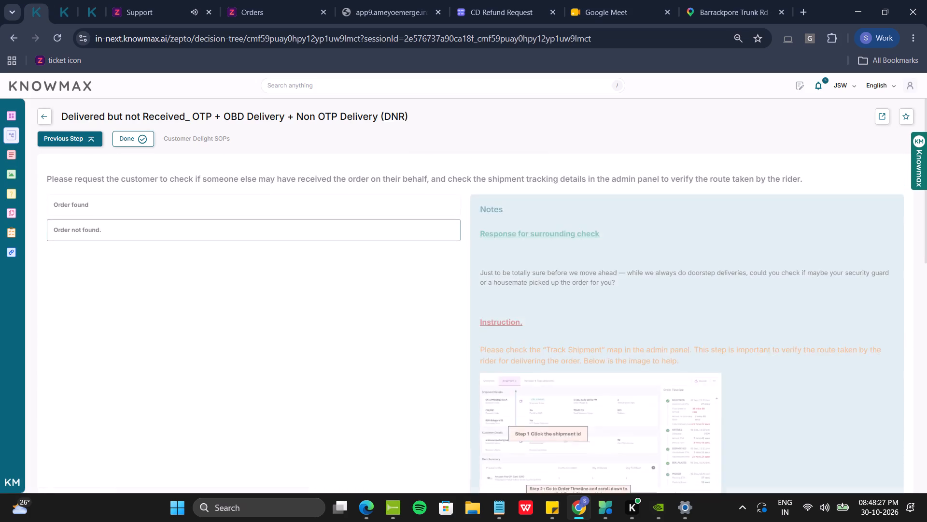
click(94, 220)
click(94, 190)
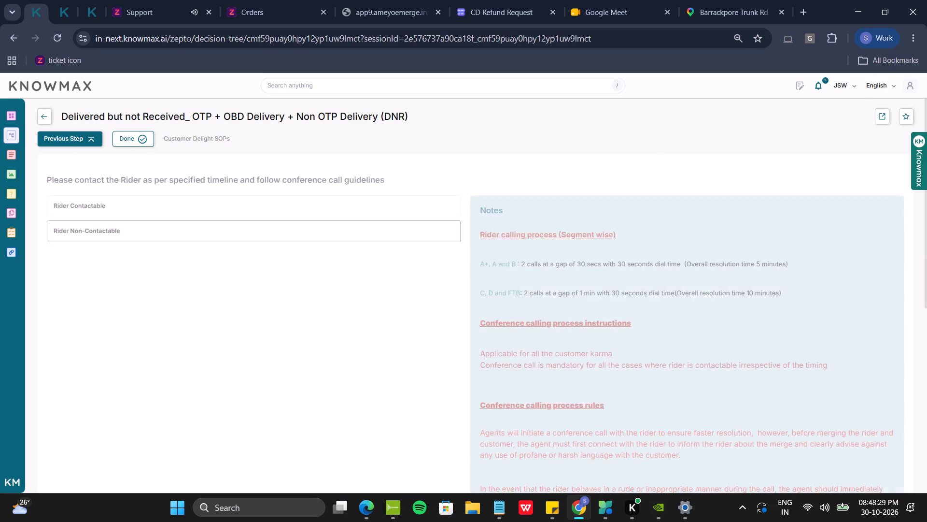
click(85, 217)
click(91, 191)
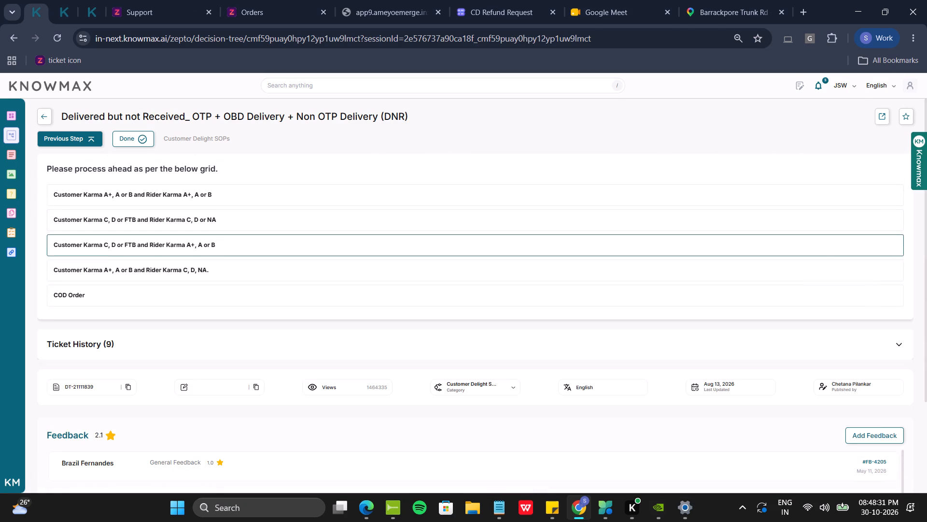
click(123, 272)
triple_click(677, 350)
key(ctrl+c)
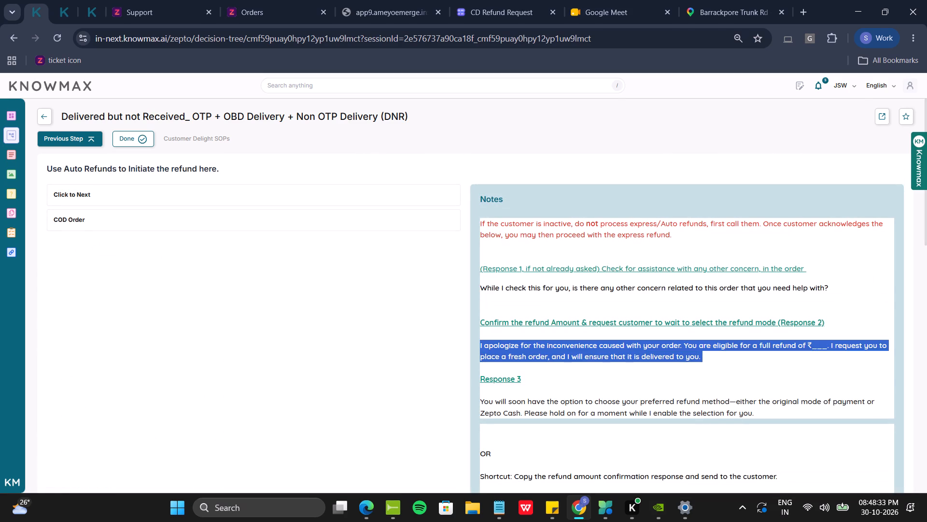
triple_click(687, 416)
key(ctrl+c)
click(109, 0)
click(312, 475)
key(super+v)
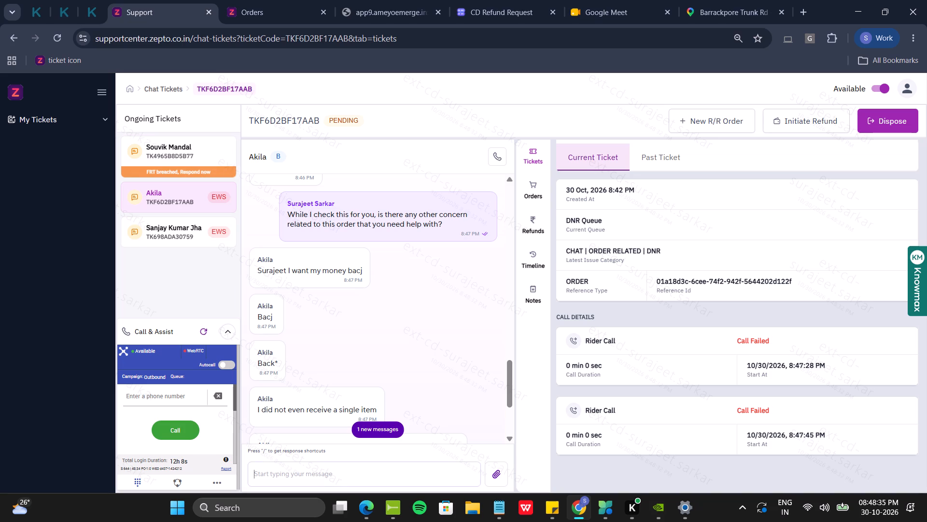
click(338, 381)
key(ctrl+space)
key(ctrl+v)
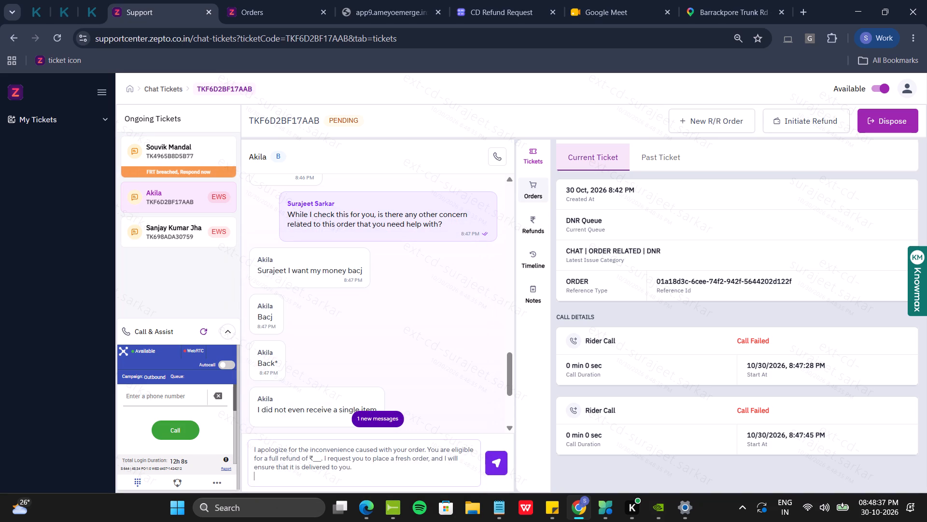
click(528, 191)
double_click(316, 456)
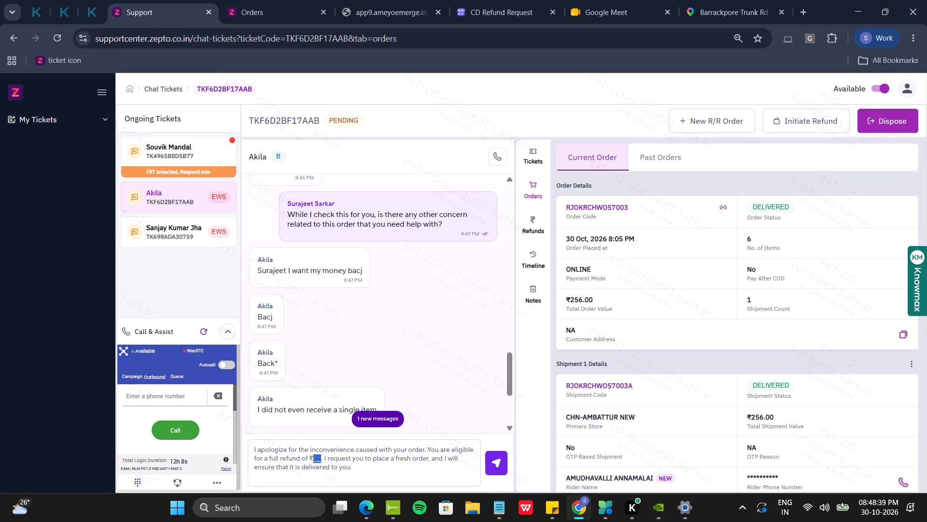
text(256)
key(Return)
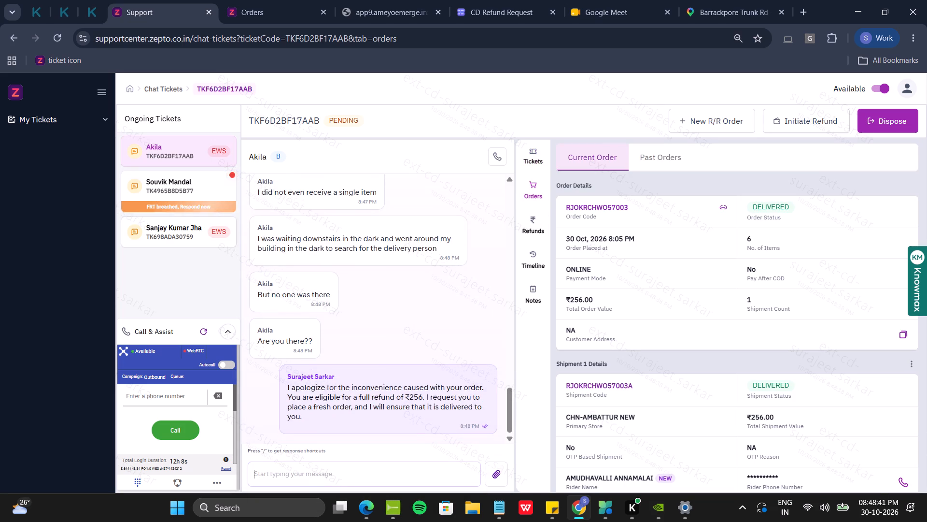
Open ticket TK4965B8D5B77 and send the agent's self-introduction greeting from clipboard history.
click(152, 175)
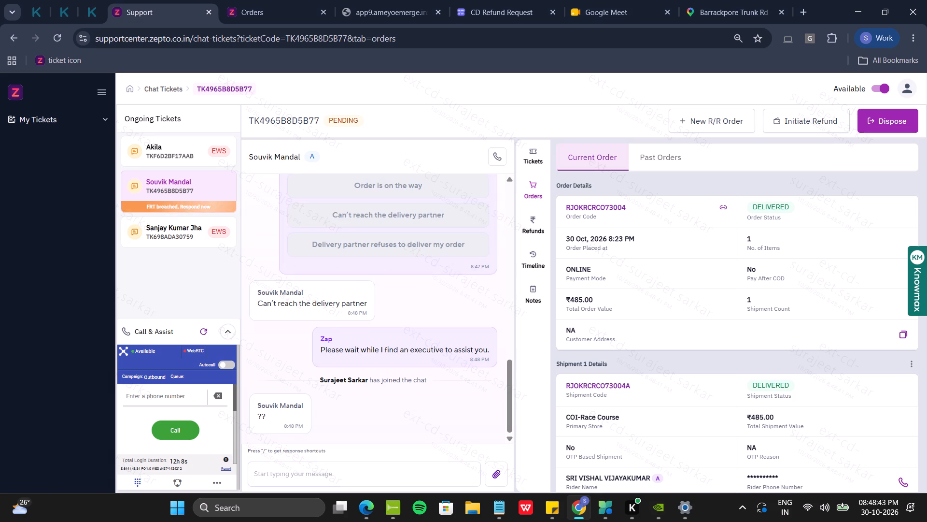
click(353, 464)
key(super+v)
key(Left)
key(Return)
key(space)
key(ctrl+v)
key(Return)
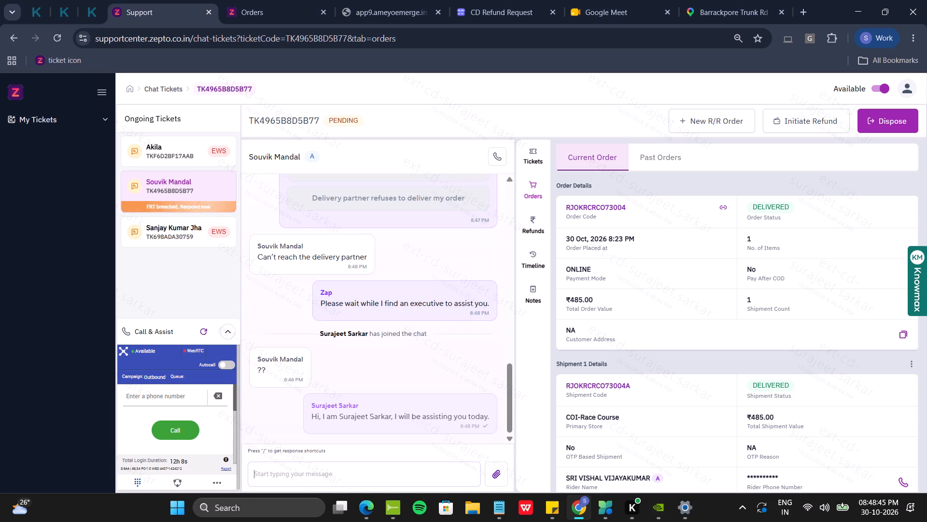
Reload the Ameyo calling page and return to the Zepto Support chats.
click(370, 10)
click(55, 33)
click(123, 0)
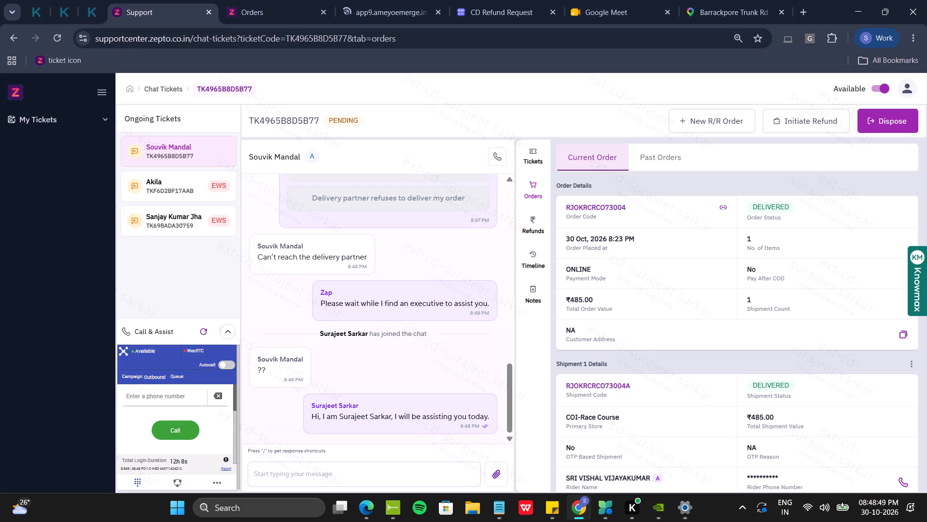
click(174, 169)
click(183, 182)
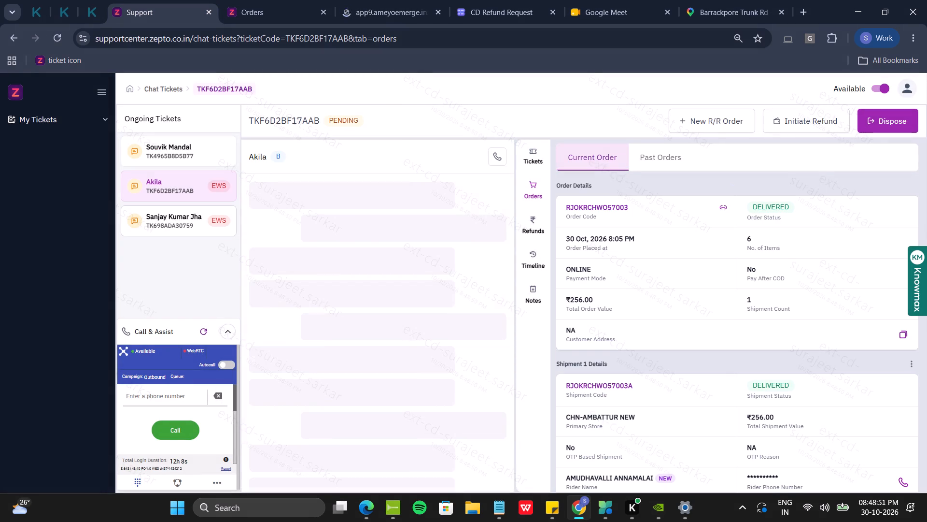
click(85, 0)
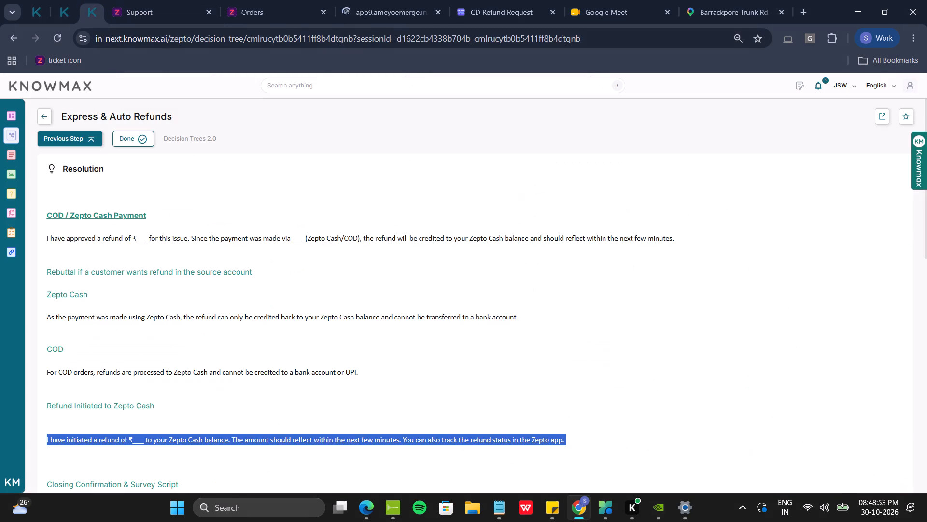
click(56, 0)
click(32, 0)
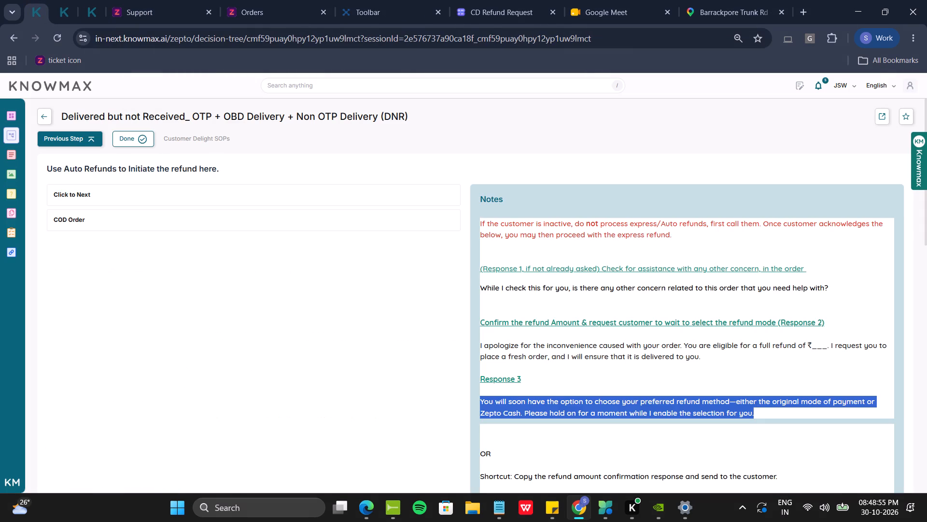
key(ctrl+c)
click(153, 0)
ctrl+click(376, 482)
key(ctrl+v)
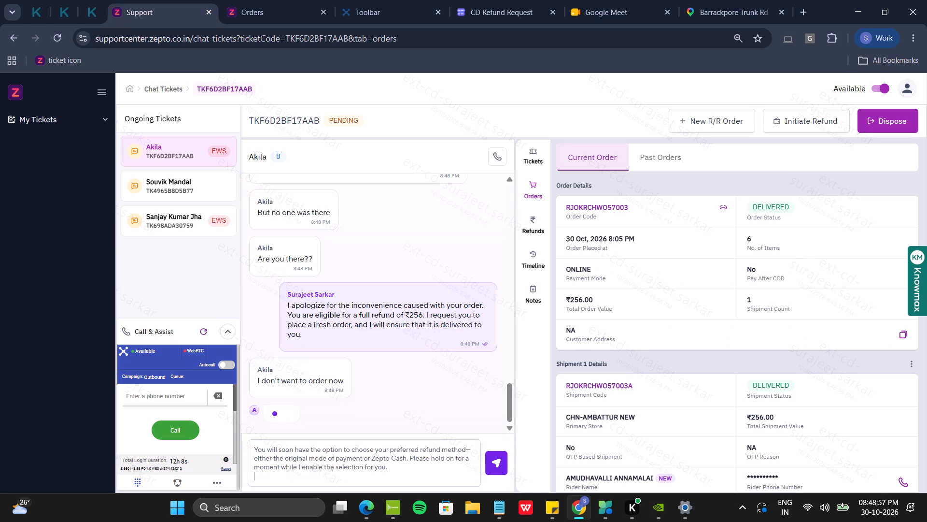
key(Return)
click(528, 304)
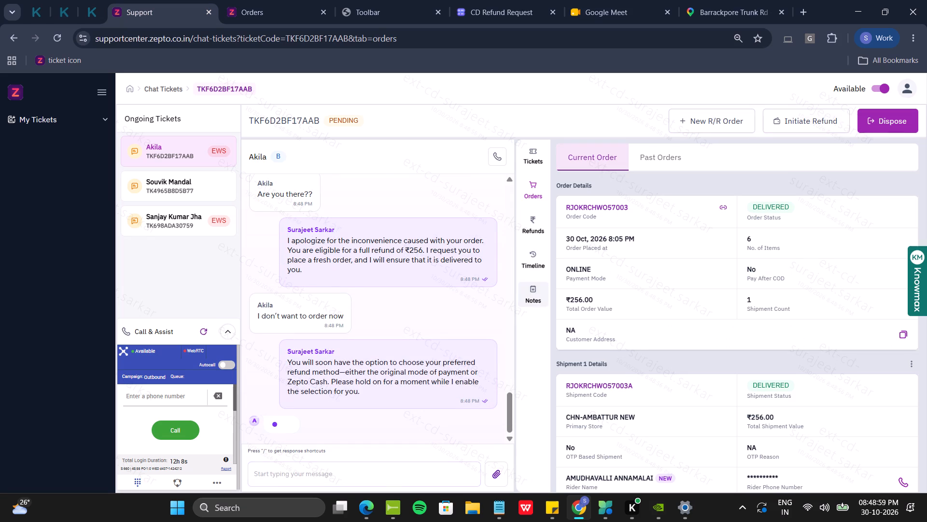
click(580, 484)
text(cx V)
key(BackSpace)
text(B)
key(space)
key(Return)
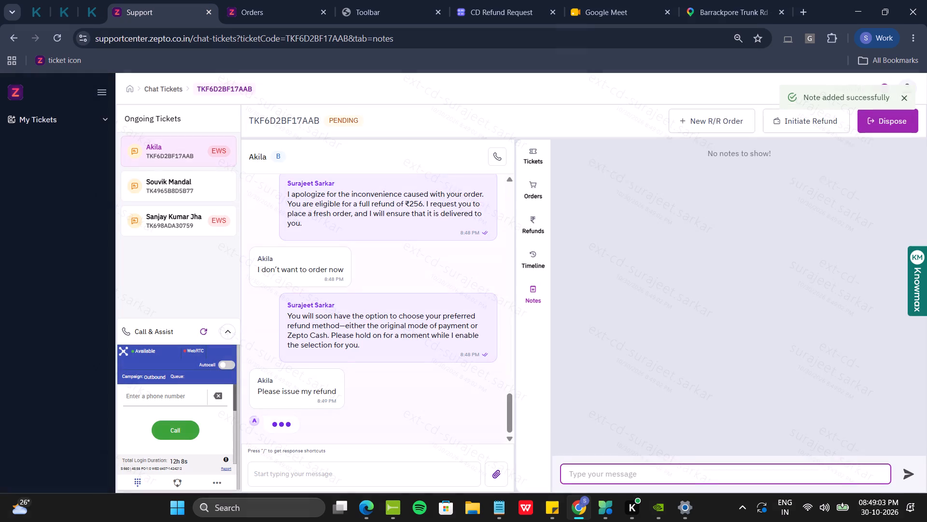
click(809, 126)
click(282, 158)
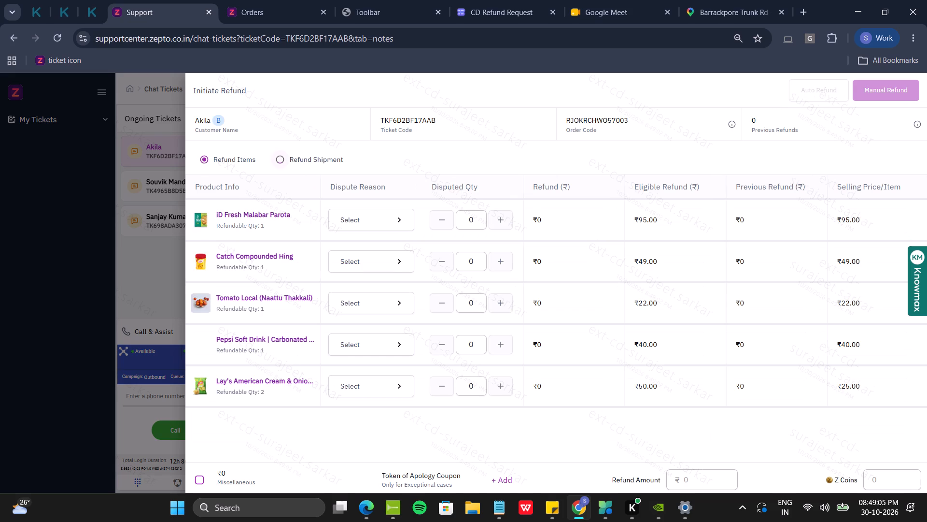
click(207, 222)
click(508, 221)
click(773, 138)
click(780, 157)
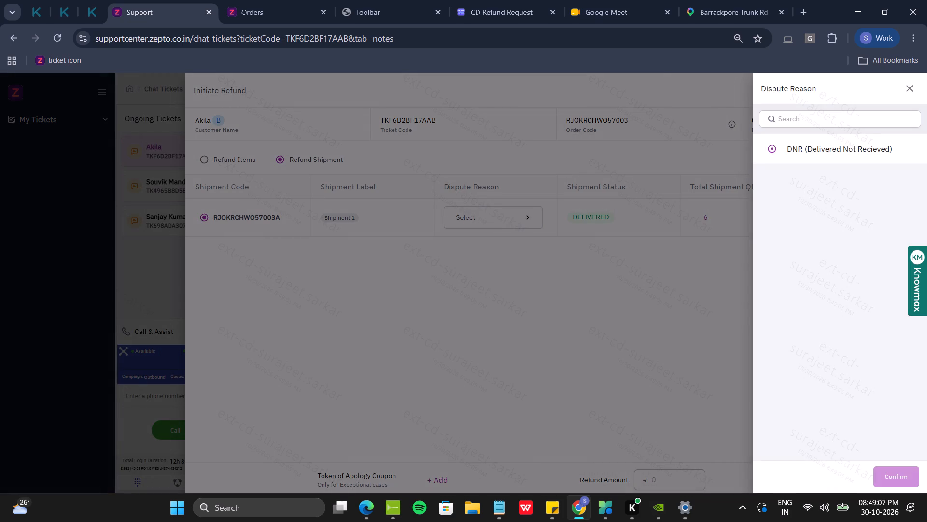
click(899, 480)
click(818, 94)
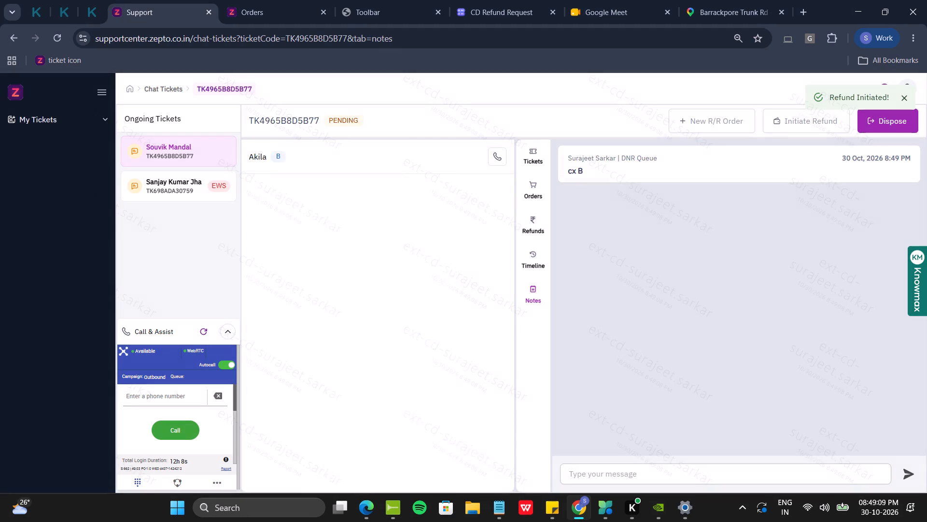
click(521, 193)
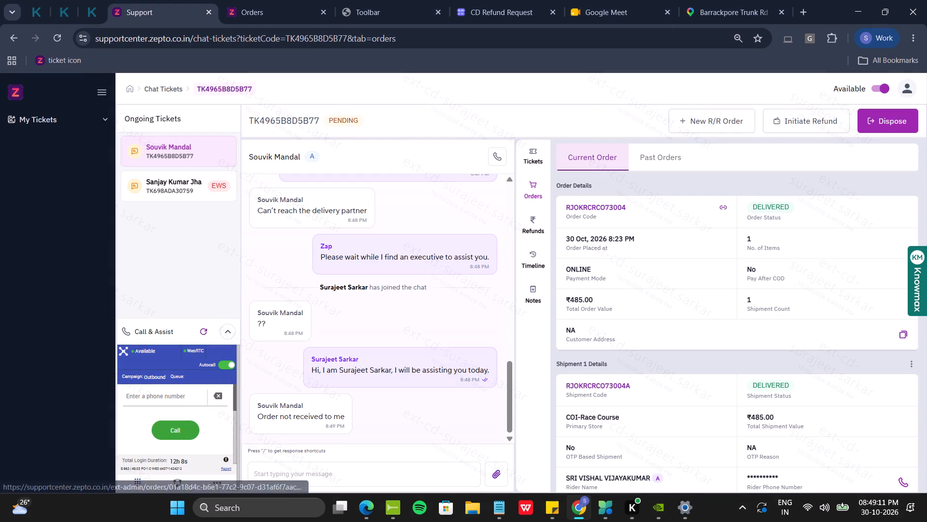
click(900, 480)
click(159, 185)
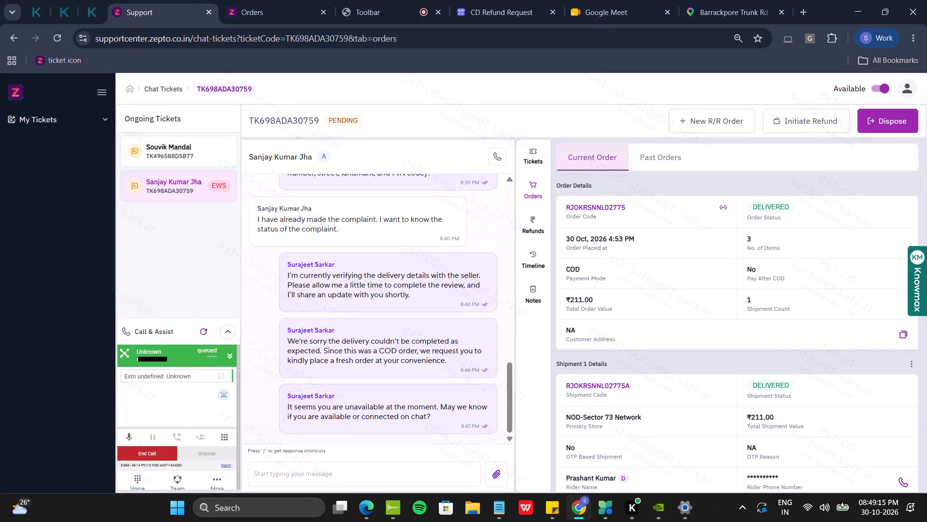
click(369, 474)
click(530, 157)
scroll(637, 380, down, 2)
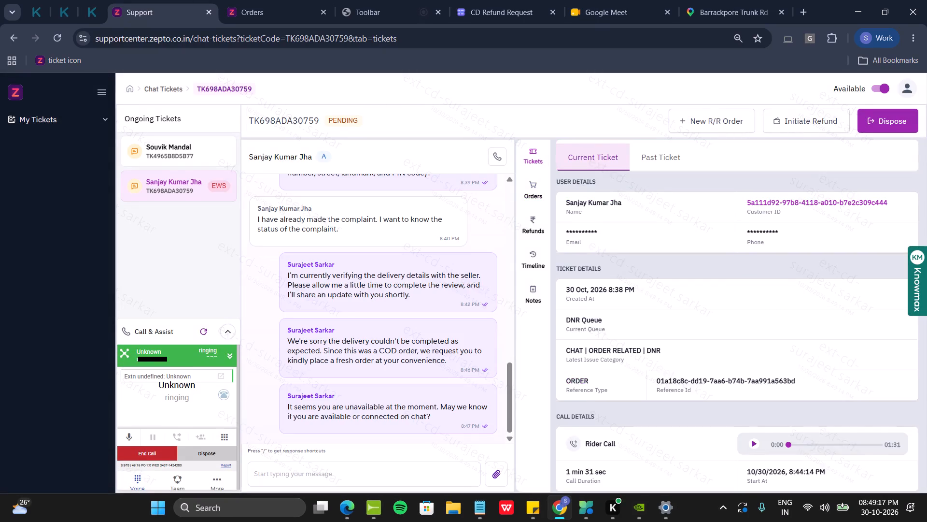
scroll(637, 380, down, 15)
click(539, 511)
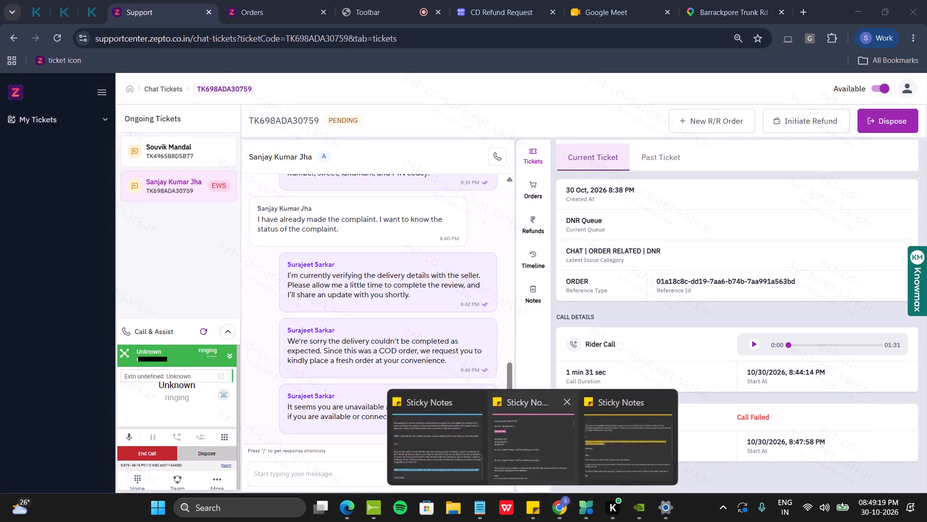
click(613, 437)
triple_click(292, 64)
key(ctrl+c)
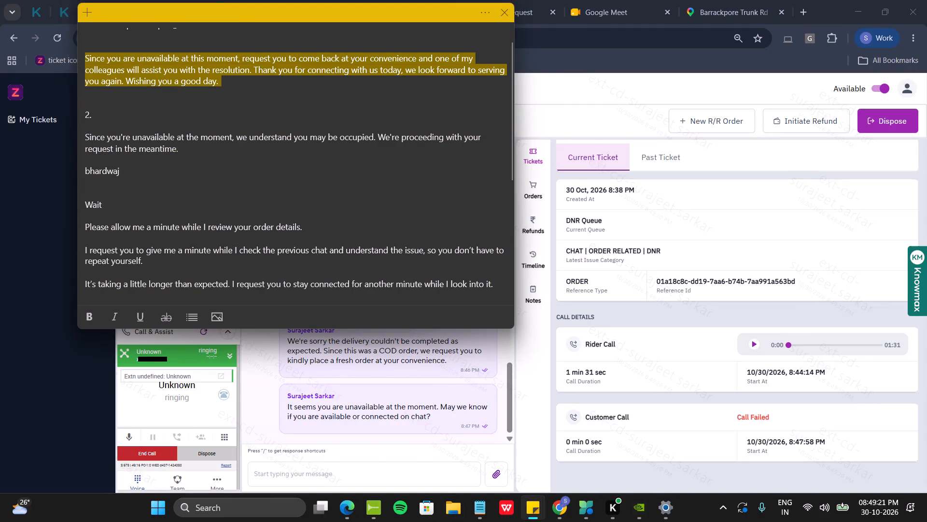
ctrl+click(419, 478)
key(ctrl+v)
key(Return)
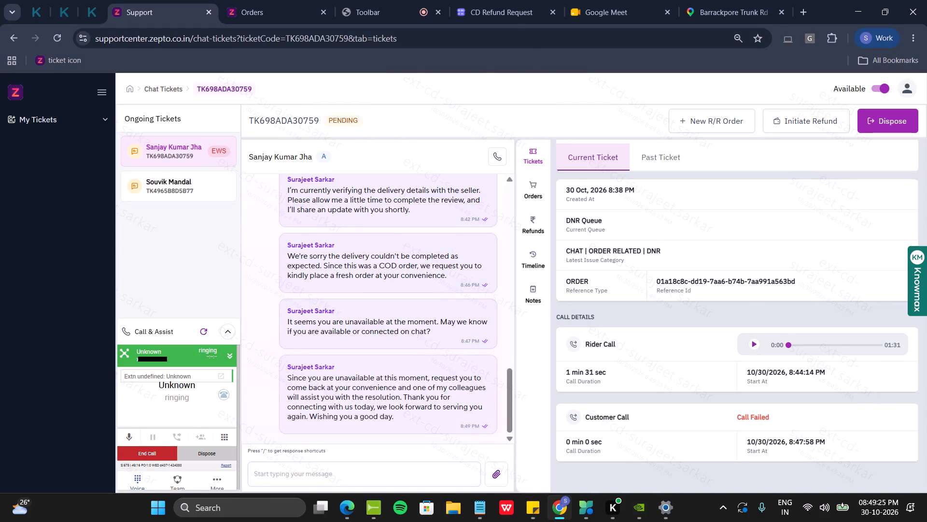
click(536, 183)
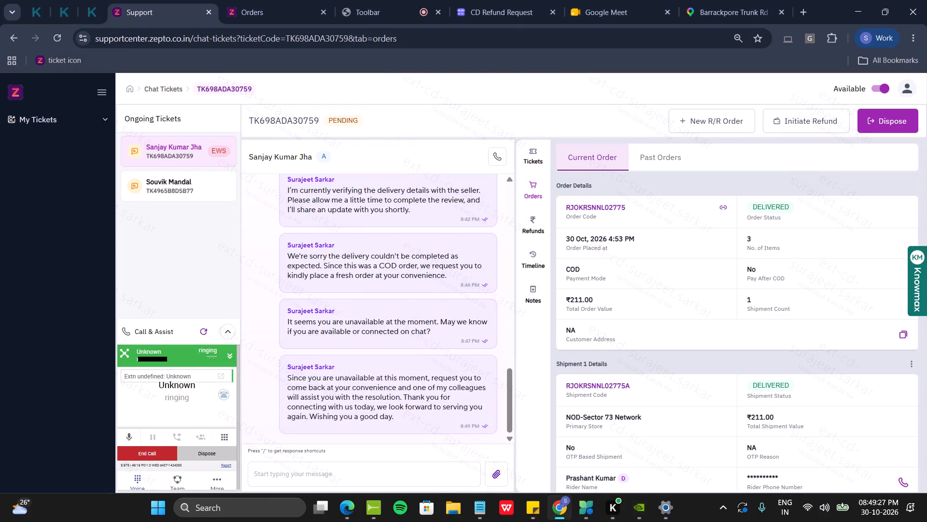
click(905, 126)
click(736, 120)
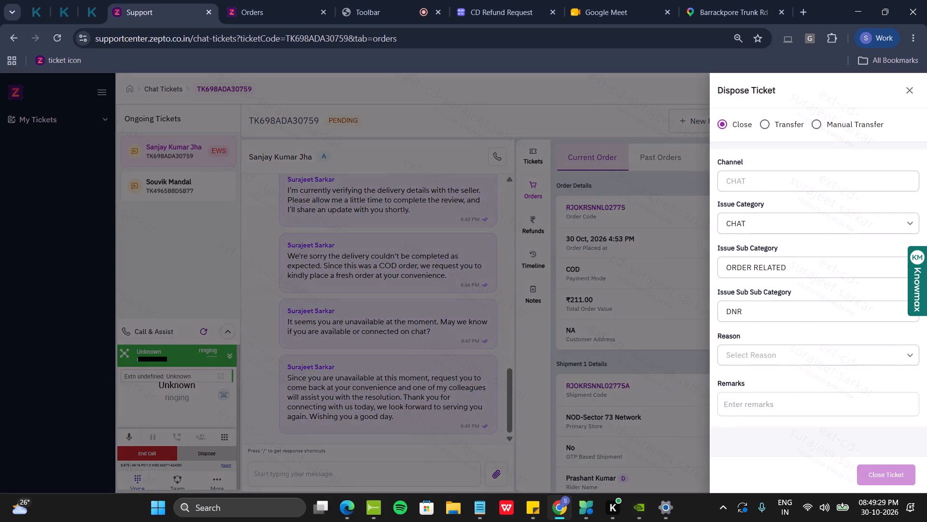
click(754, 354)
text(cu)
click(812, 417)
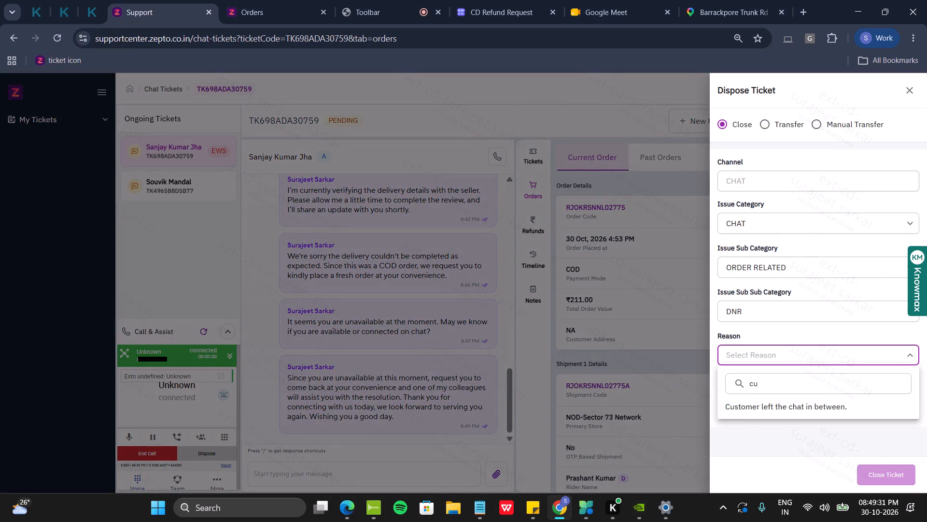
click(811, 410)
click(879, 481)
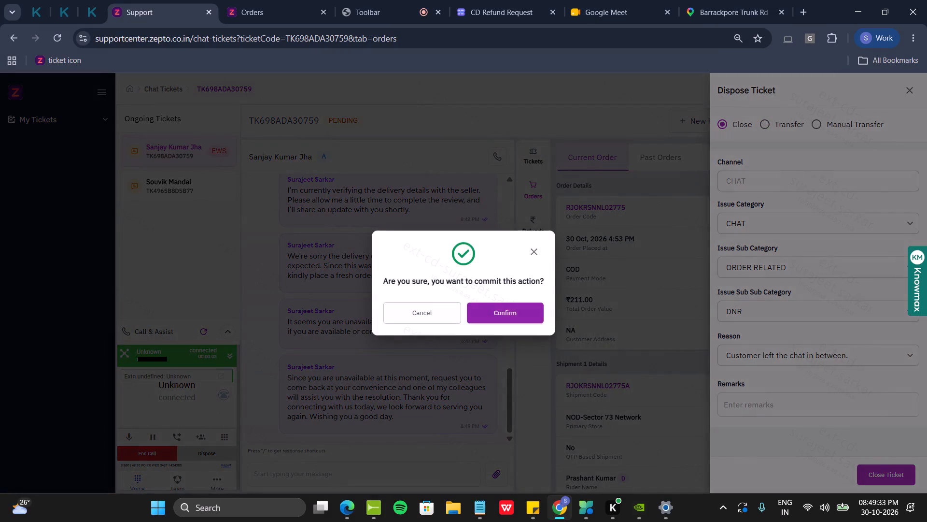
click(493, 319)
click(533, 185)
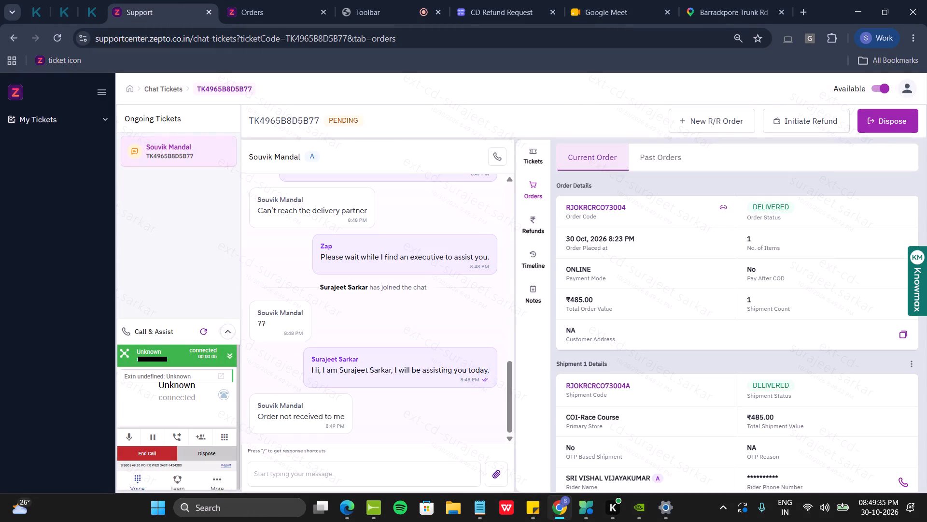
click(312, 473)
key(super+v)
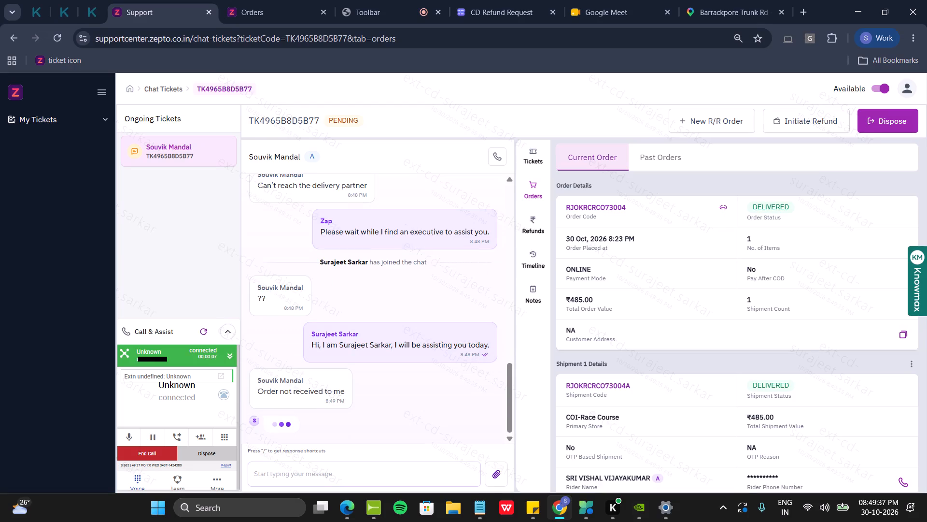
key(Left)
key(Left)
key(Return)
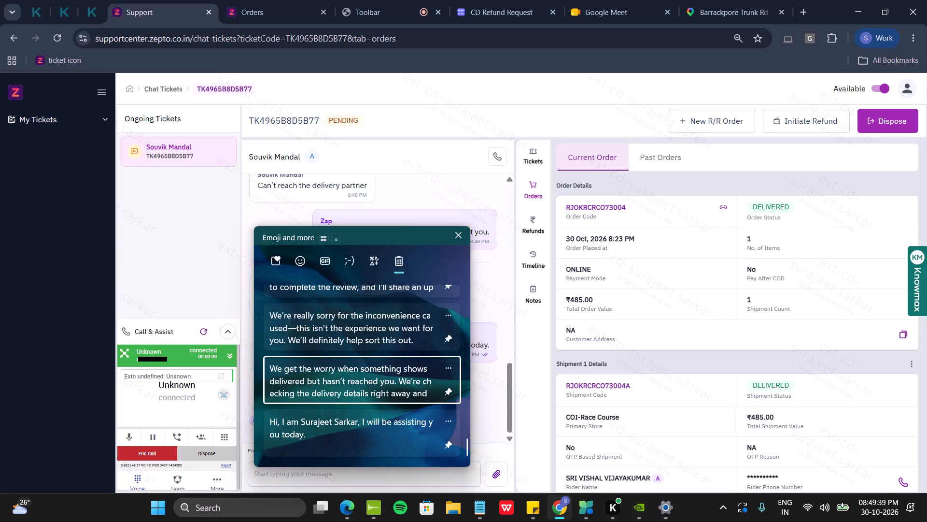
key(ctrl+v)
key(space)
key(Return)
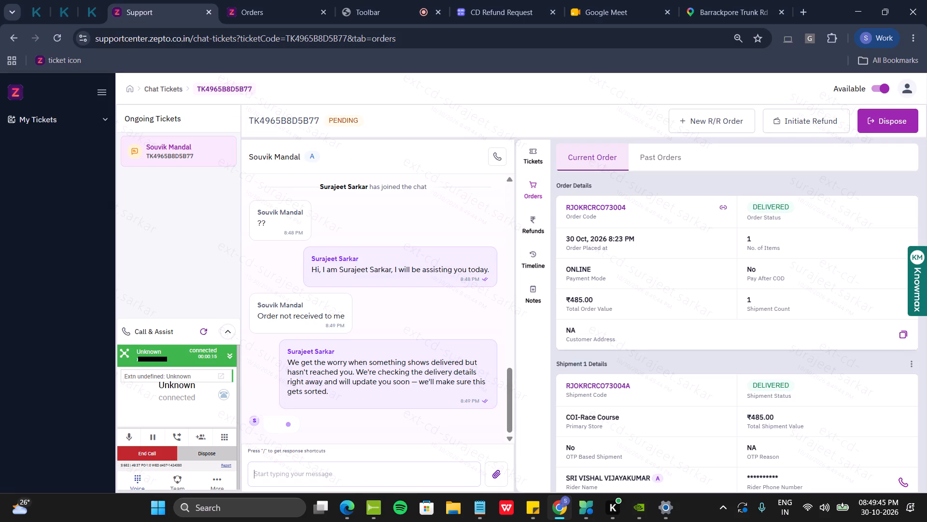
click(195, 191)
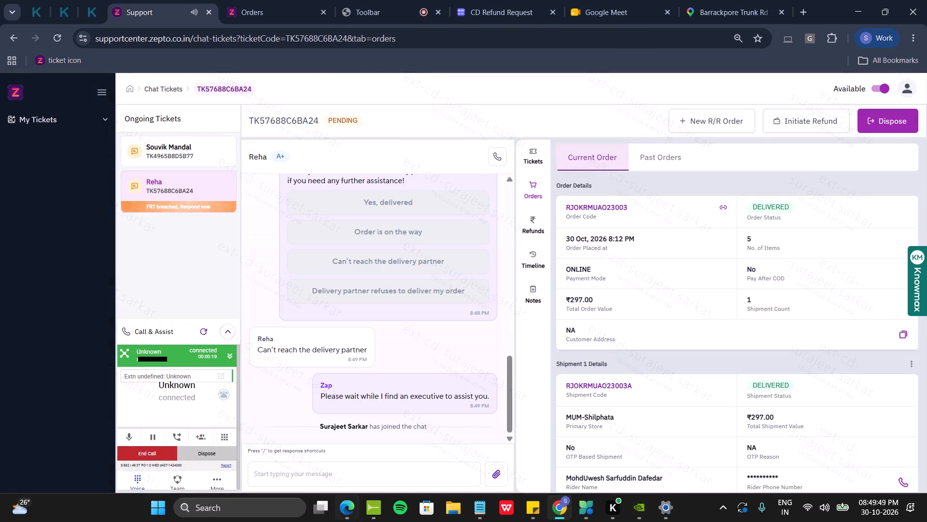
click(301, 474)
key(super+v)
key(Left)
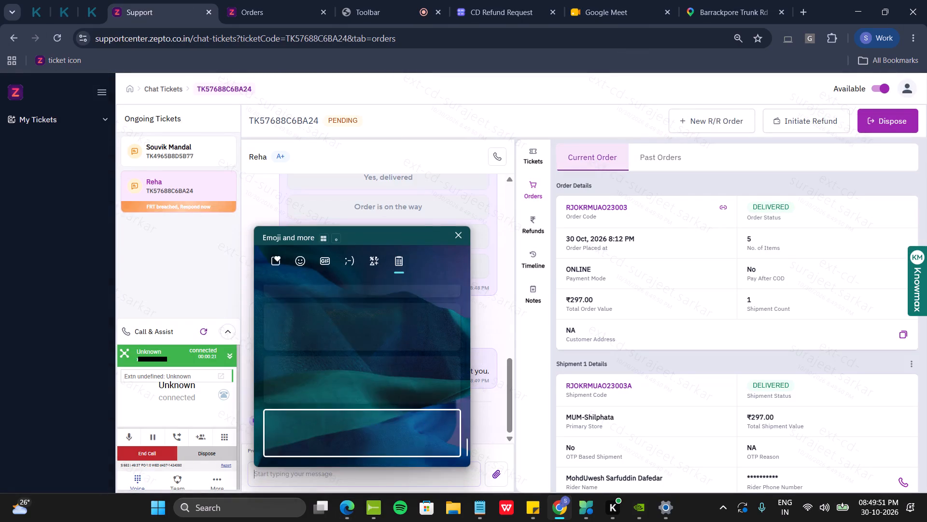
key(Return)
key(ctrl+space)
key(ctrl+v)
key(Return)
click(171, 203)
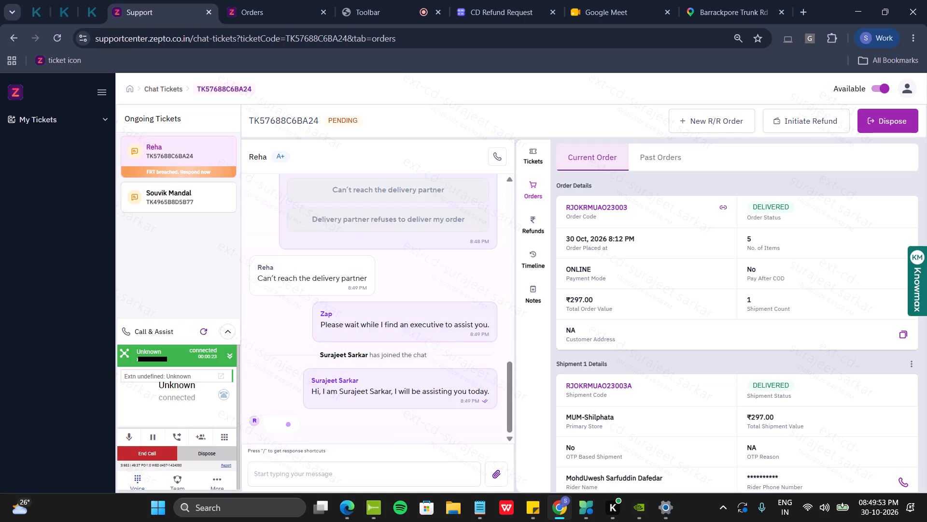
scroll(657, 283, down, 1)
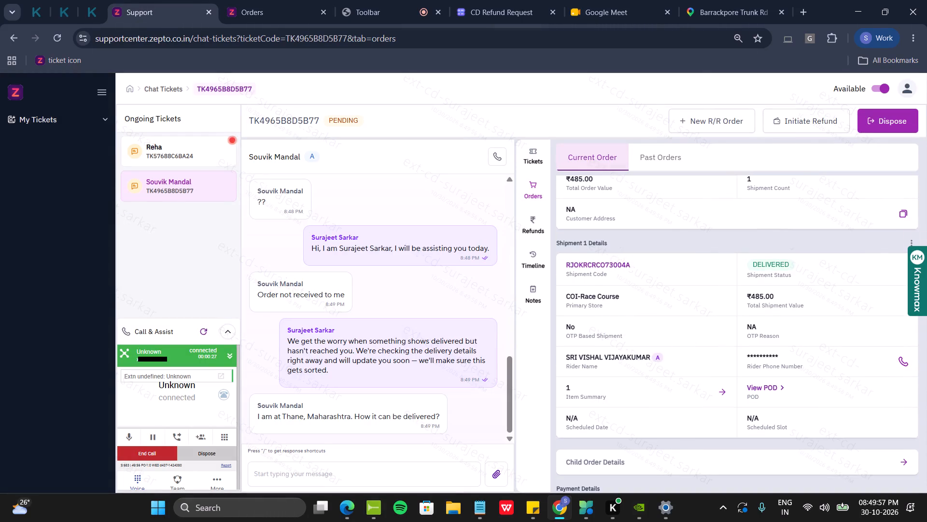
click(327, 462)
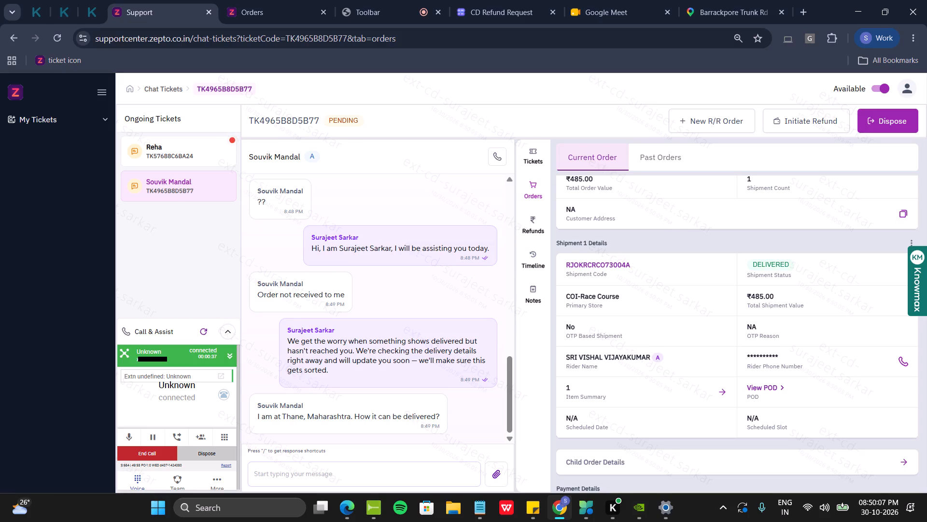
scroll(396, 286, up, 1)
scroll(396, 286, down, 2)
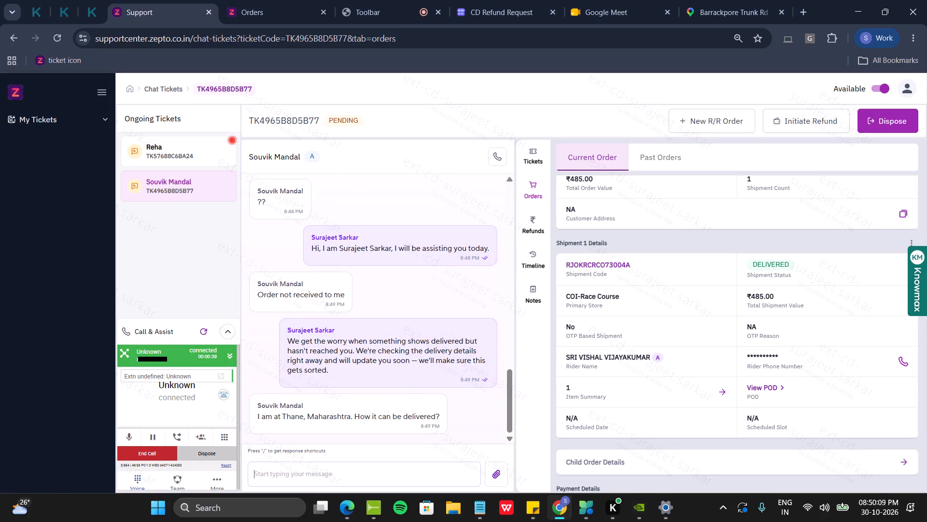
key(super+v)
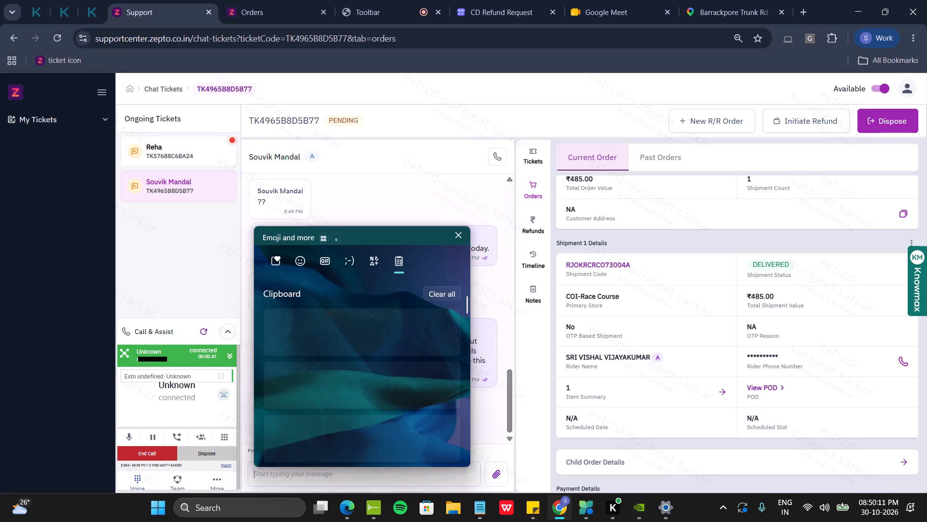
key(Left)
key(Left)
key(Left)
key(Return)
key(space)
key(ctrl+v)
key(Return)
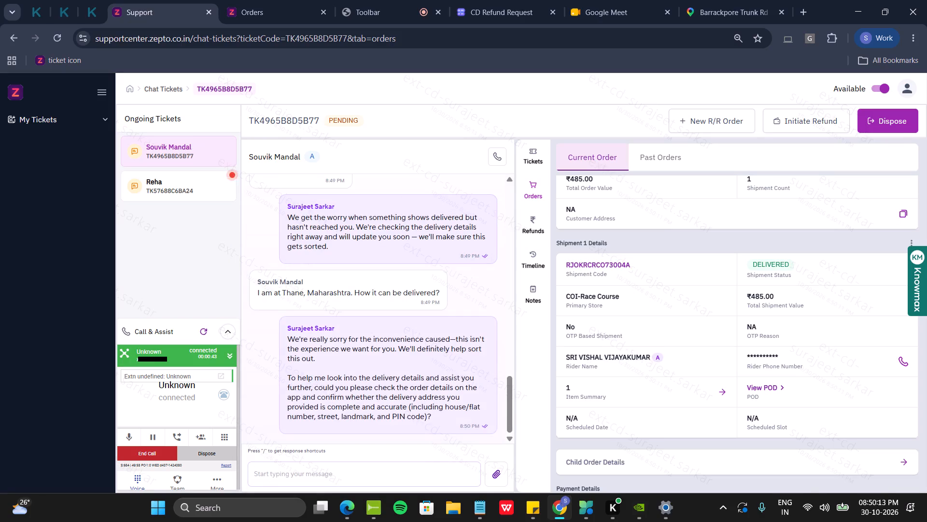
click(496, 161)
click(430, 319)
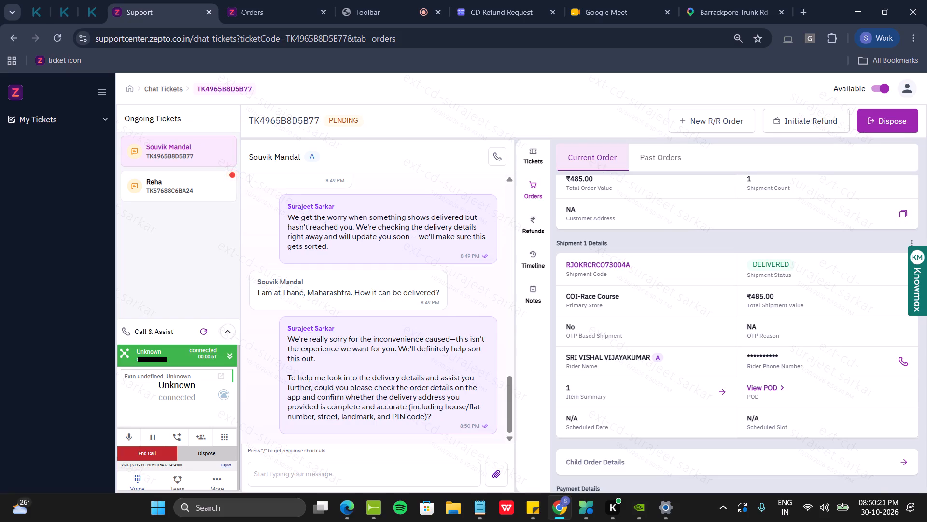
click(577, 266)
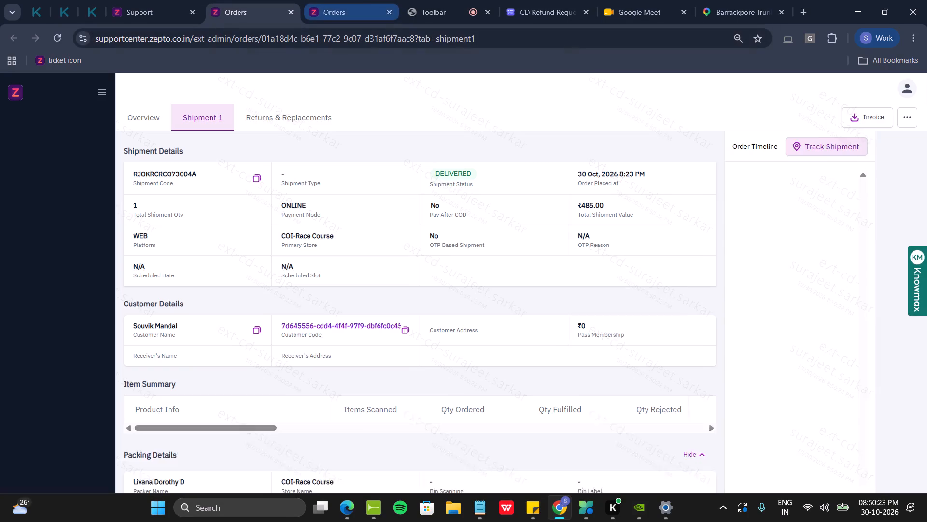
click(392, 15)
scroll(288, 367, down, 14)
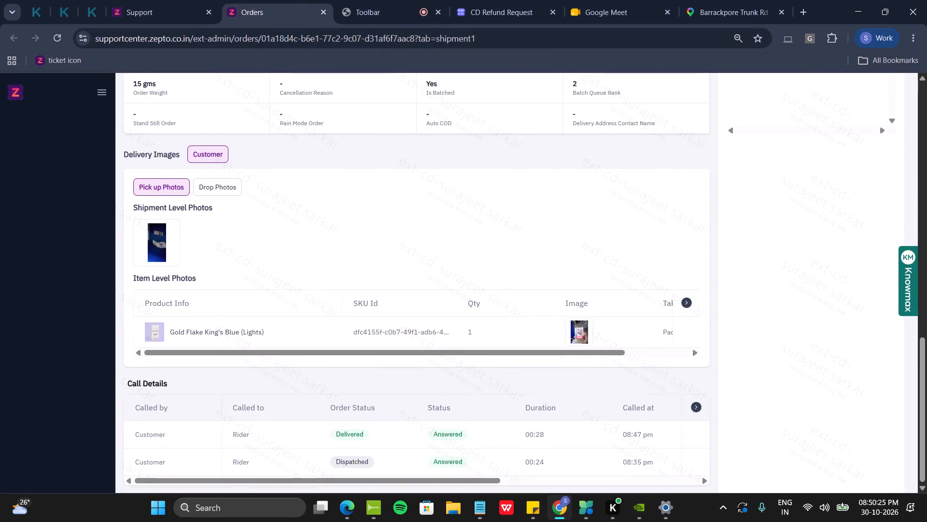
scroll(390, 449, up, 10)
click(182, 13)
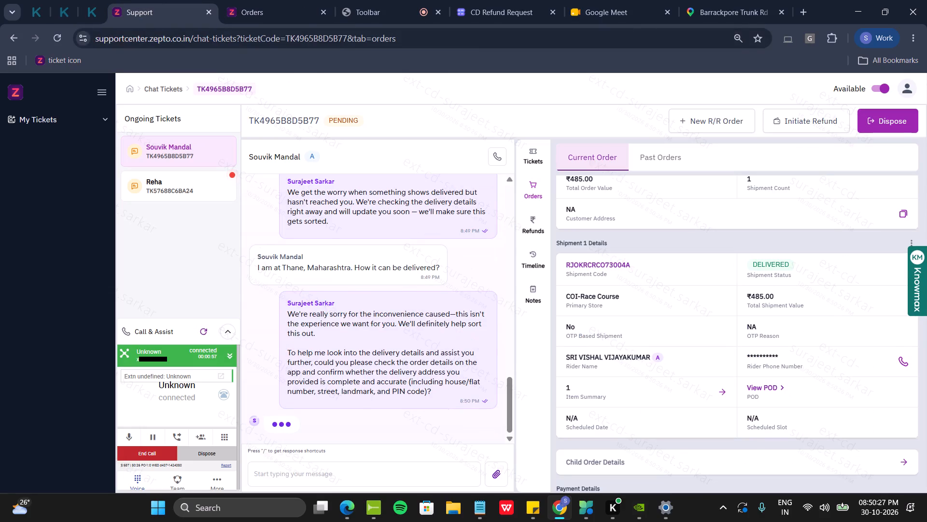
click(161, 455)
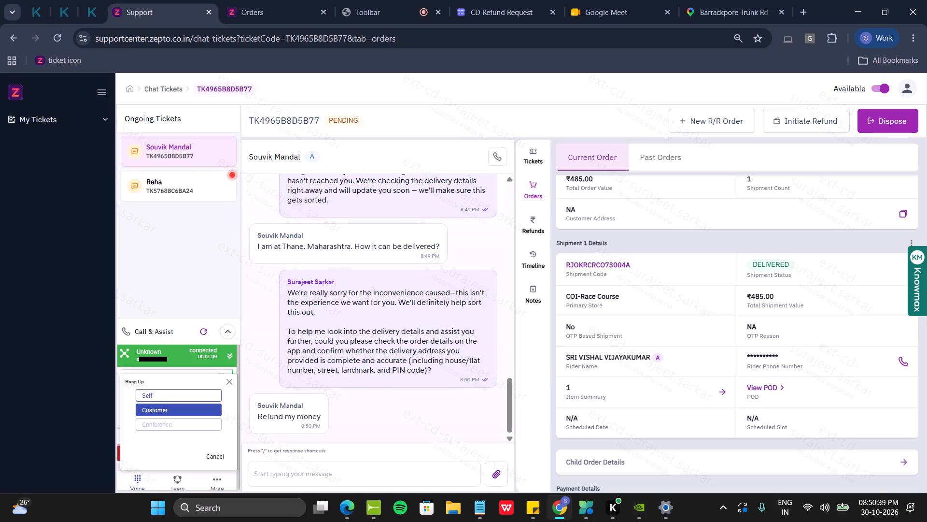
click(604, 295)
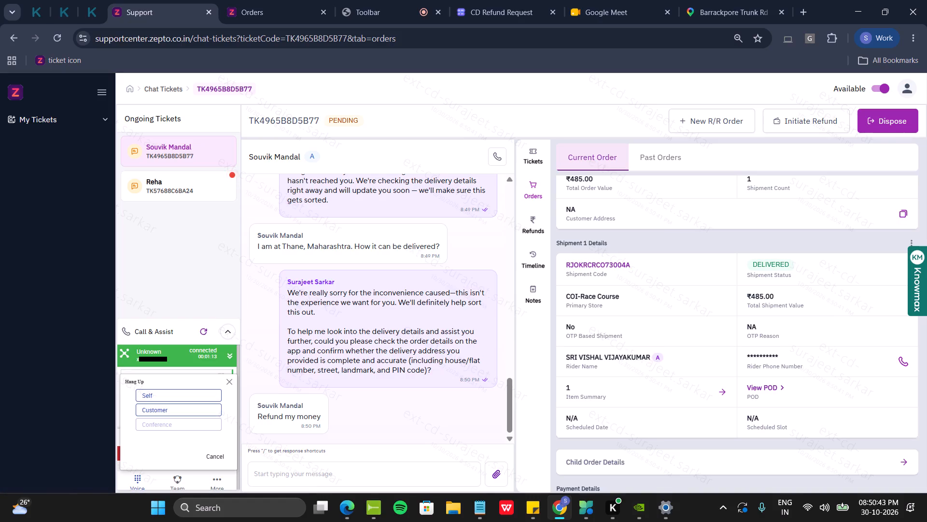
click(504, 158)
click(527, 328)
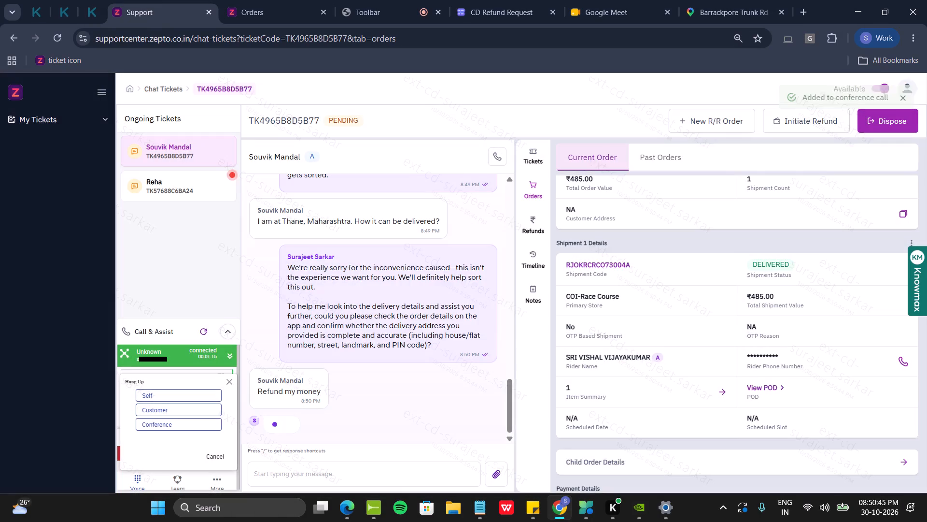
click(227, 382)
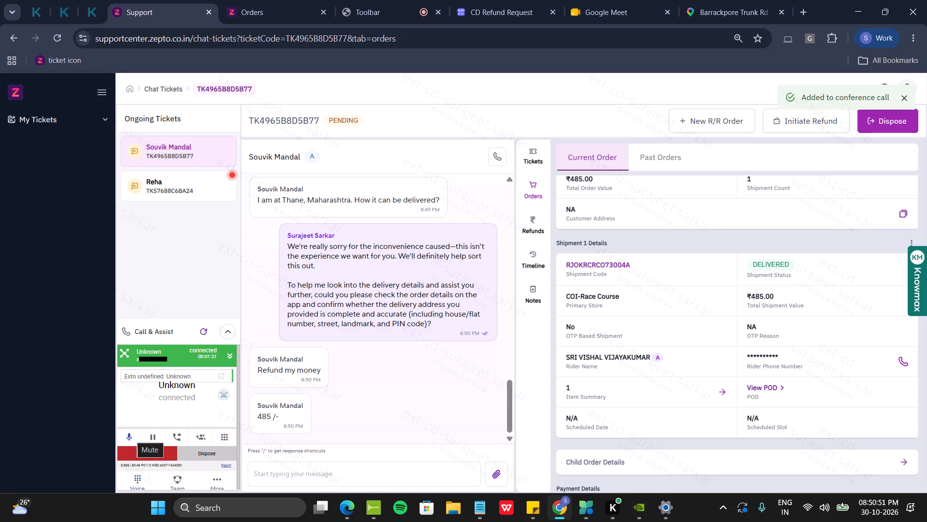
click(605, 299)
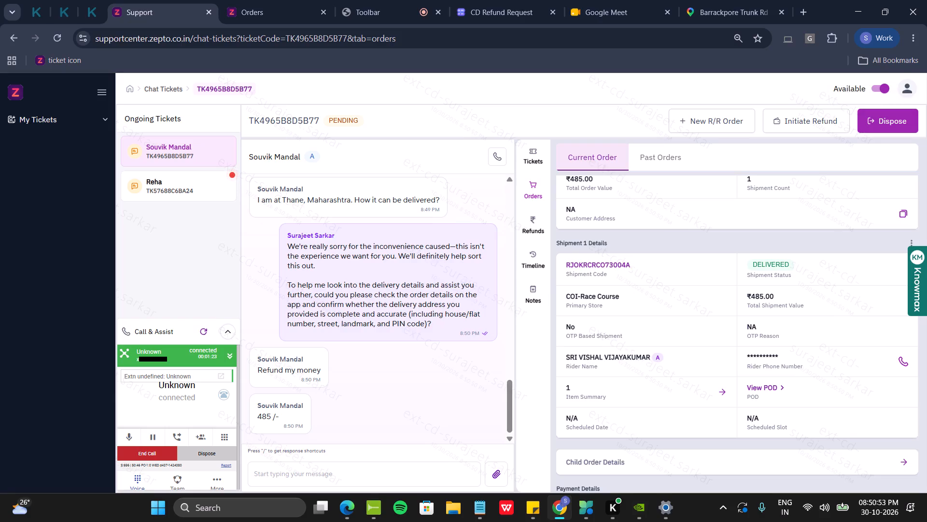
click(580, 295)
click(447, 370)
click(195, 187)
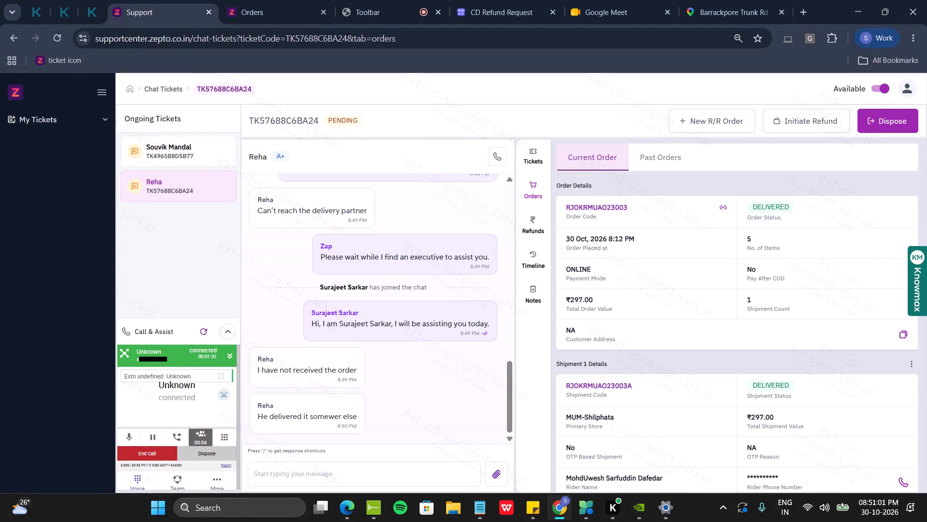
click(323, 472)
key(super+v)
key(Left)
key(Left)
key(Return)
key(ctrl+v)
key(ctrl+space)
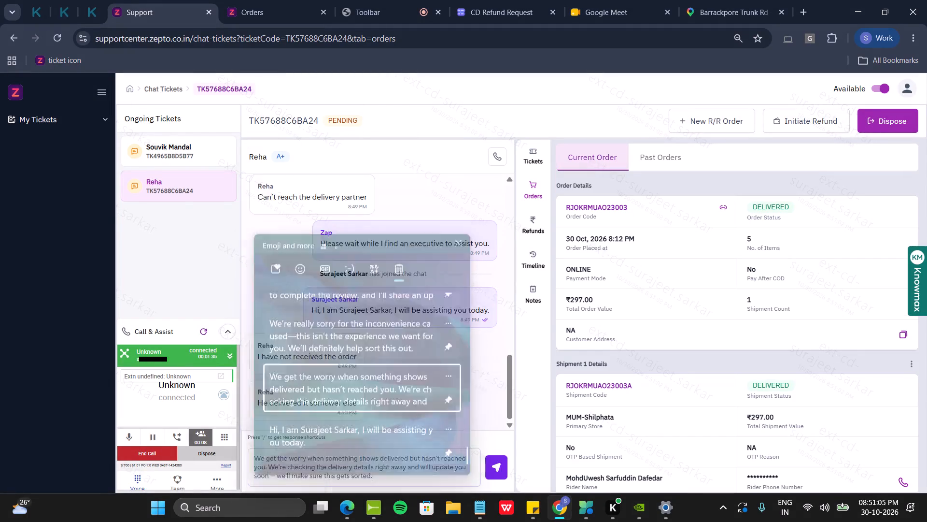
key(Return)
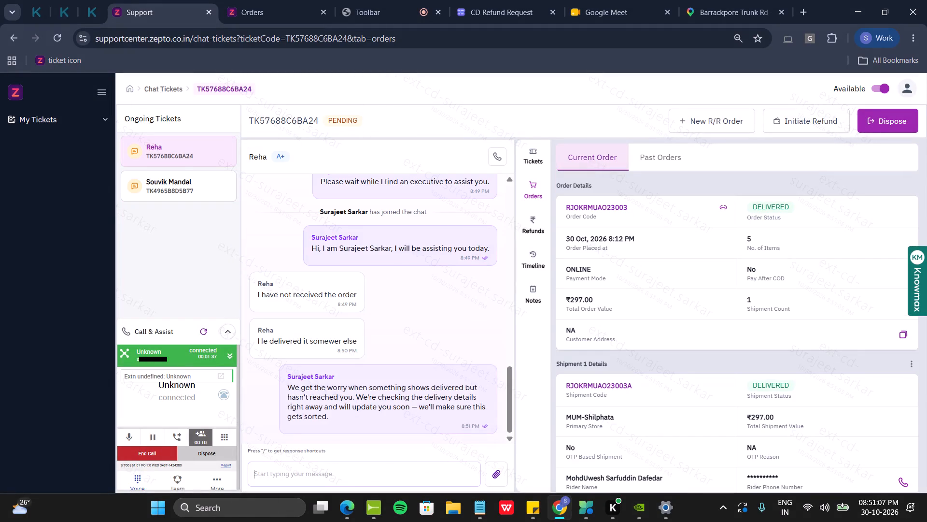
click(199, 189)
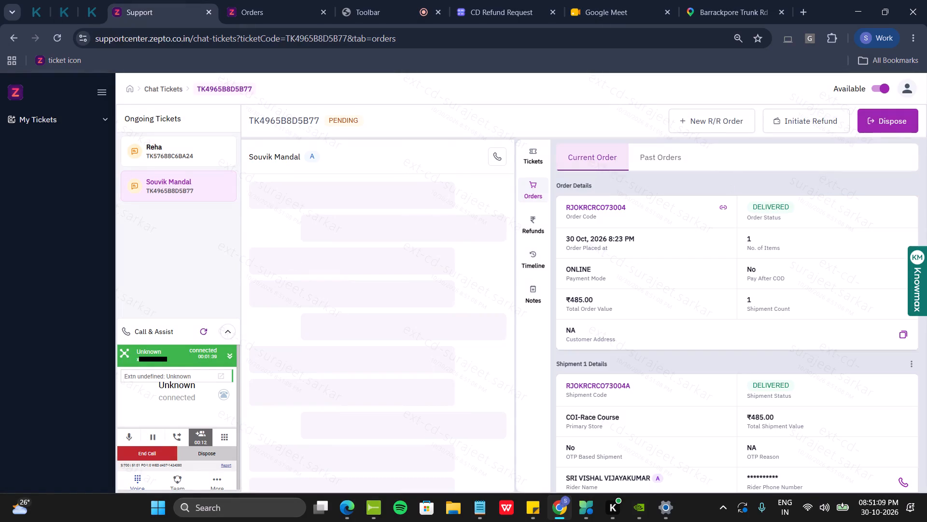
click(527, 188)
click(350, 484)
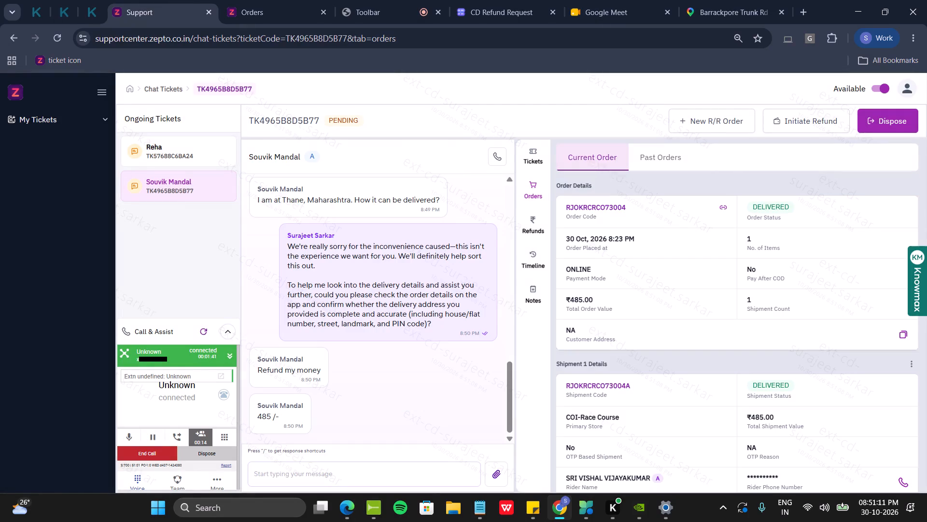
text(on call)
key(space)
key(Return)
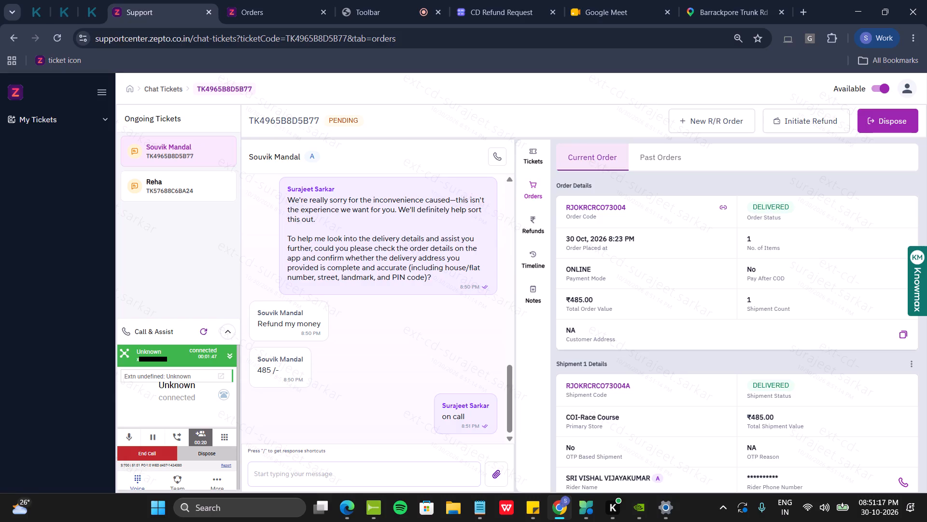
click(608, 384)
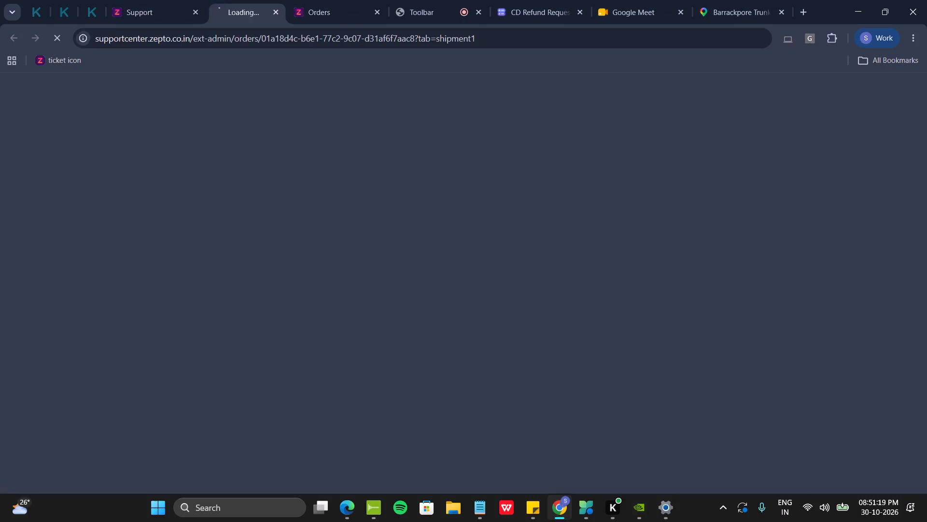
click(388, 10)
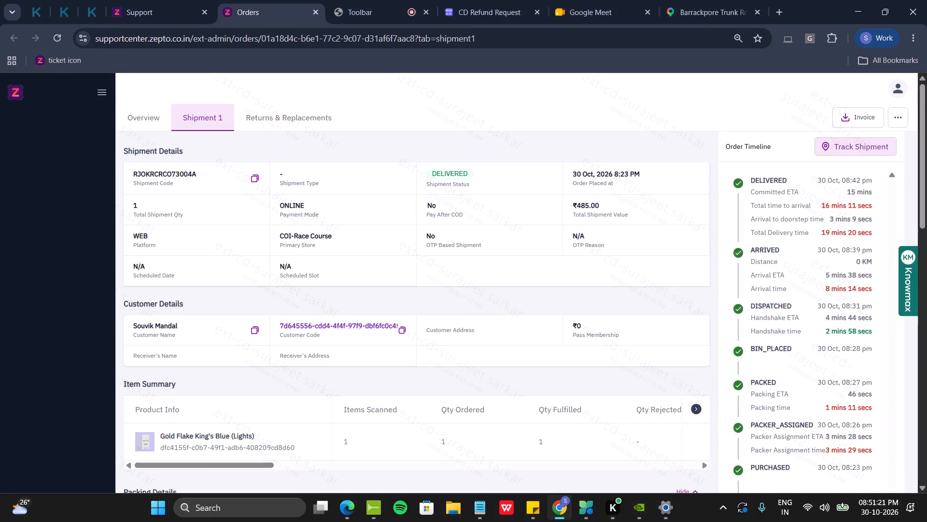
scroll(340, 404, down, 11)
scroll(355, 410, up, 5)
click(182, 0)
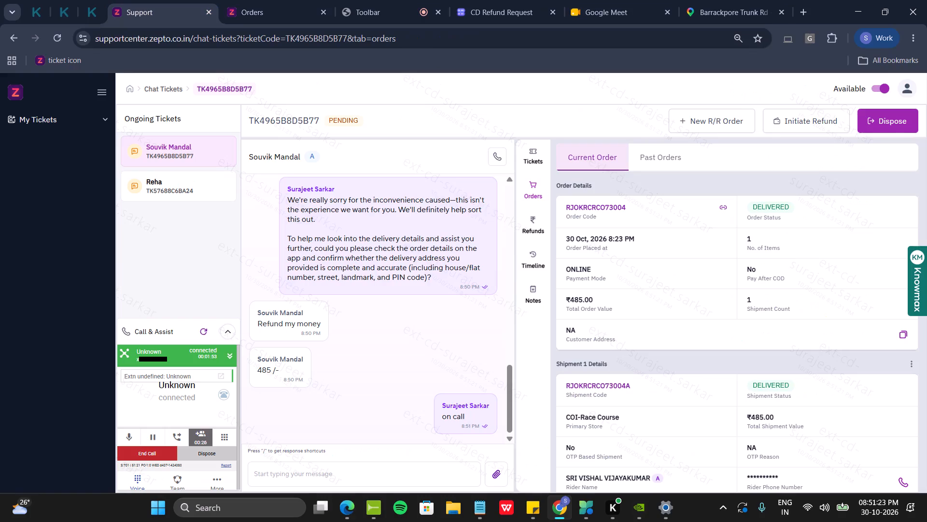
scroll(317, 353, up, 4)
scroll(320, 352, down, 9)
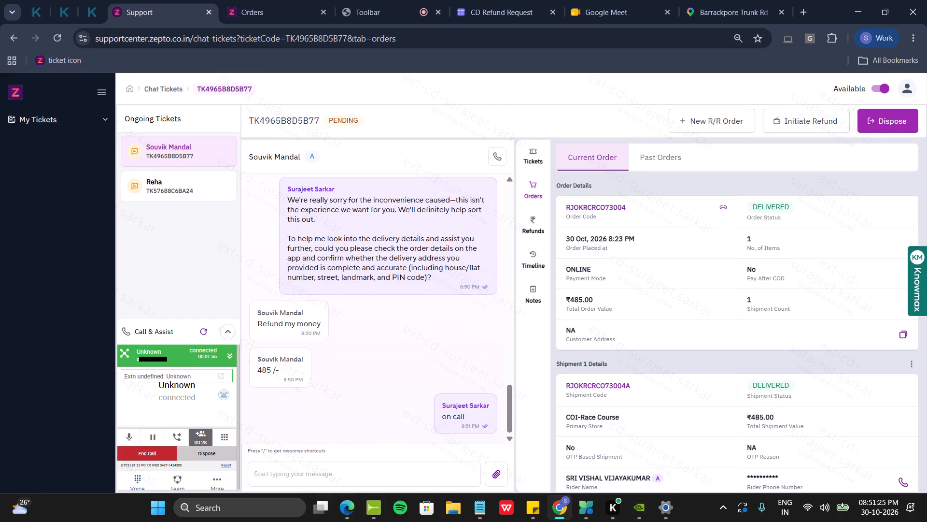
scroll(332, 329, up, 4)
scroll(333, 329, down, 10)
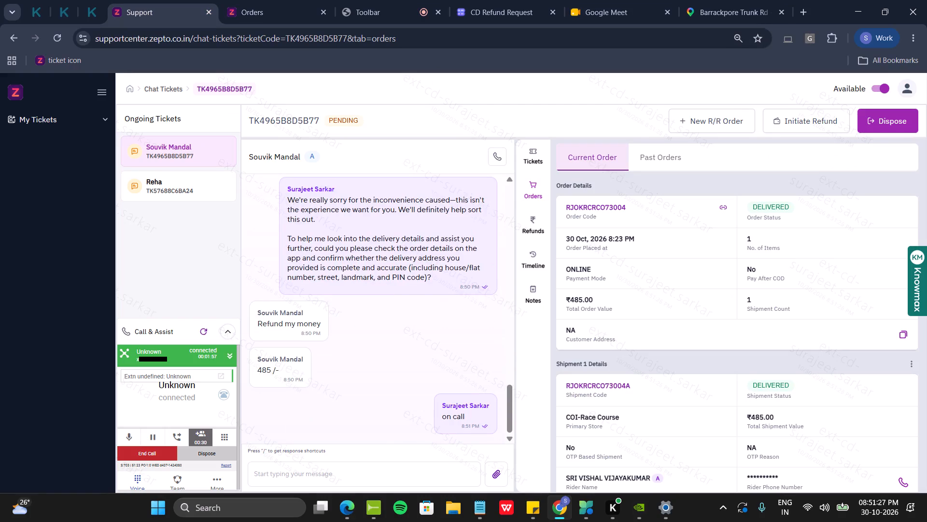
click(586, 385)
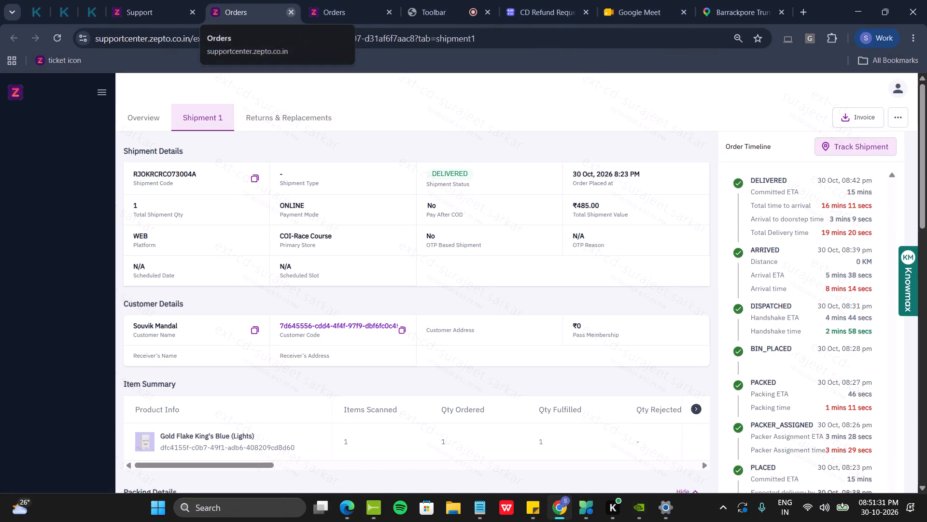
double_click(291, 10)
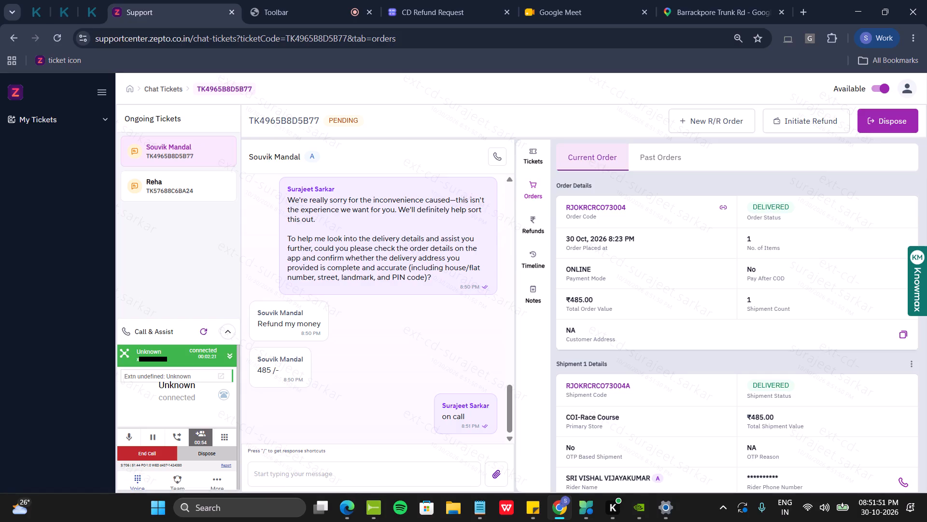
Mute the microphone on the ongoing conference call.
click(132, 434)
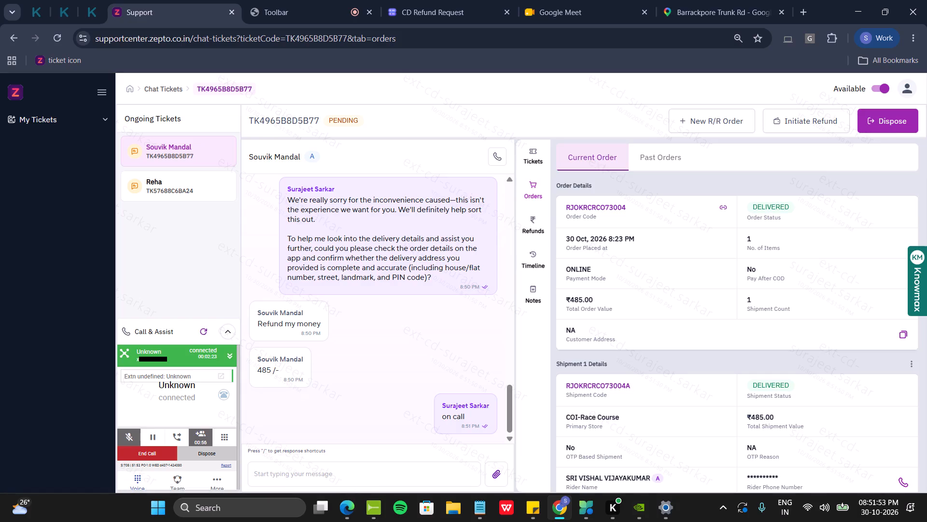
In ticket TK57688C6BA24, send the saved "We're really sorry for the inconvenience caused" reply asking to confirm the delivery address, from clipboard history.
click(152, 188)
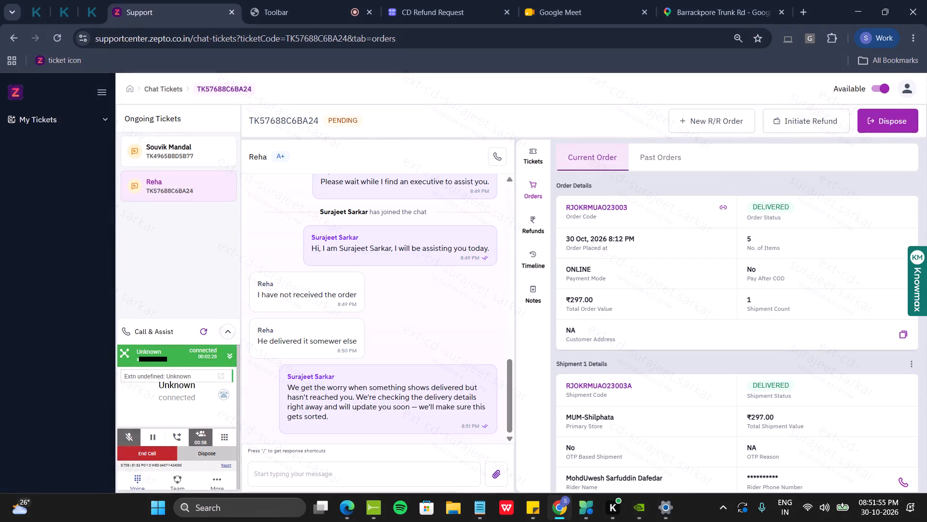
click(354, 478)
key(super+v)
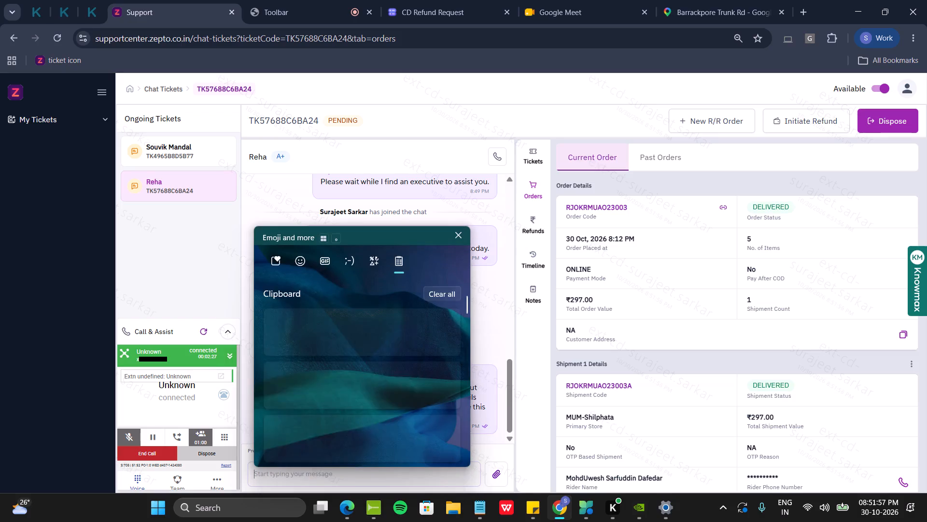
key(Left)
key(Left)
key(Left)
key(Return)
key(ctrl+v)
key(ctrl+space)
key(Return)
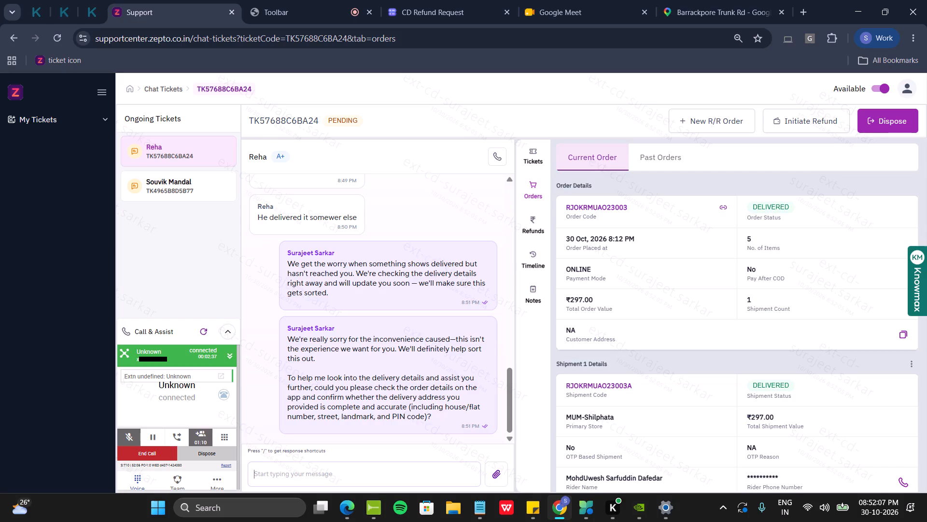
click(179, 187)
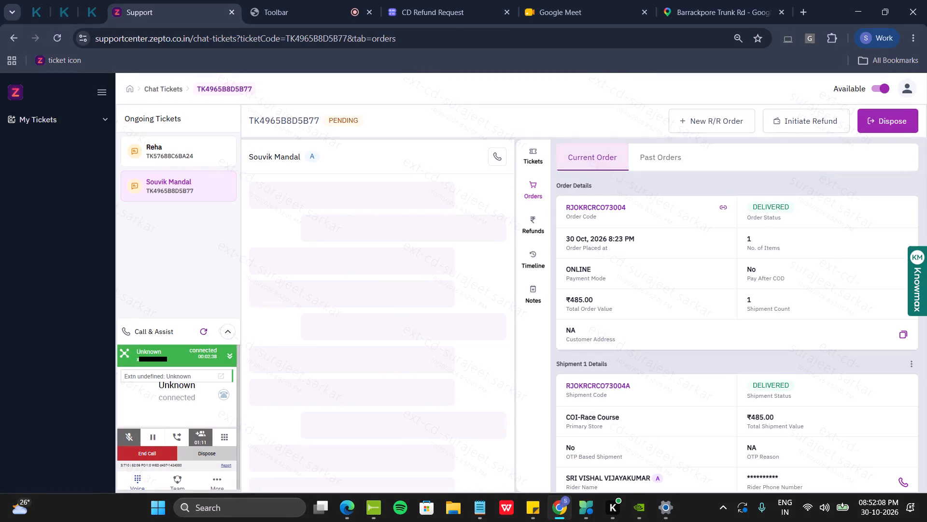
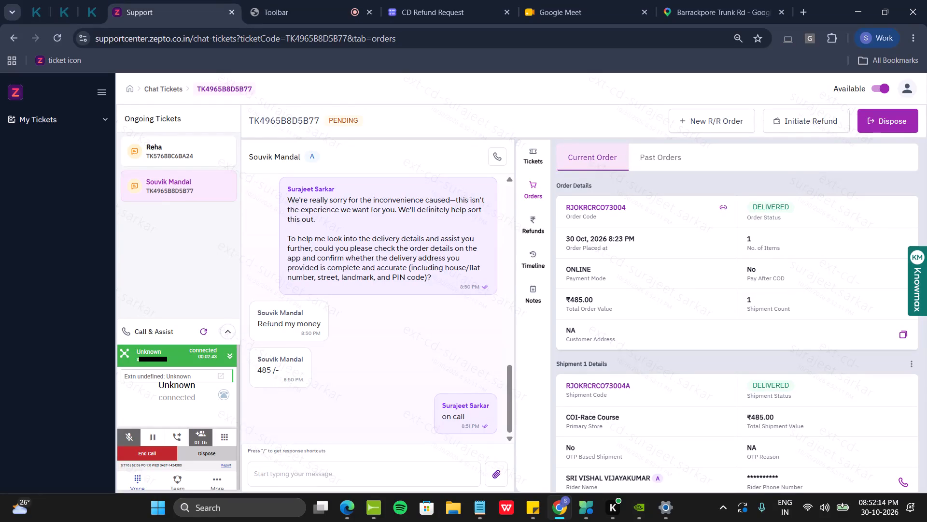
double_click(260, 121)
key(ctrl+c)
click(78, 12)
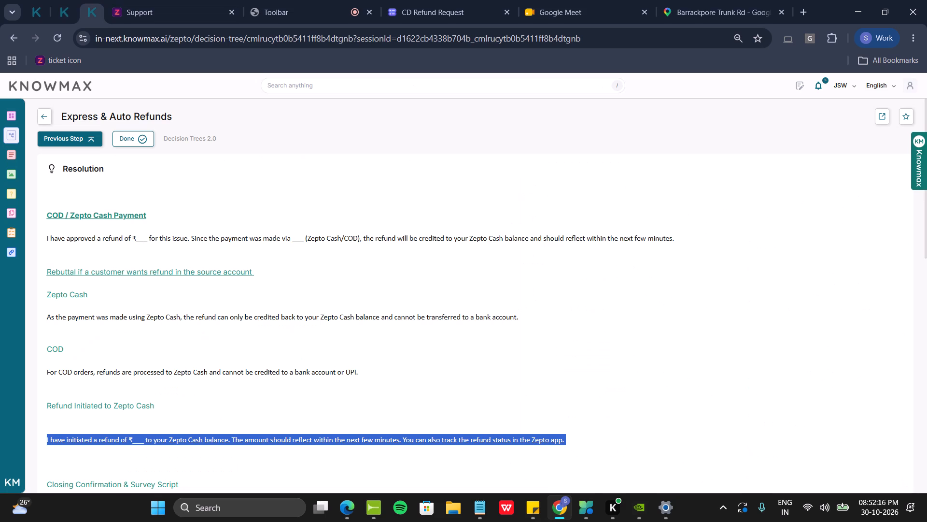
click(67, 8)
click(90, 12)
click(133, 139)
click(167, 316)
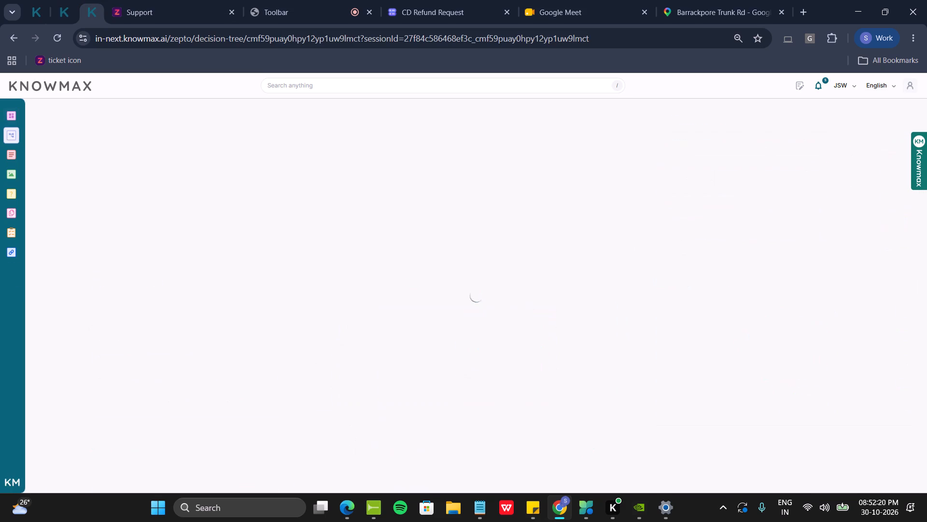
key(ctrl+v)
click(404, 300)
click(149, 198)
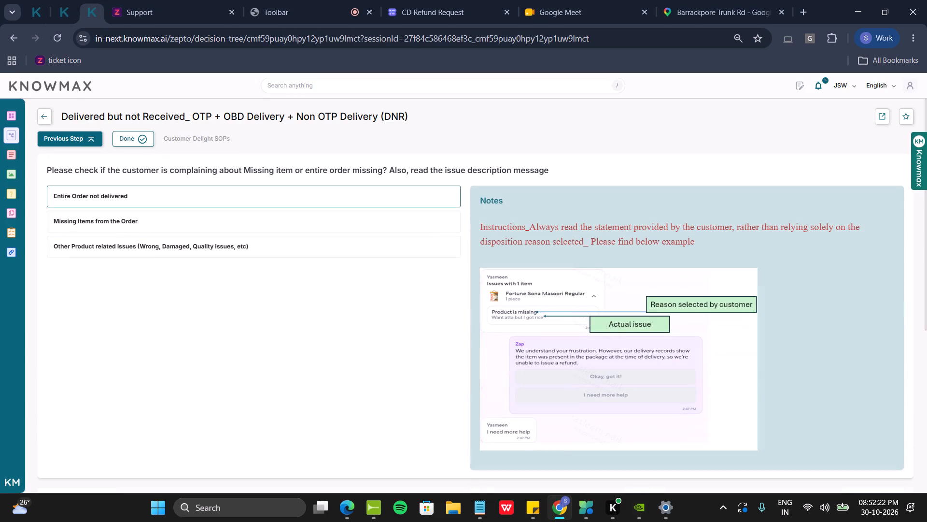
click(112, 195)
click(100, 224)
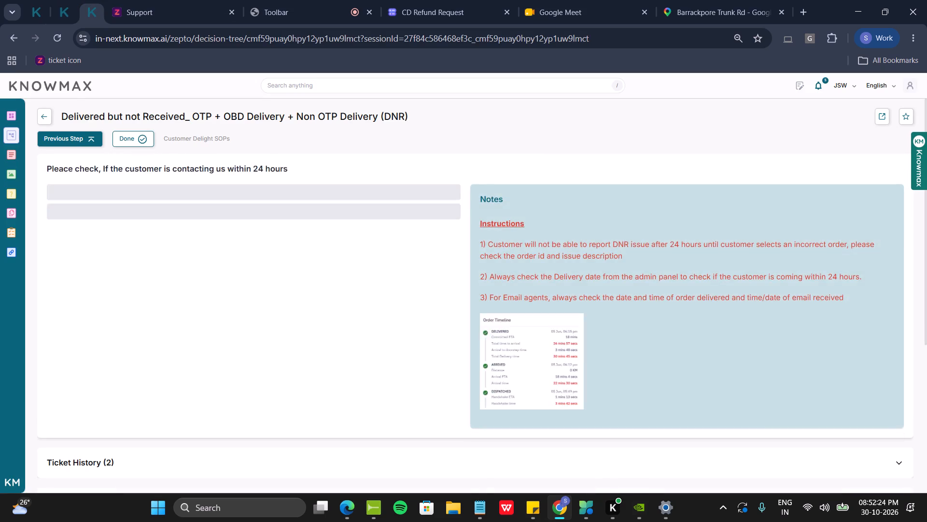
click(107, 222)
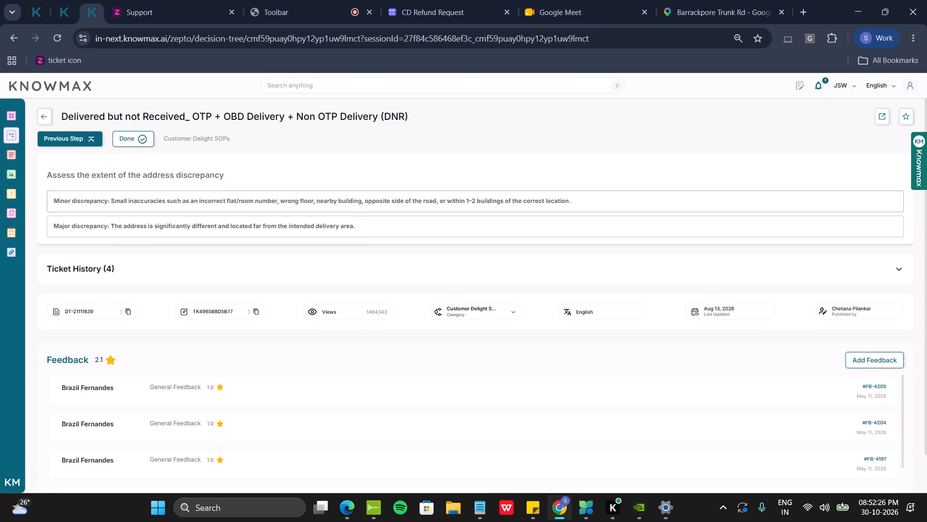
click(148, 220)
triple_click(156, 261)
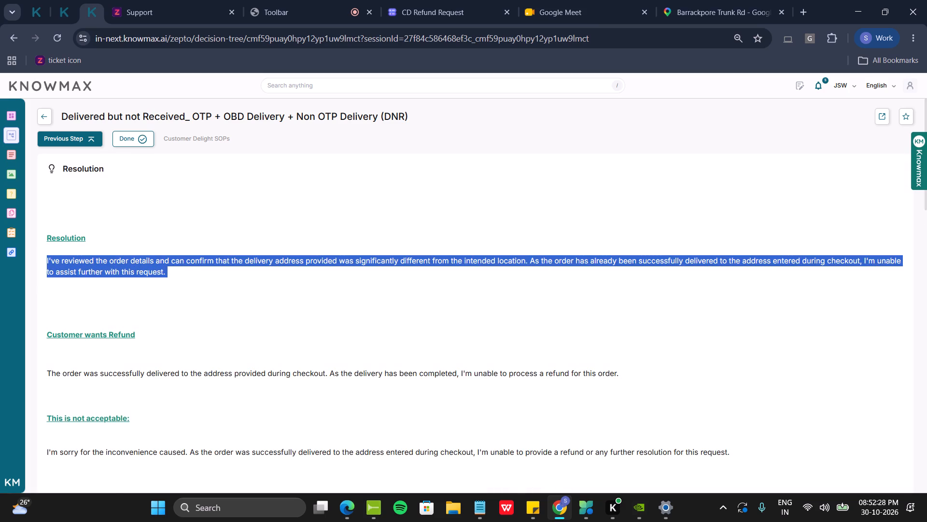
key(ctrl+c)
ctrl+click(187, 0)
ctrl+click(301, 477)
key(ctrl+v)
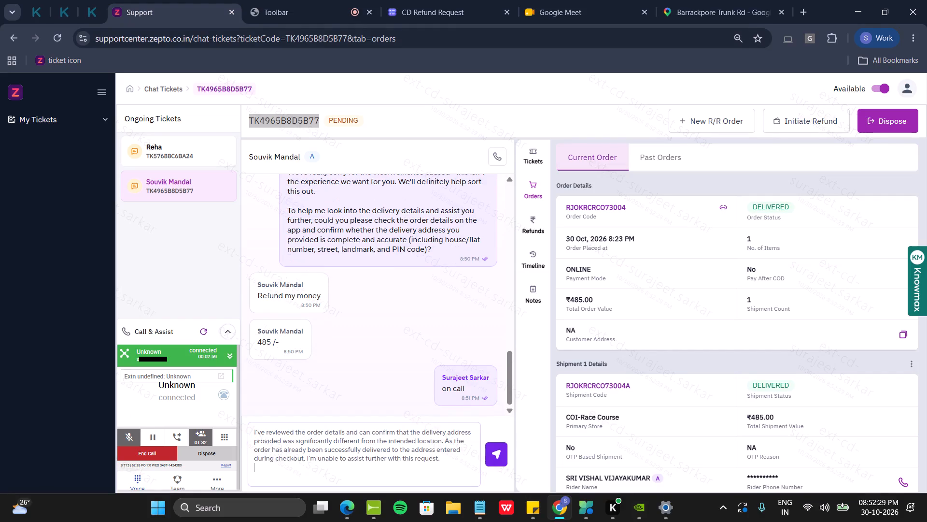
click(131, 433)
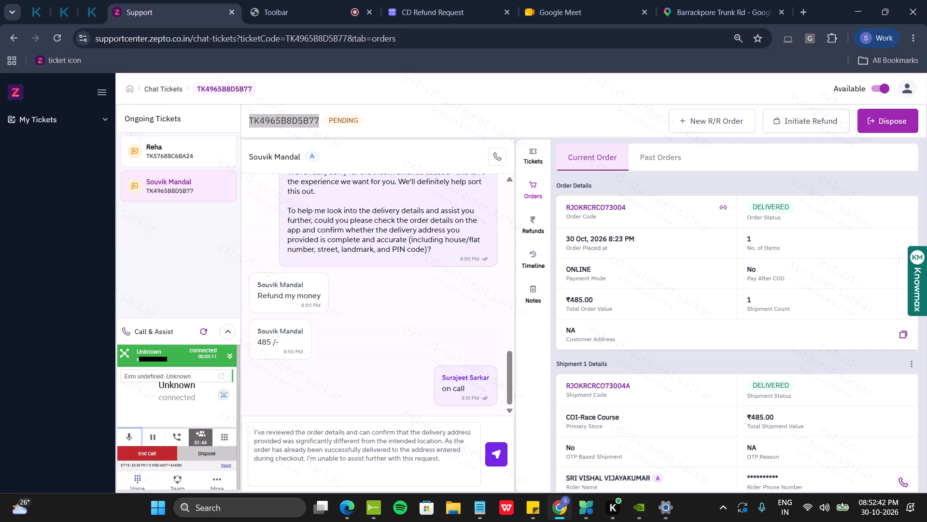
click(462, 466)
key(Return)
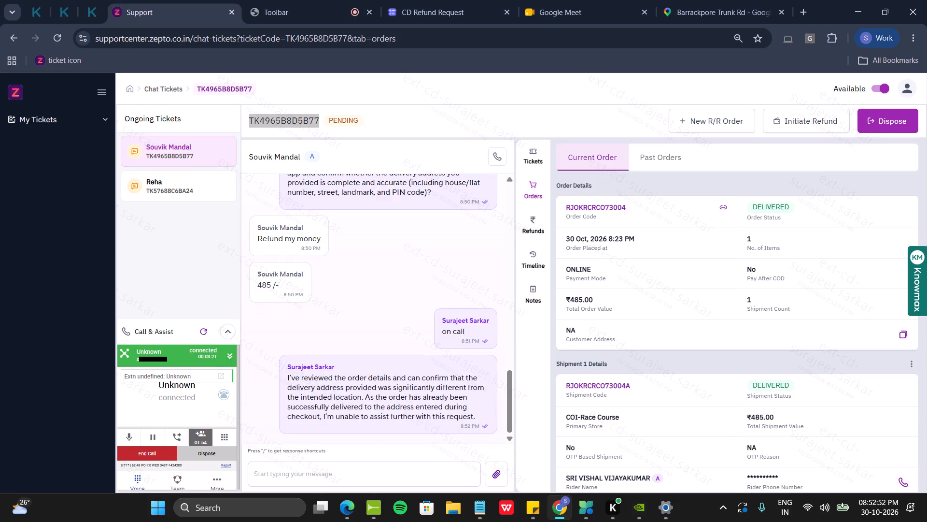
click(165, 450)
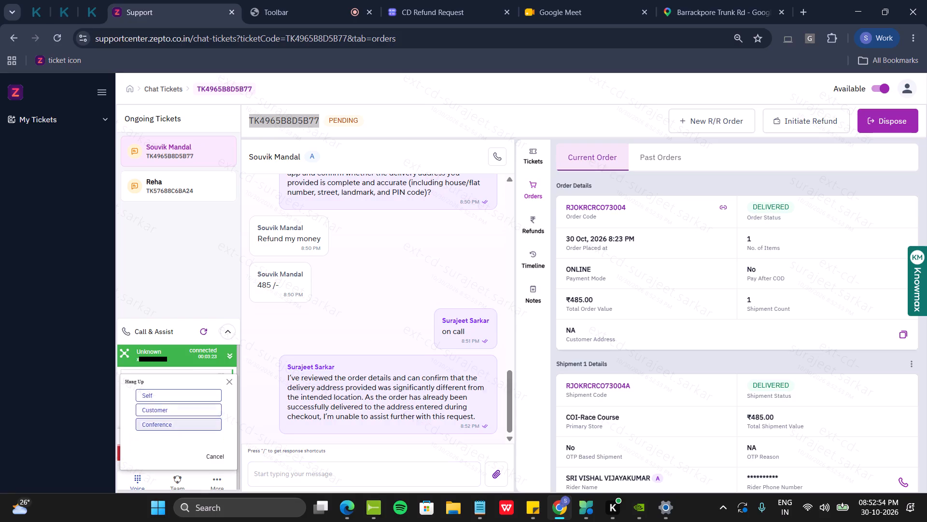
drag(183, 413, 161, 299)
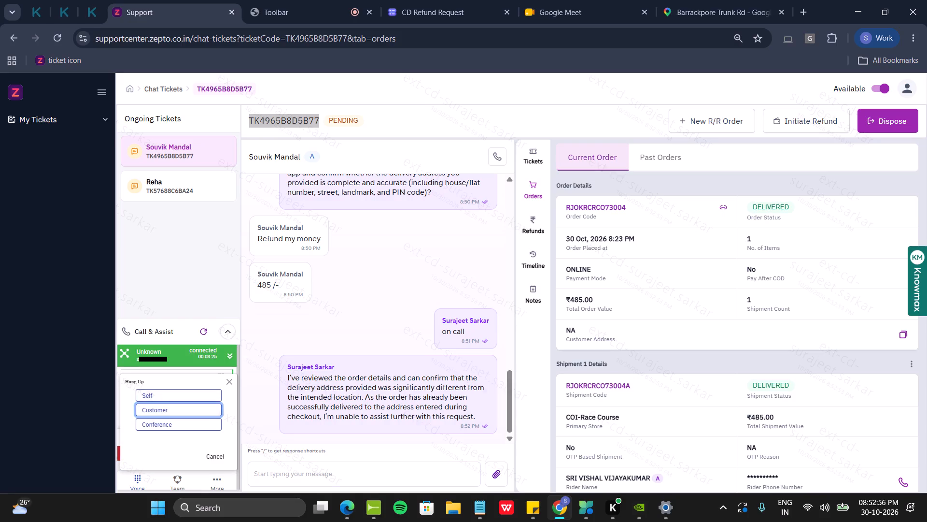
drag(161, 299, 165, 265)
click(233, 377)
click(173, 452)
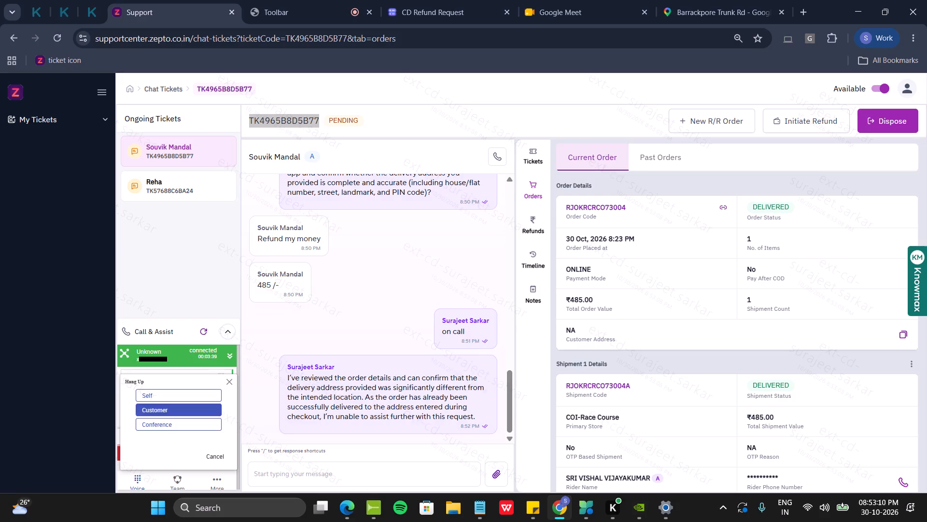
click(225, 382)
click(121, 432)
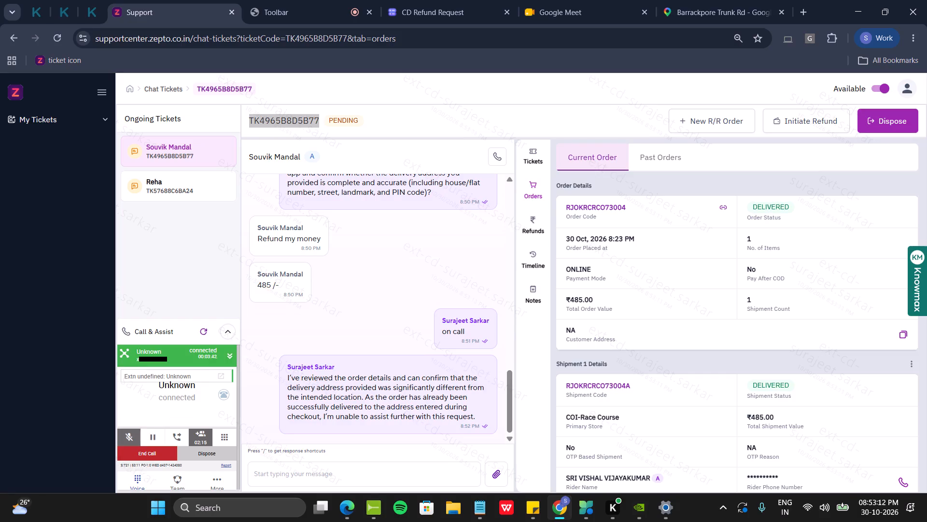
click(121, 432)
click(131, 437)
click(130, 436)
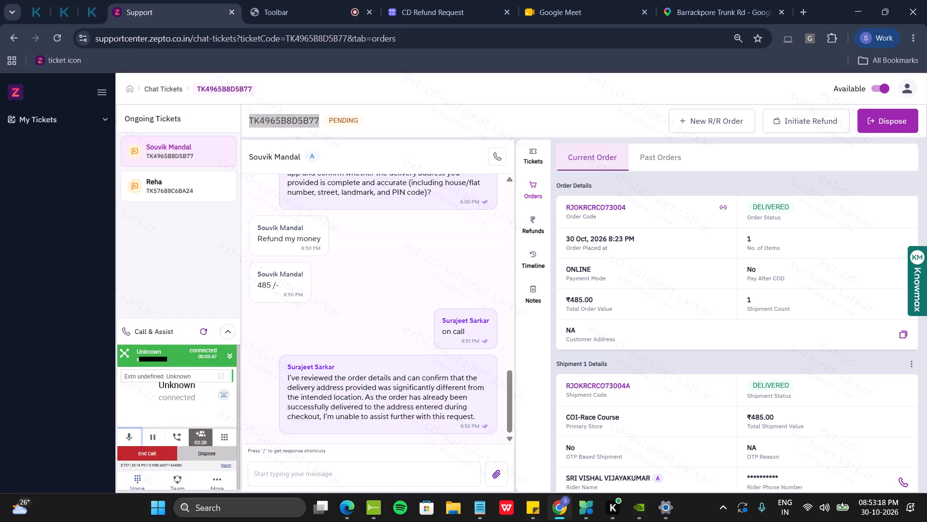
Hang up the conference call by choosing Customer as the party to disconnect.
click(166, 458)
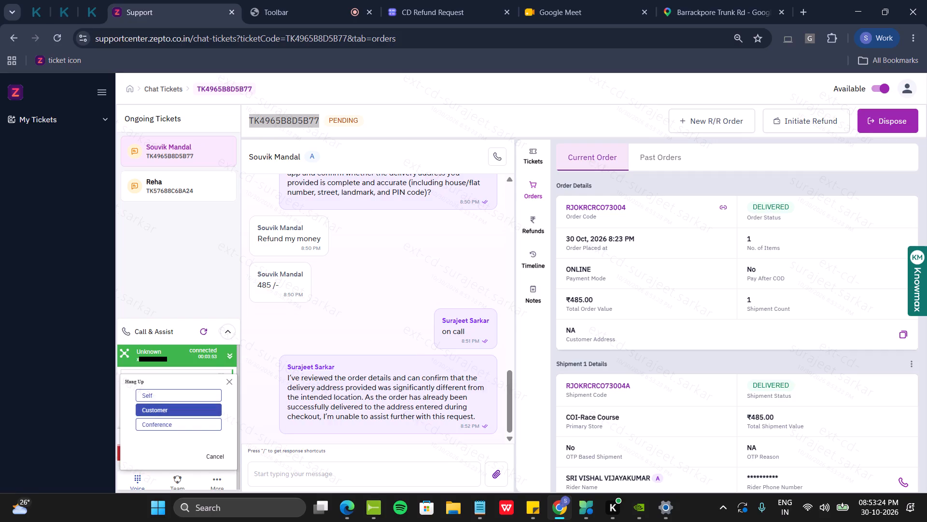
click(177, 415)
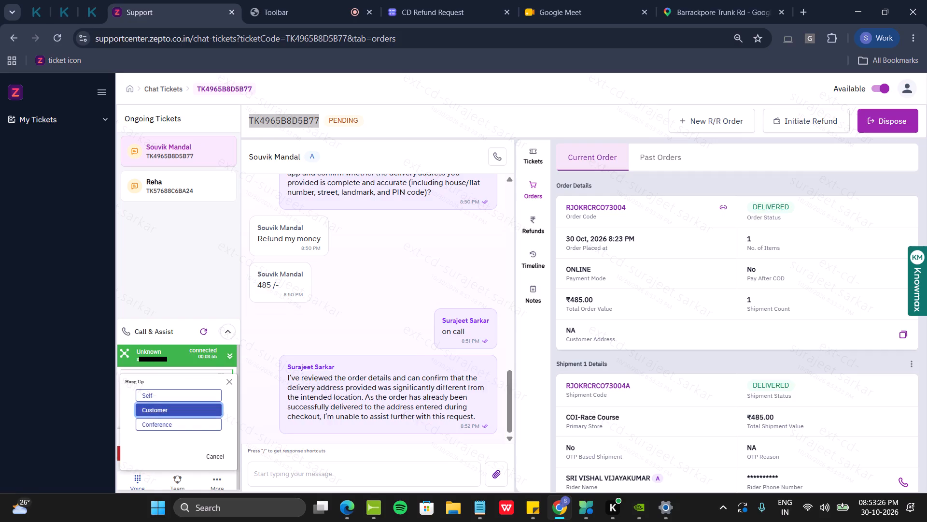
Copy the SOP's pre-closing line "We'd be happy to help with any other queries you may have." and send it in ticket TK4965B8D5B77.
click(60, 0)
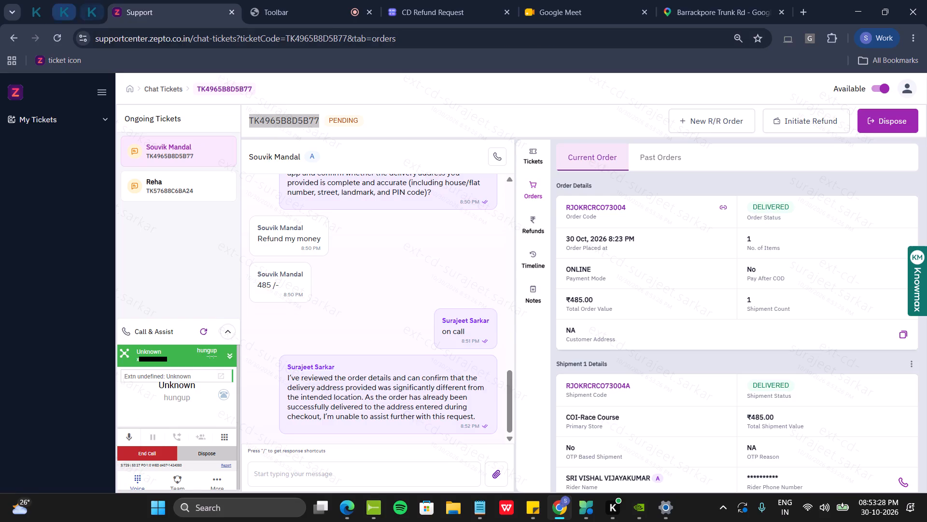
click(39, 0)
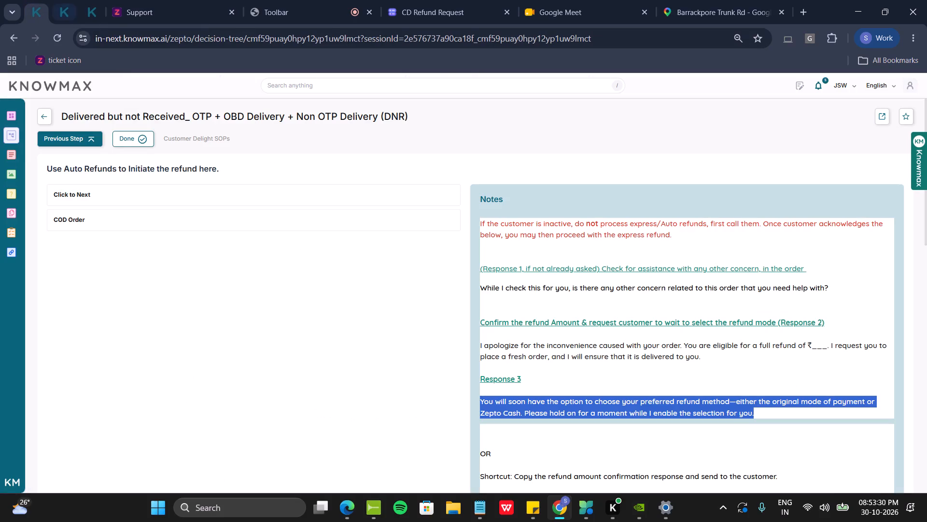
click(99, 4)
scroll(189, 357, down, 2)
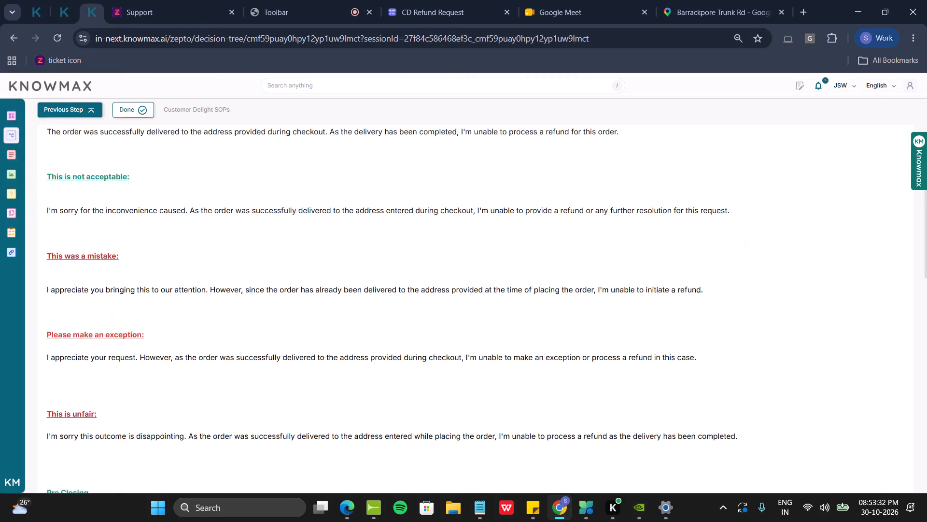
scroll(189, 357, down, 1)
triple_click(223, 404)
key(ctrl+c)
click(191, 0)
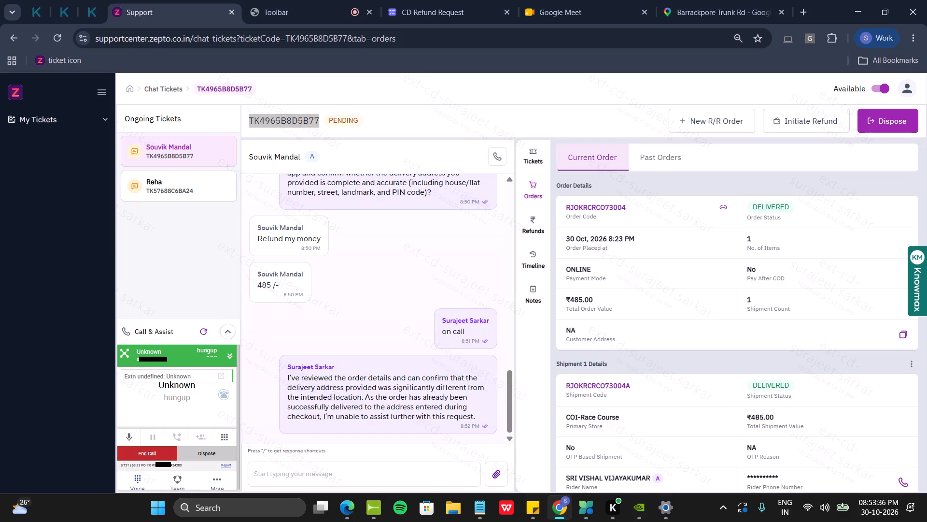
right_click(300, 482)
click(371, 337)
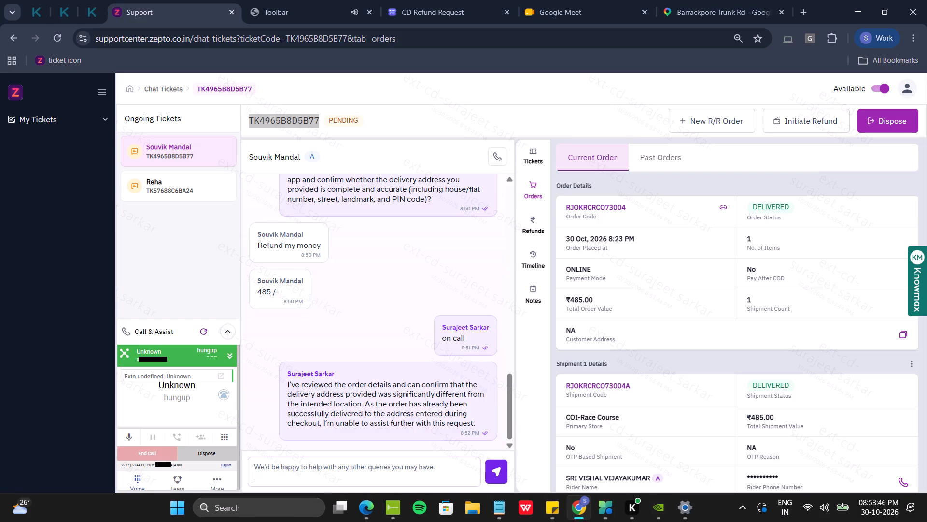
click(504, 475)
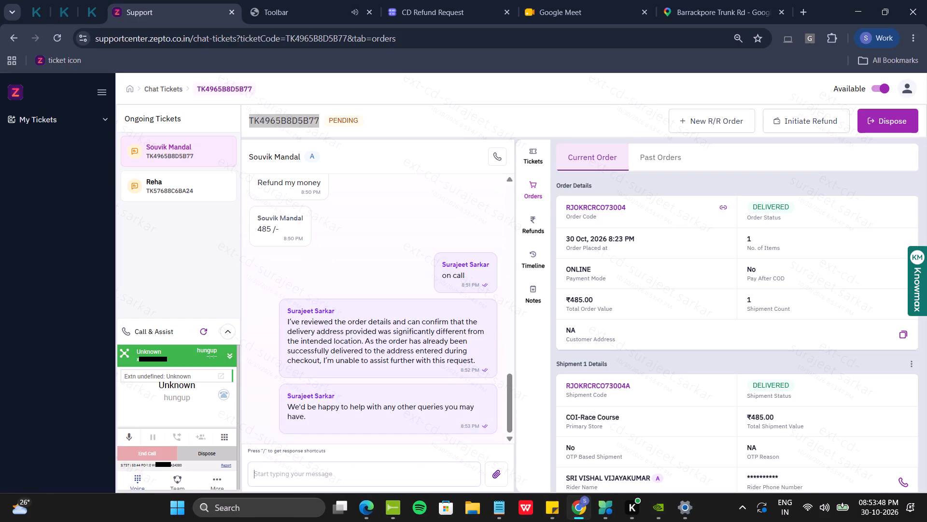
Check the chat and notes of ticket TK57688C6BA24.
click(216, 177)
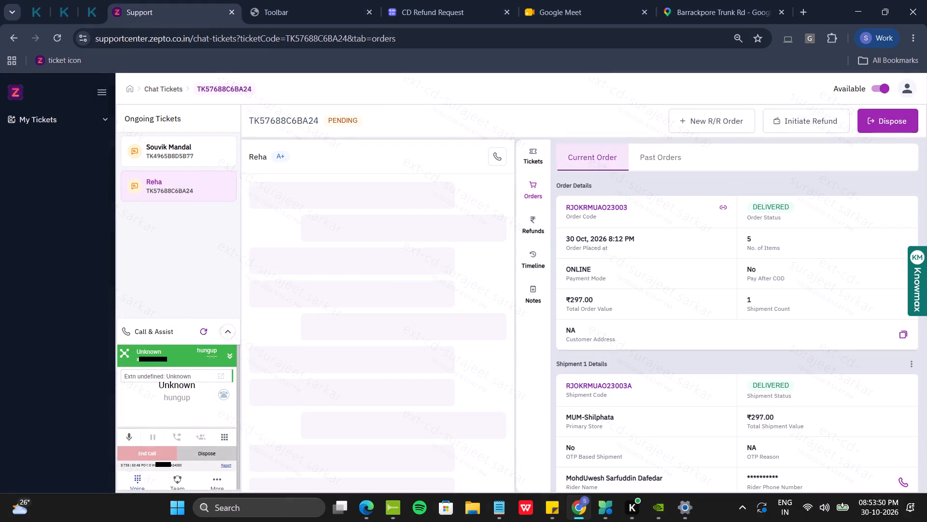
click(530, 290)
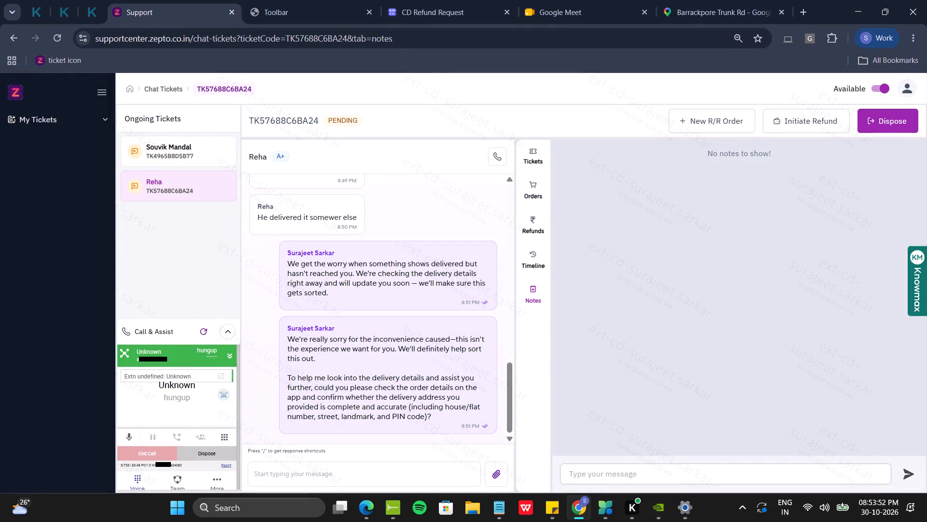
click(197, 147)
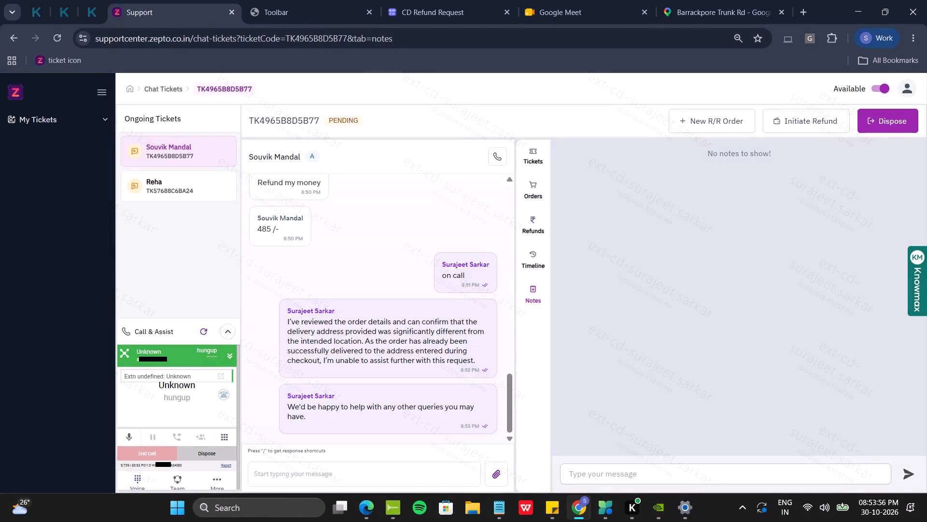
click(537, 255)
click(536, 289)
click(592, 466)
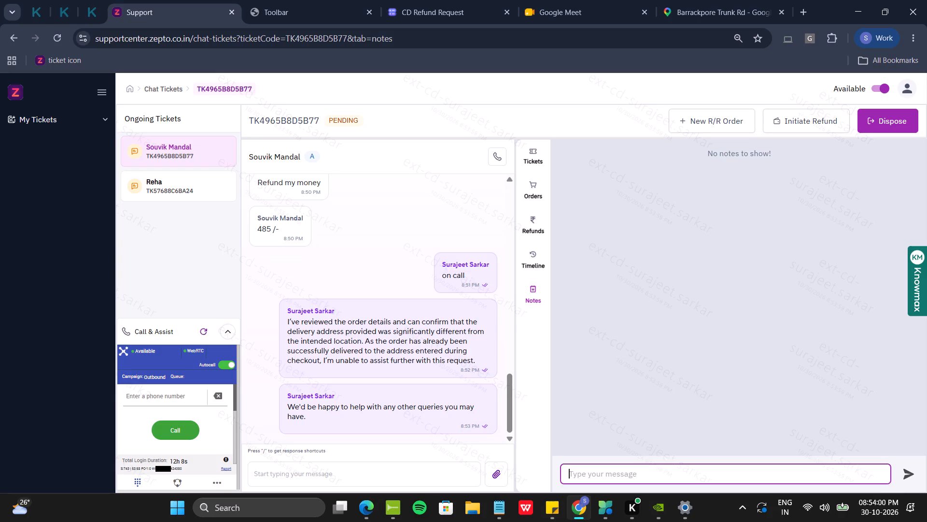
click(609, 480)
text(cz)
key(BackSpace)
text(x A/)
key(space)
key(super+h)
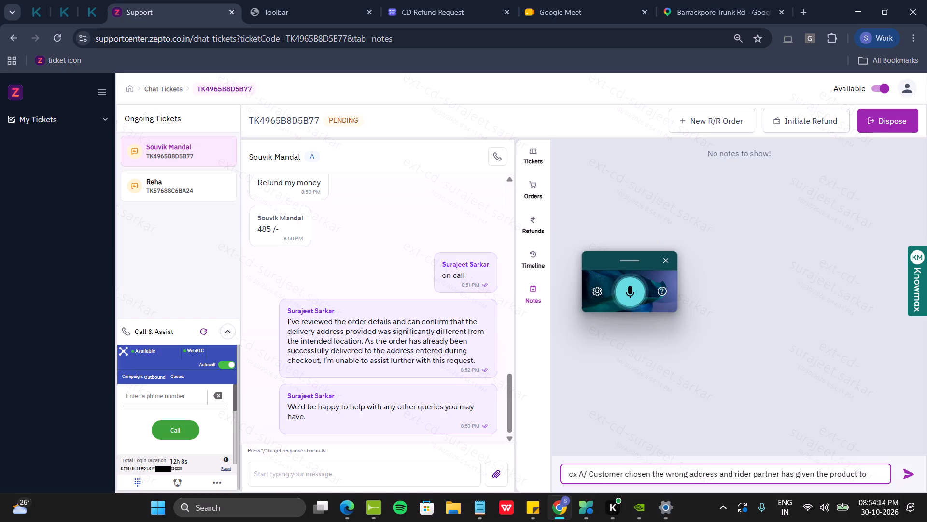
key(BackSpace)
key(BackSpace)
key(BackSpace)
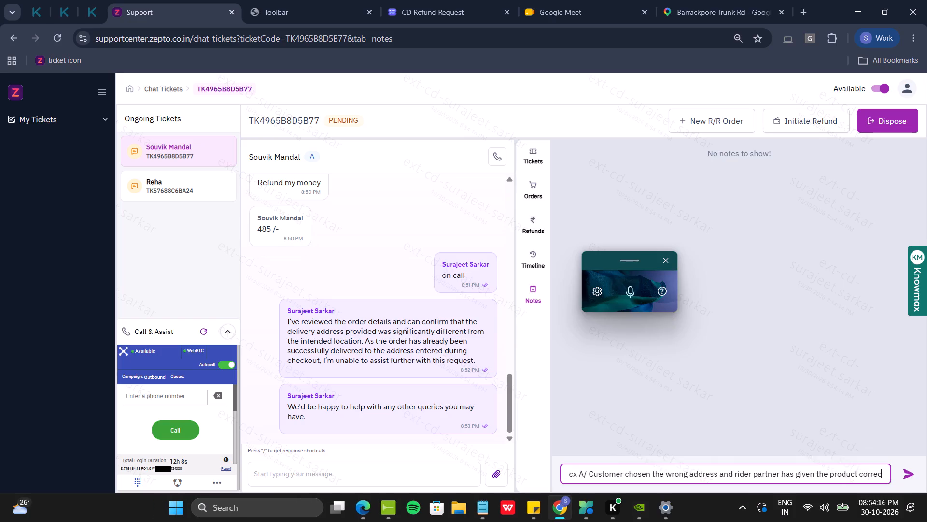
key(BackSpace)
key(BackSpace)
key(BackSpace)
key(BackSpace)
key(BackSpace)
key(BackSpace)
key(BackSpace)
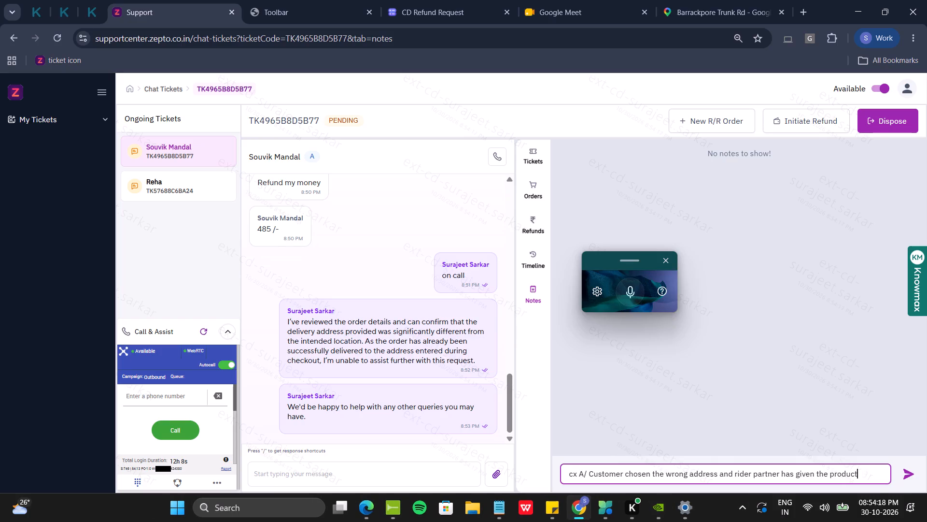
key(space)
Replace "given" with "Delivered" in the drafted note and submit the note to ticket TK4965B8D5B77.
triple_click(805, 472)
double_click(802, 472)
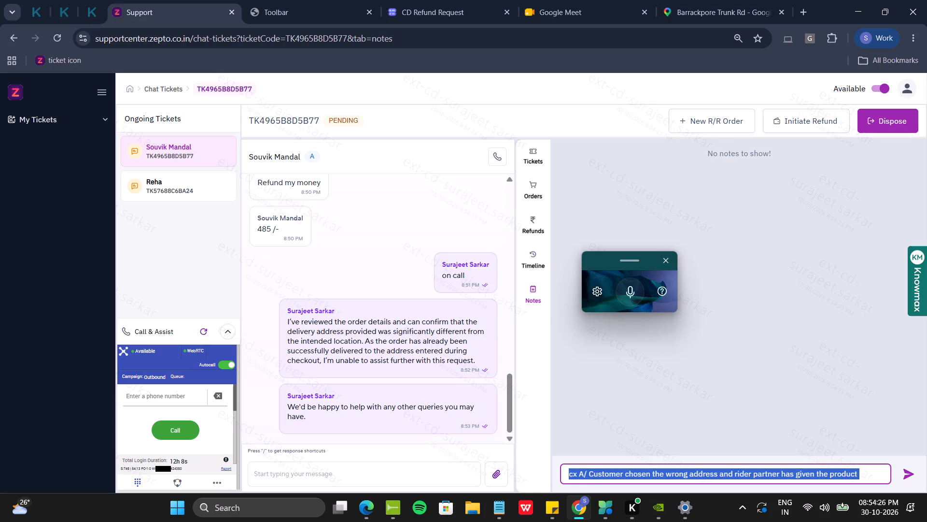
key(BackSpace)
key(super+h)
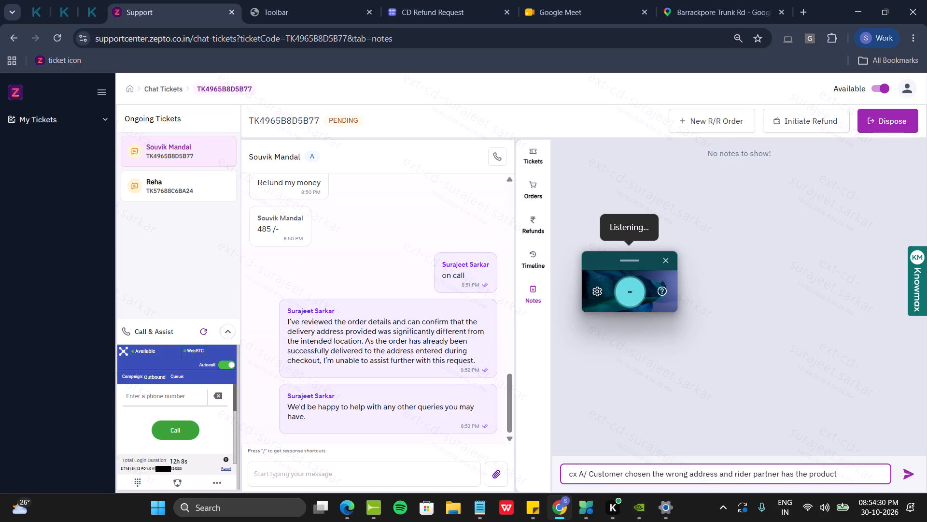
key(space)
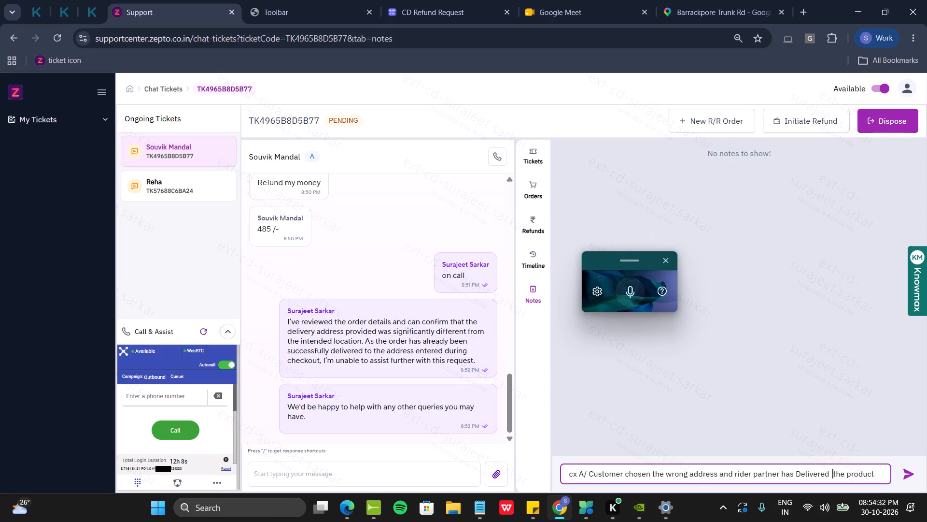
key(Return)
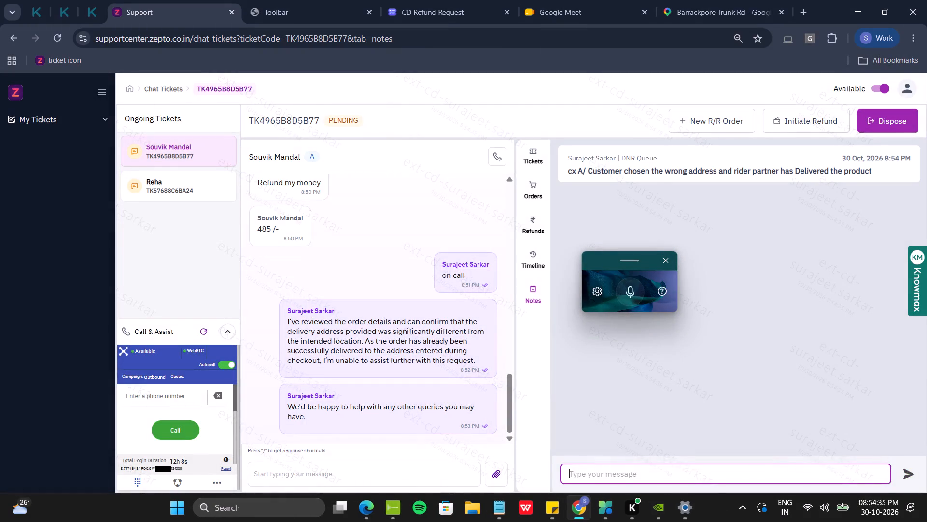
click(213, 183)
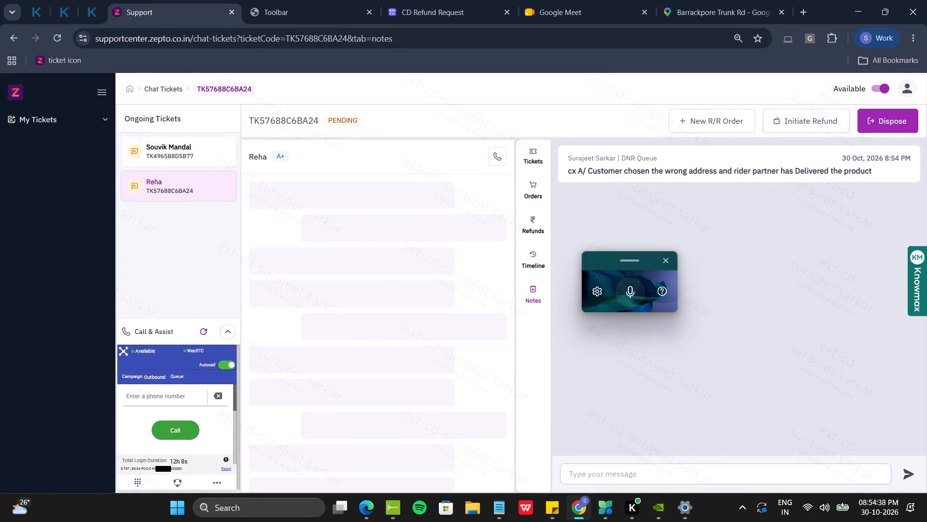
click(528, 183)
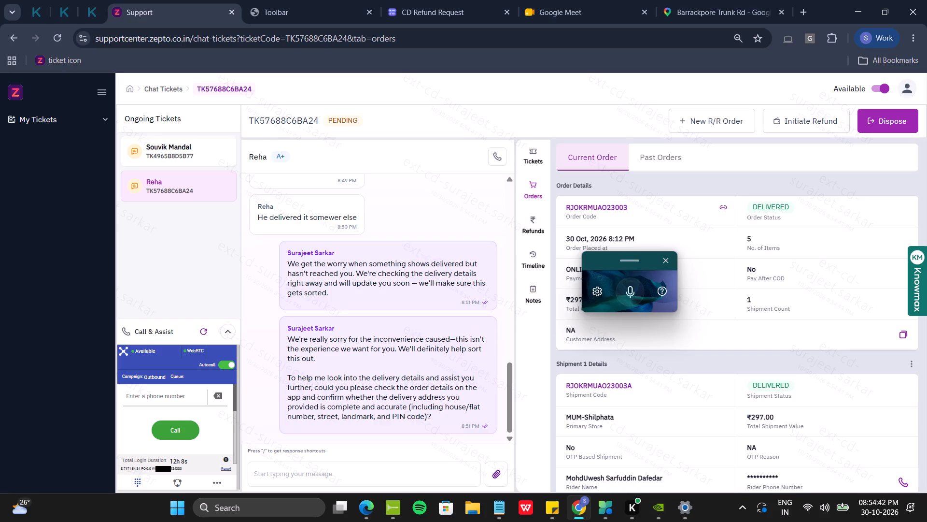
click(299, 0)
click(56, 35)
click(211, 0)
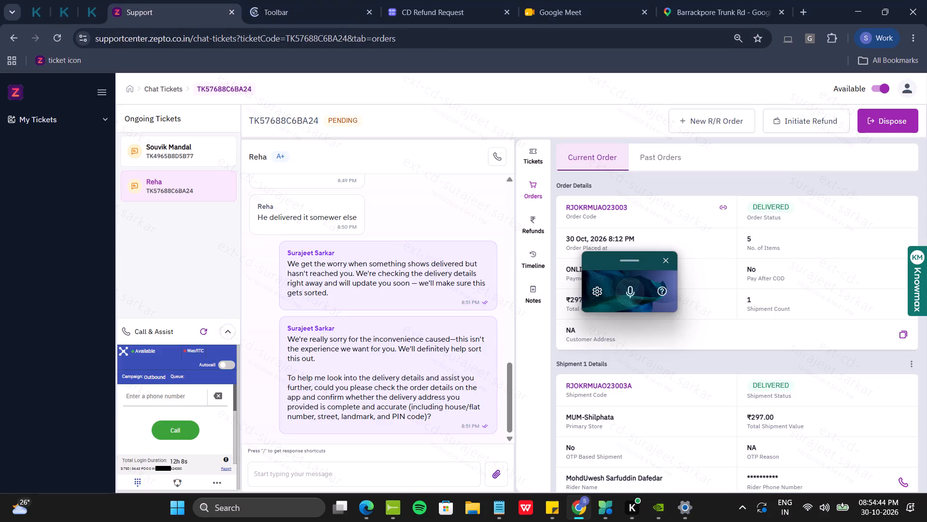
click(495, 160)
click(425, 474)
key(super+v)
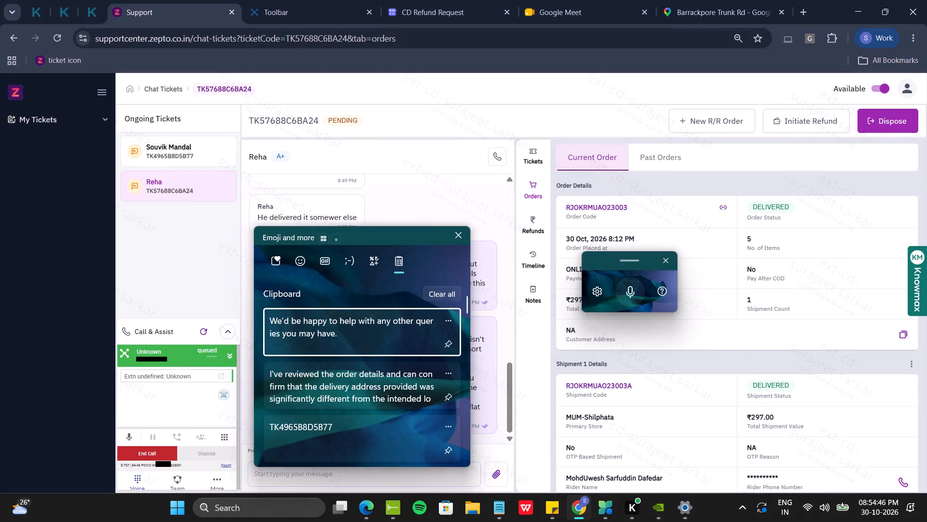
key(Left)
key(Left)
key(Left)
key(Left)
key(Left)
key(Return)
key(ctrl+v)
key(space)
key(Return)
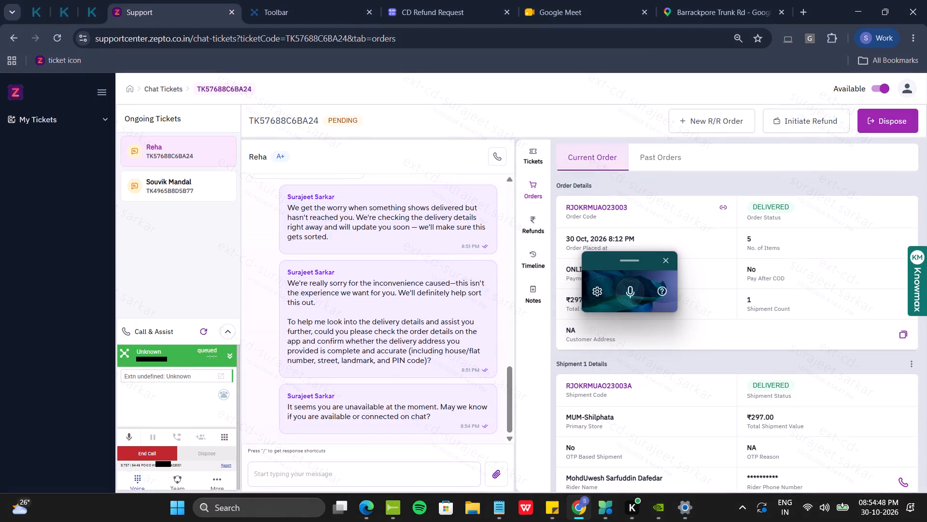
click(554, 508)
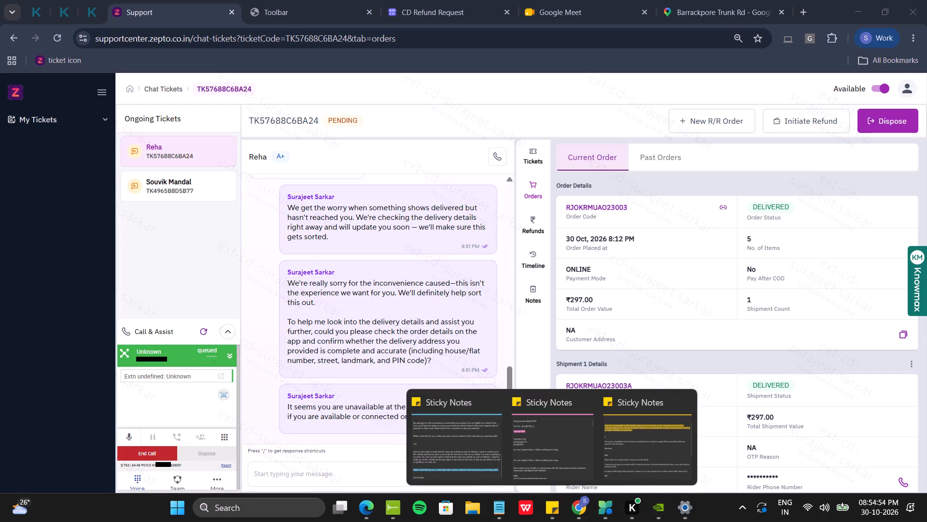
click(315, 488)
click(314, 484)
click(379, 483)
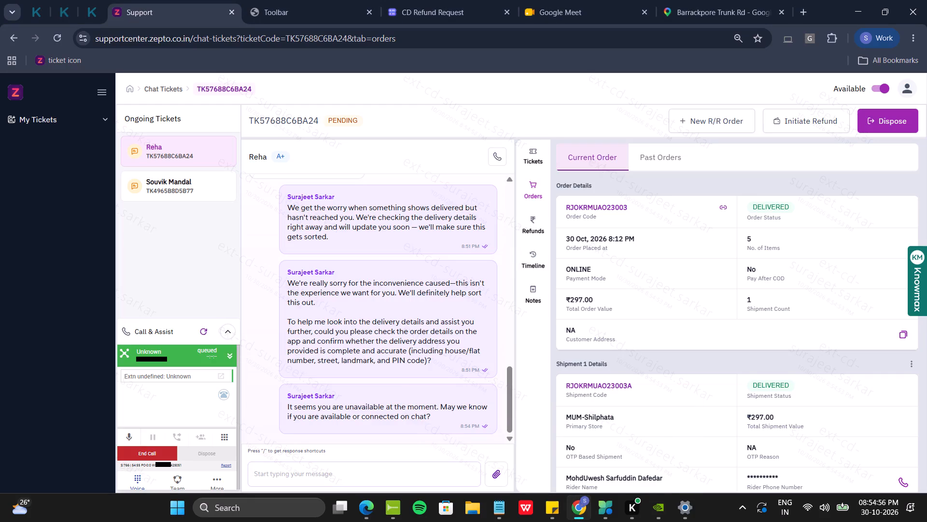
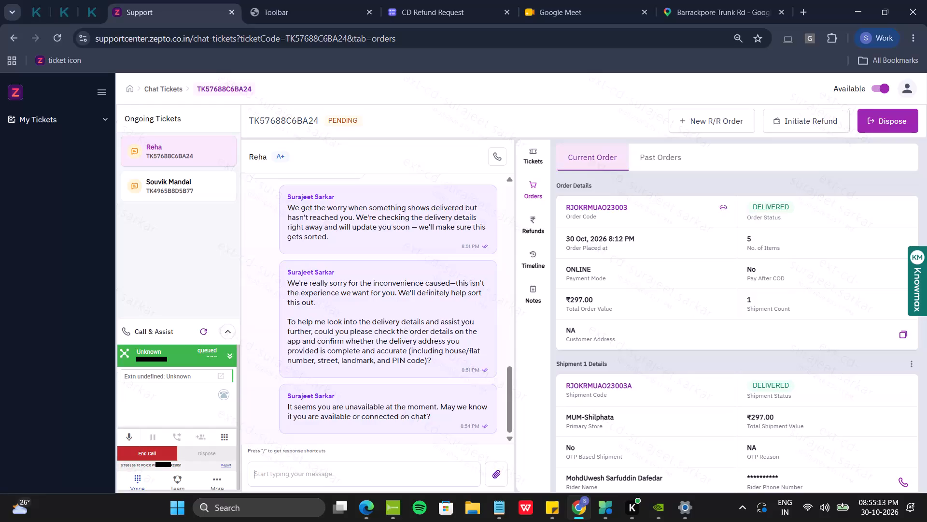
Copy the highlighted closing reply beginning "Since you are unavailable at this moment" from Sticky Notes and send it in ticket TK57688C6BA24.
click(559, 505)
click(618, 436)
key(ctrl+c)
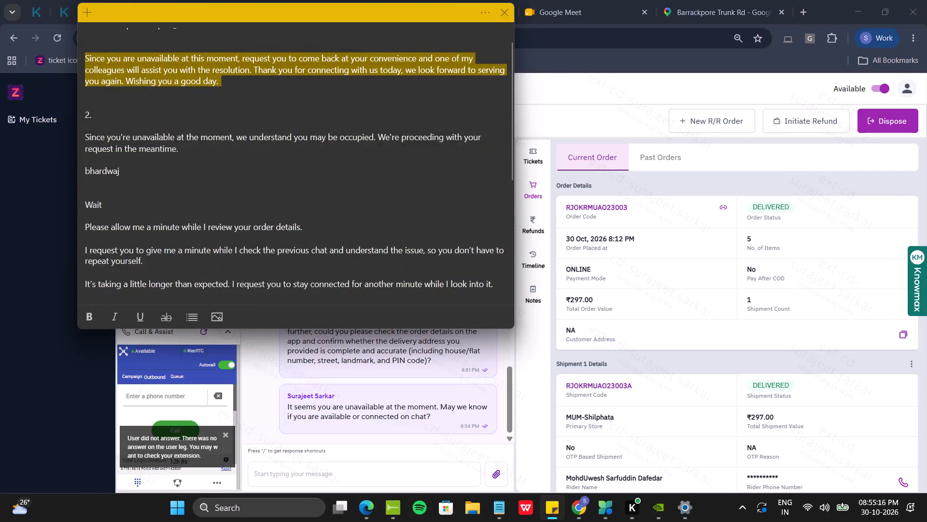
ctrl+click(401, 467)
key(ctrl+v)
key(Return)
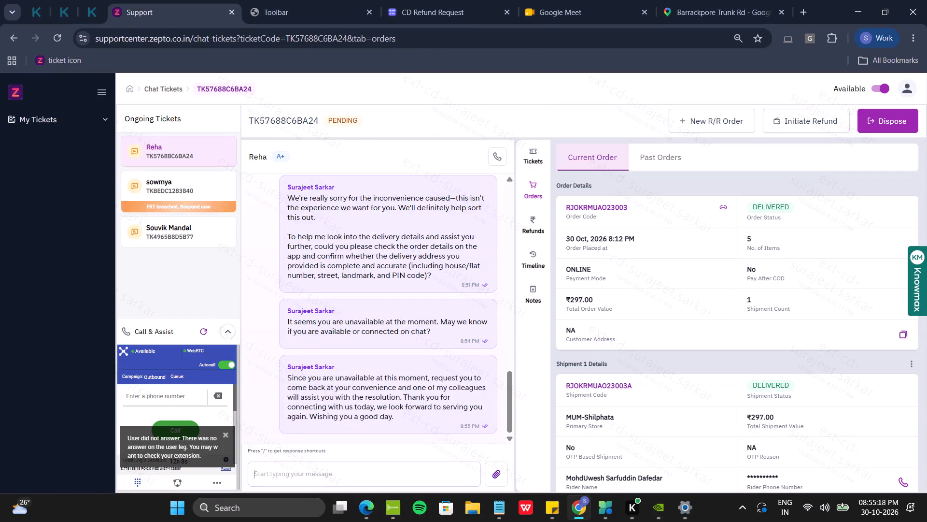
click(886, 124)
double_click(173, 181)
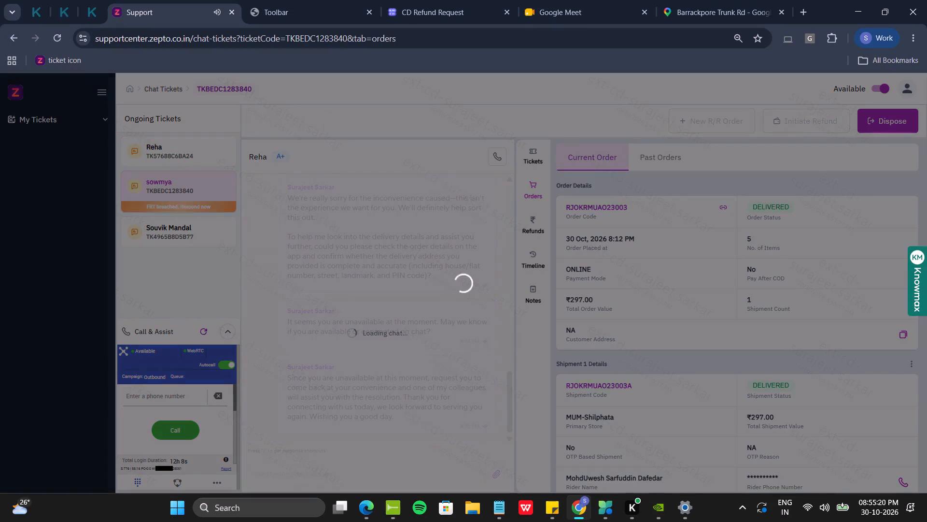
click(365, 474)
key(super+v)
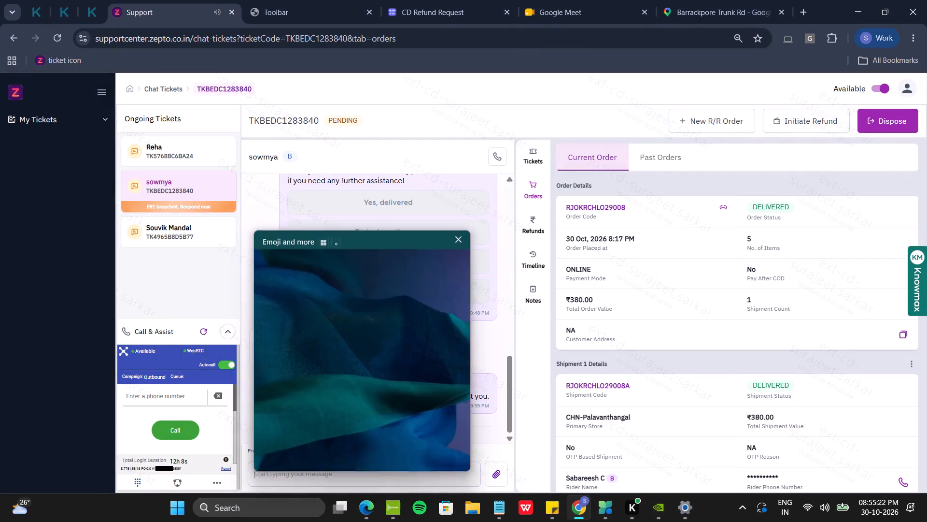
key(Left)
key(Return)
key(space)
key(ctrl+v)
key(Return)
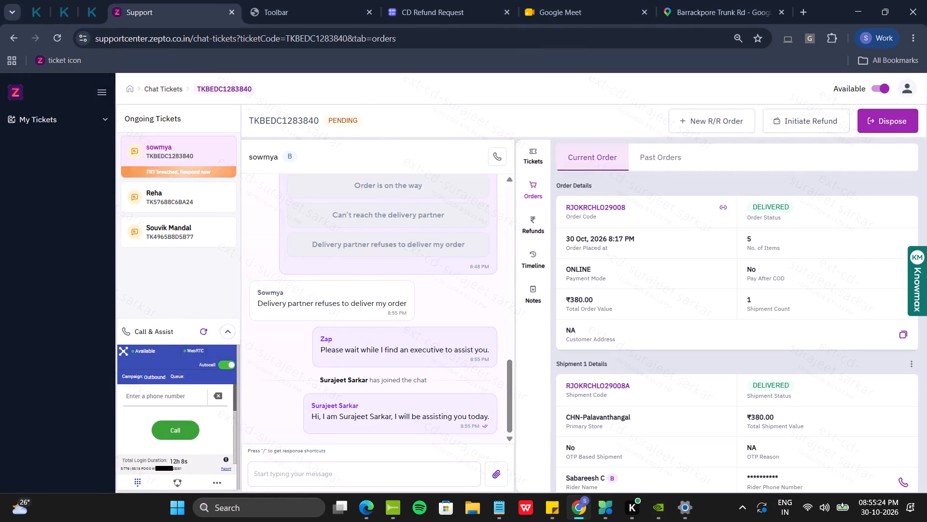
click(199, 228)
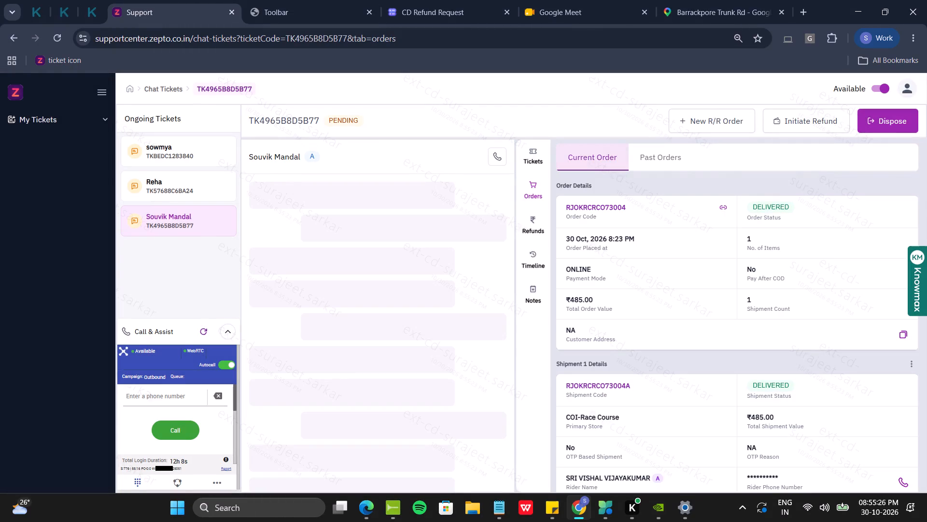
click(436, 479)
click(198, 145)
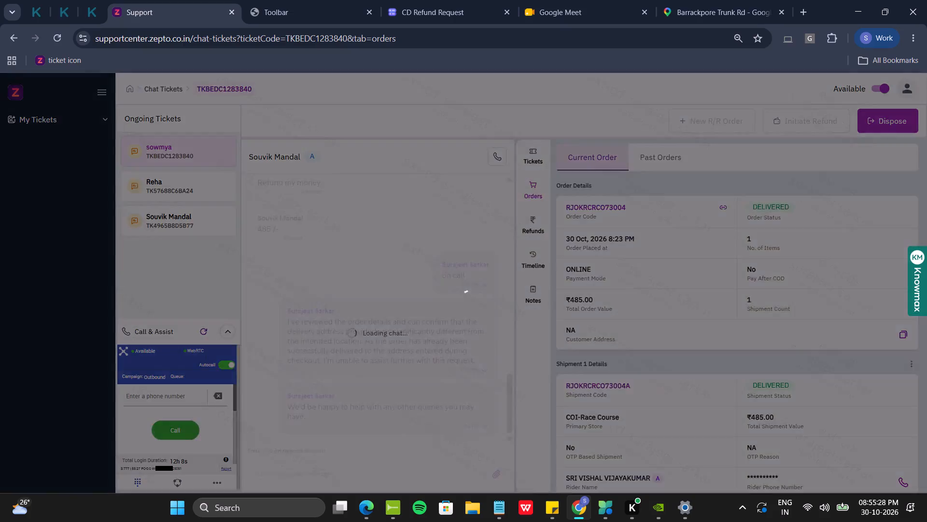
click(425, 478)
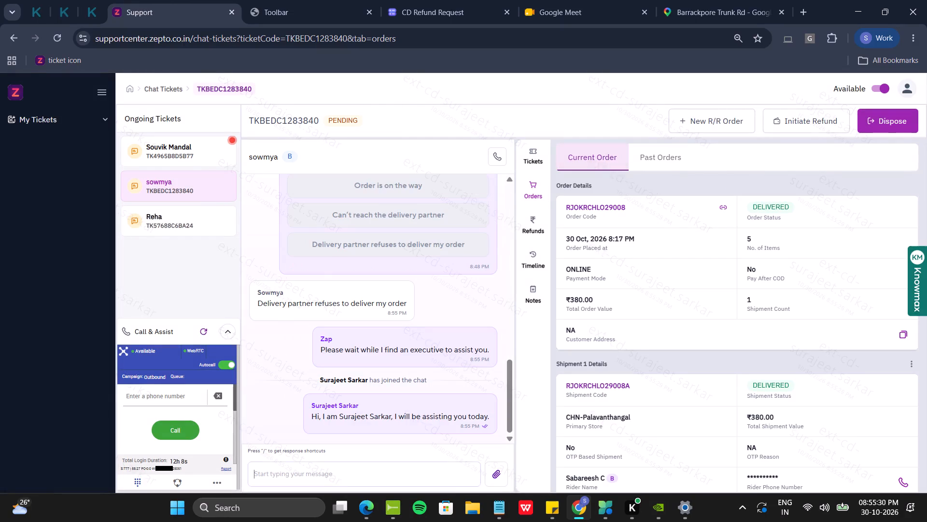
key(super+v)
key(Left)
key(Left)
key(Return)
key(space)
key(ctrl+v)
key(Return)
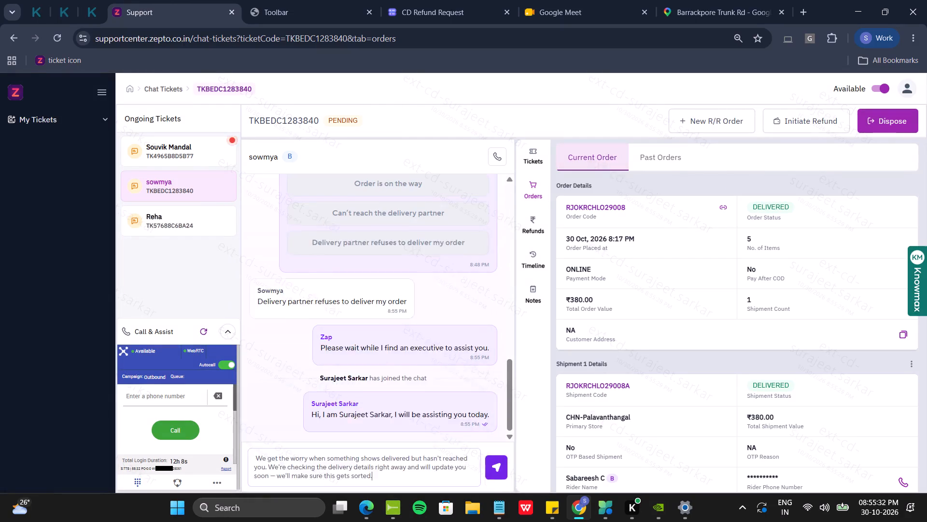
click(211, 178)
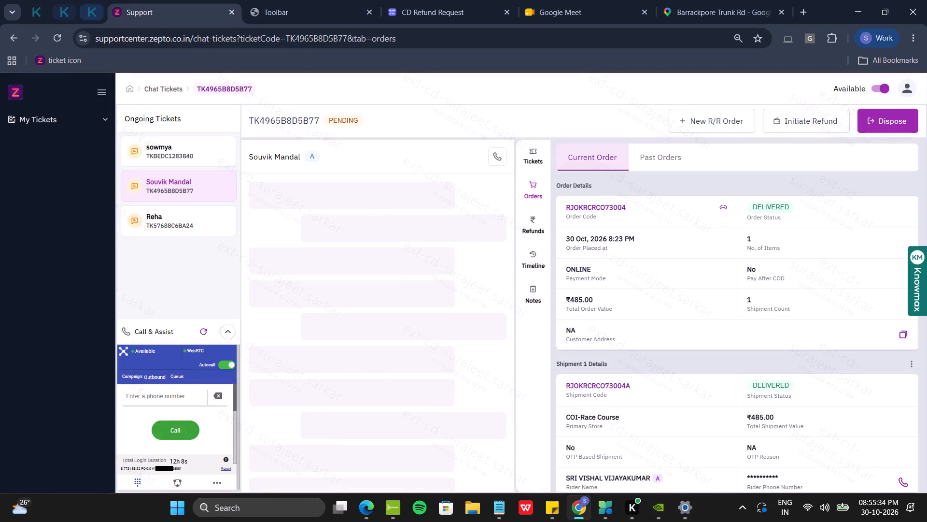
click(54, 0)
click(43, 0)
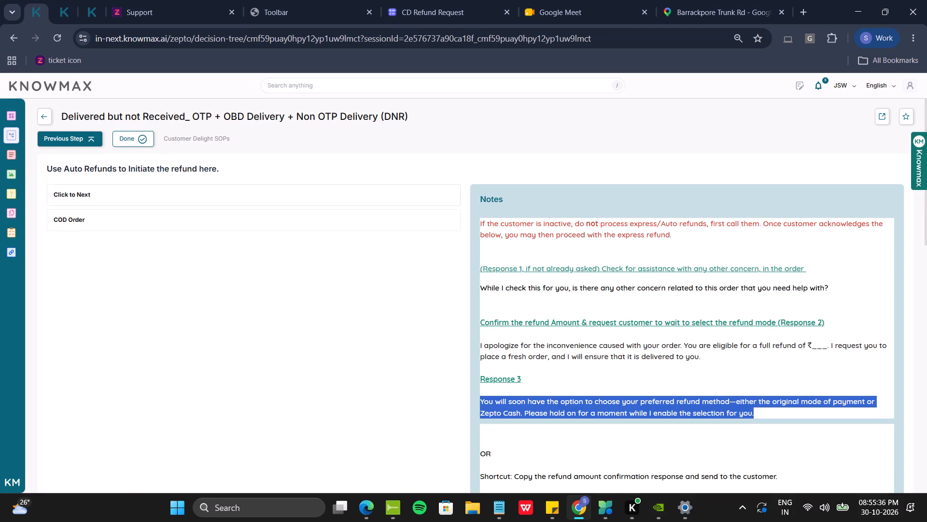
click(86, 204)
click(127, 143)
click(83, 0)
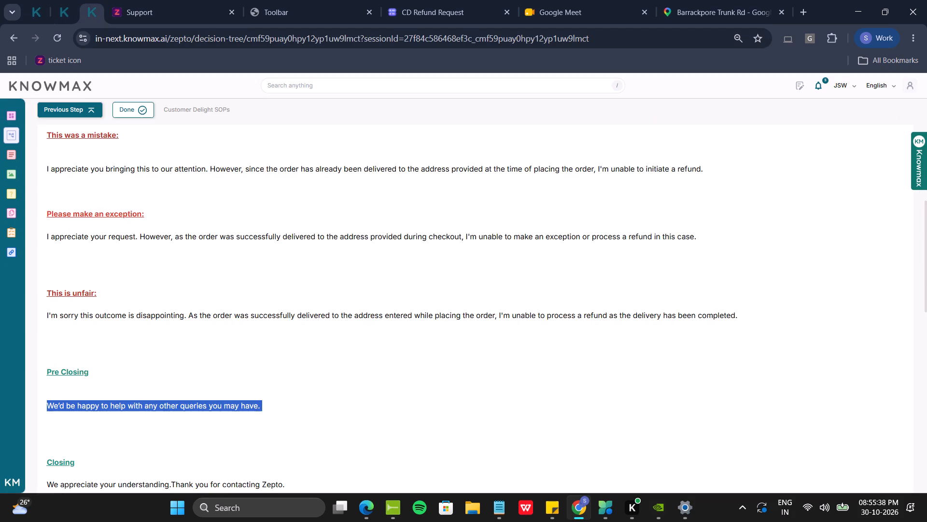
scroll(155, 240, up, 4)
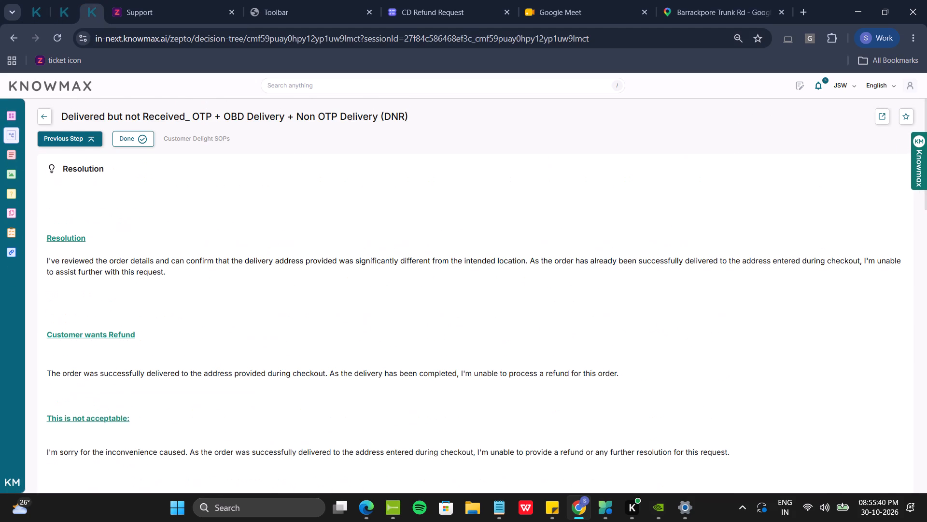
triple_click(231, 375)
key(ctrl+c)
click(168, 0)
ctrl+click(321, 477)
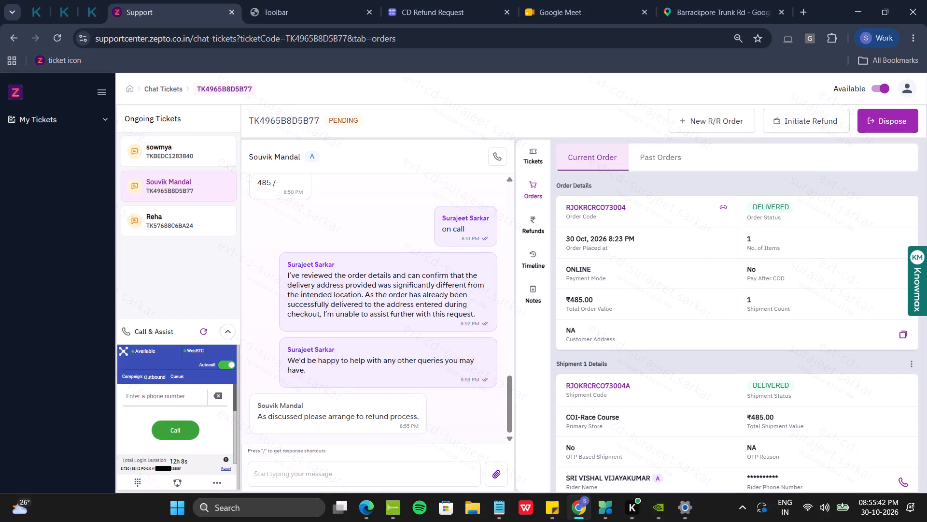
key(ctrl+v)
key(Return)
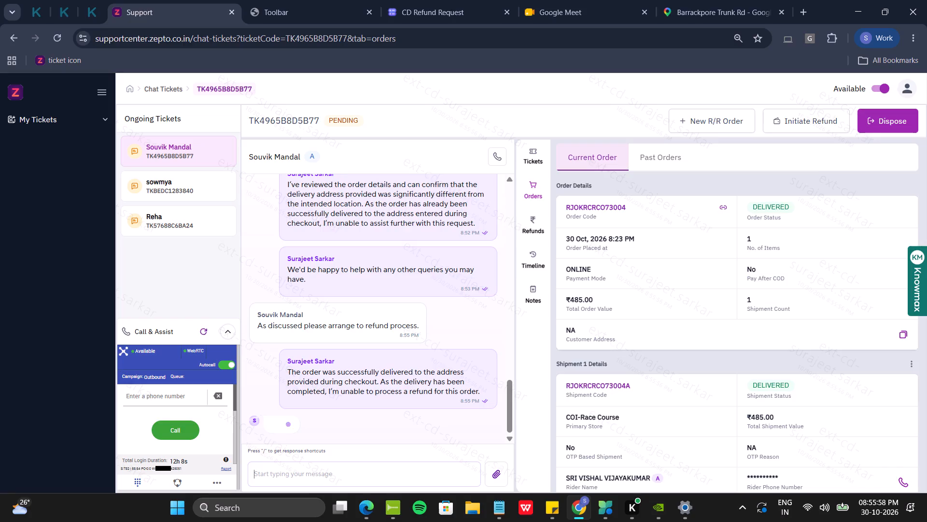
click(72, 2)
scroll(177, 319, down, 2)
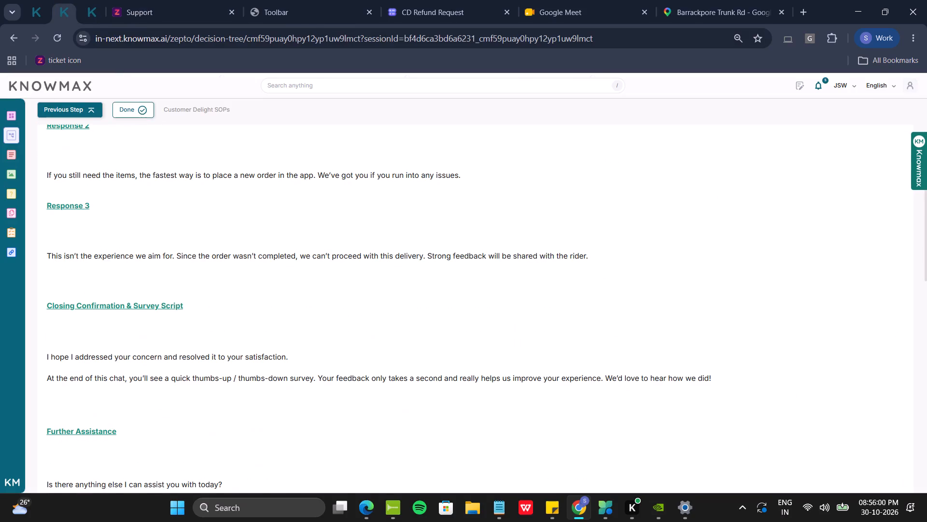
scroll(105, 102, down, 1)
triple_click(178, 459)
key(ctrl+c)
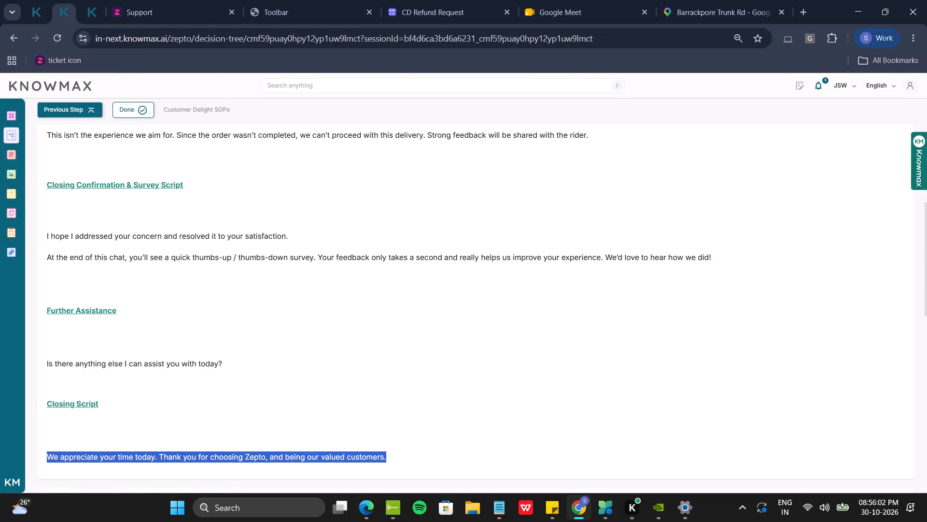
click(242, 0)
key(ctrl+v)
key(Return)
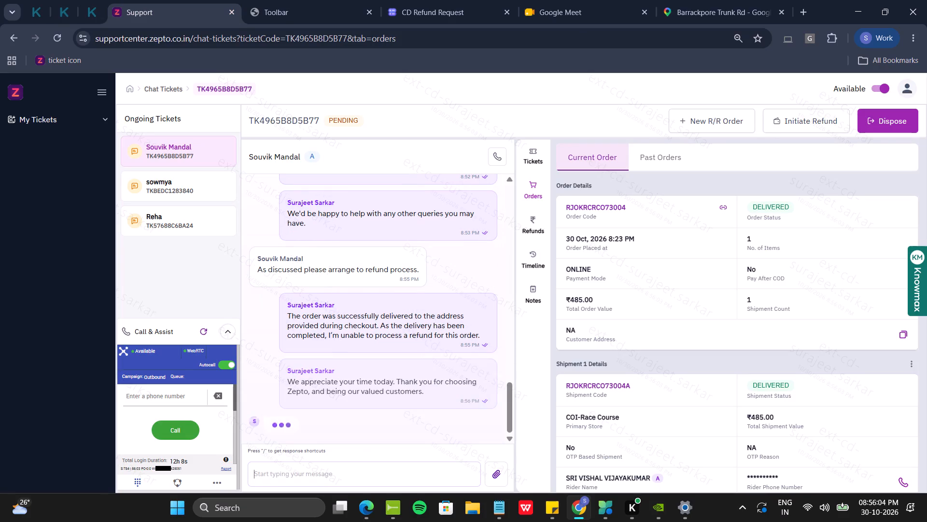
click(524, 298)
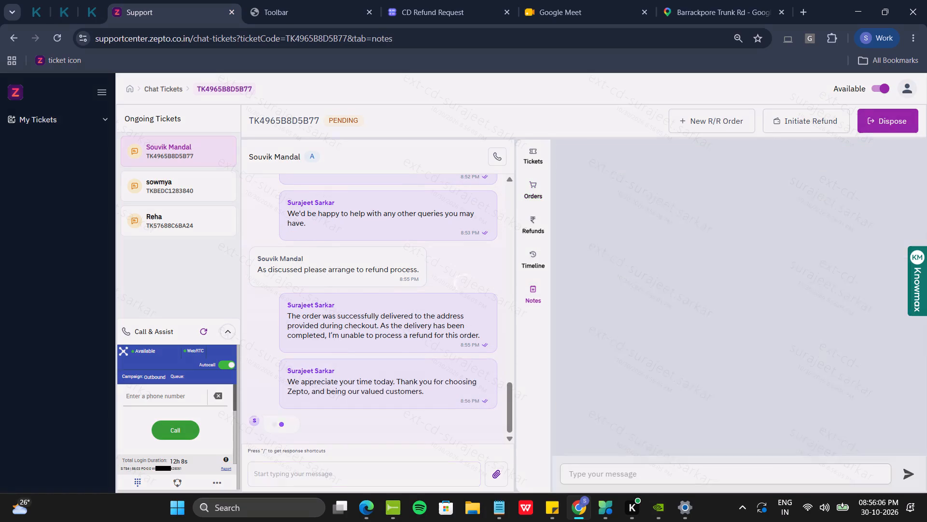
click(890, 124)
click(735, 126)
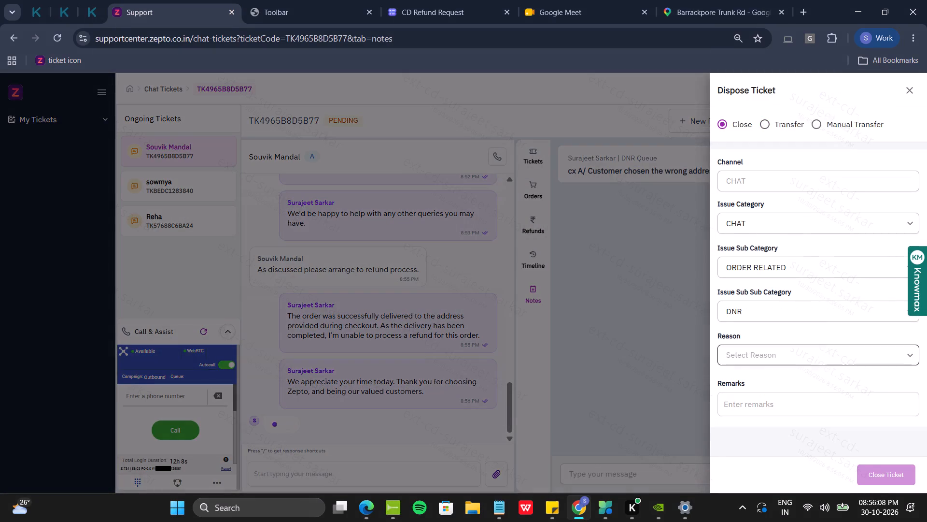
click(747, 354)
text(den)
click(778, 422)
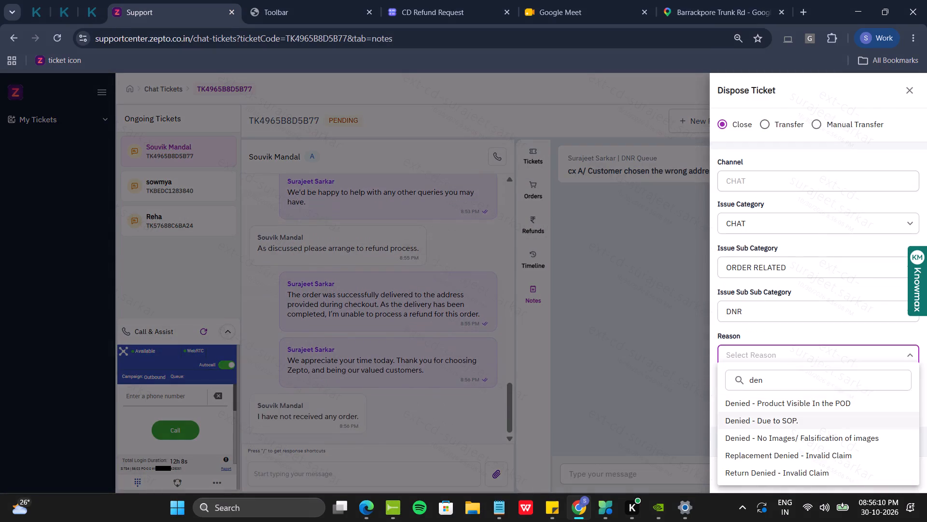
click(882, 477)
click(521, 305)
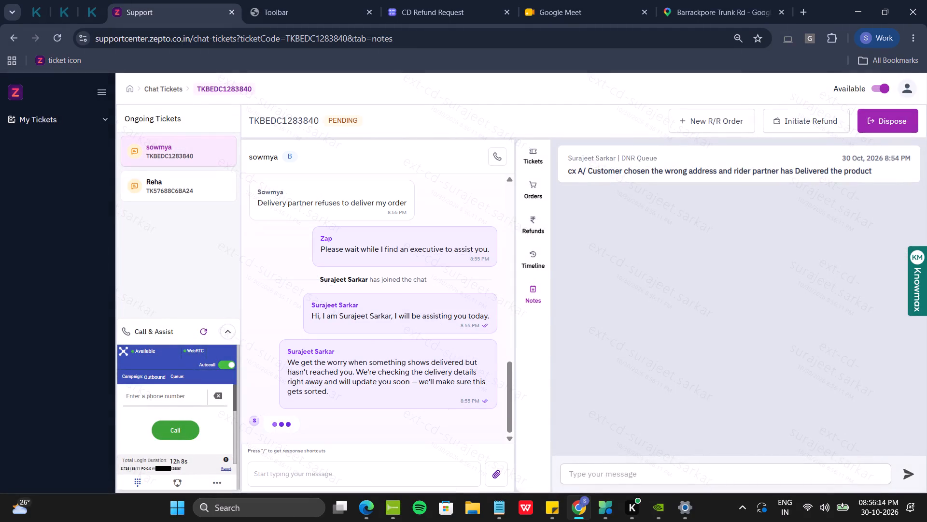
click(549, 514)
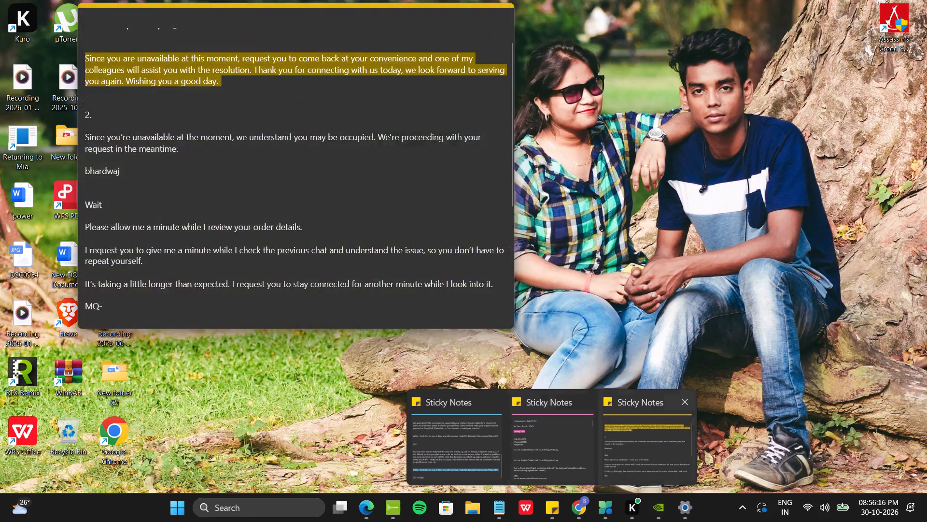
click(316, 470)
key(super+v)
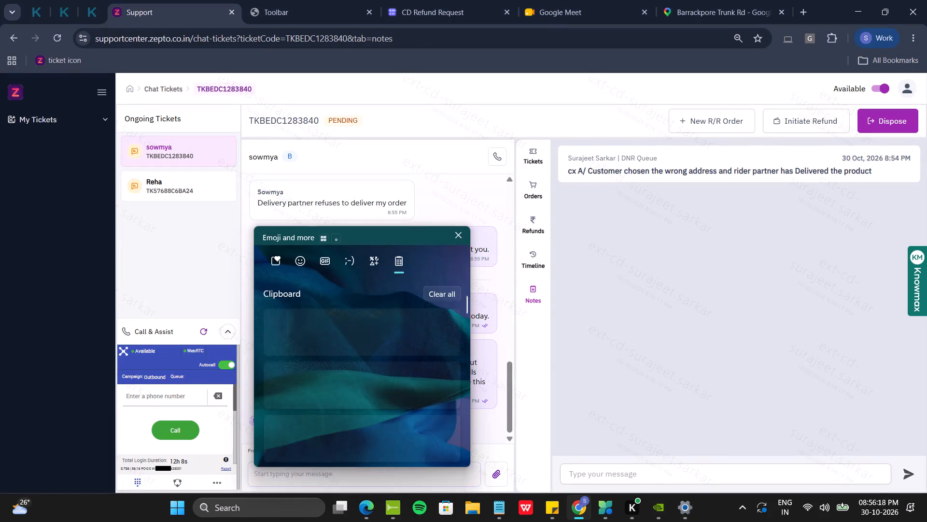
key(Left)
key(Left)
key(Left)
key(Return)
key(ctrl+v)
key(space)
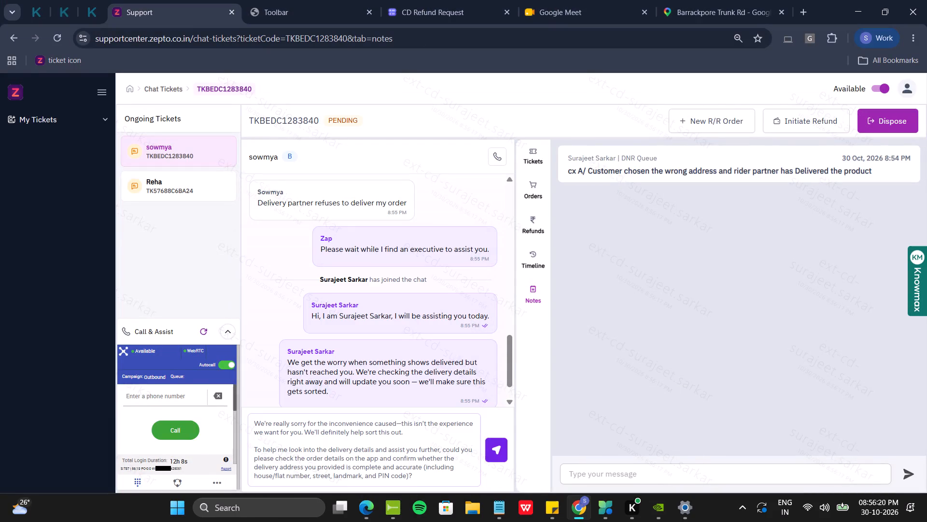
key(Return)
click(184, 177)
click(533, 184)
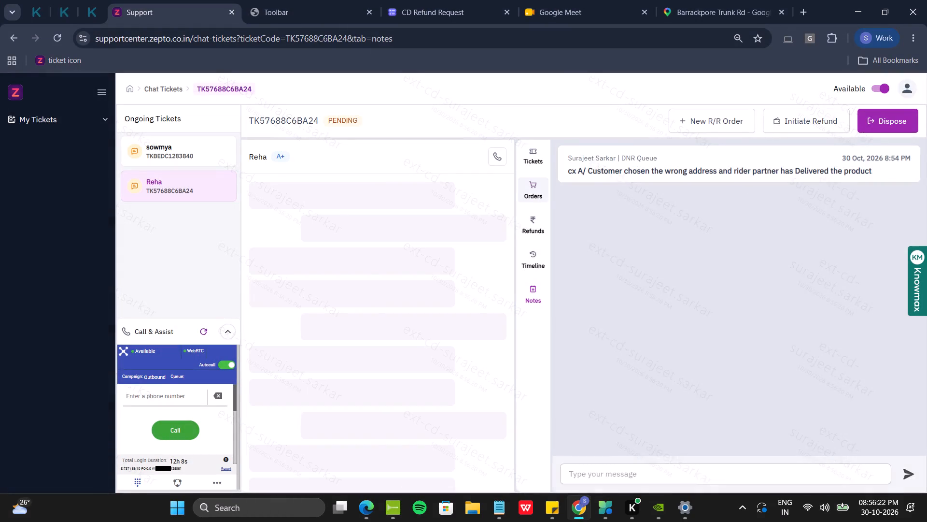
click(419, 478)
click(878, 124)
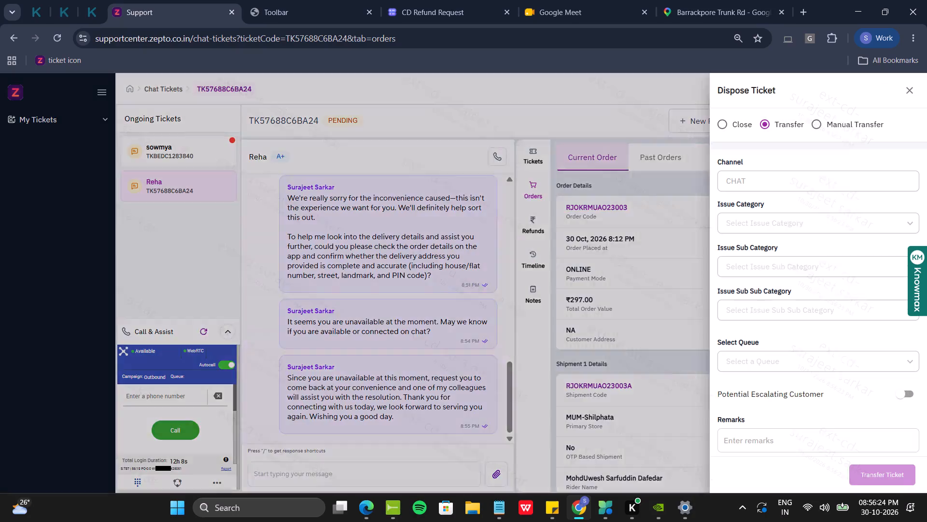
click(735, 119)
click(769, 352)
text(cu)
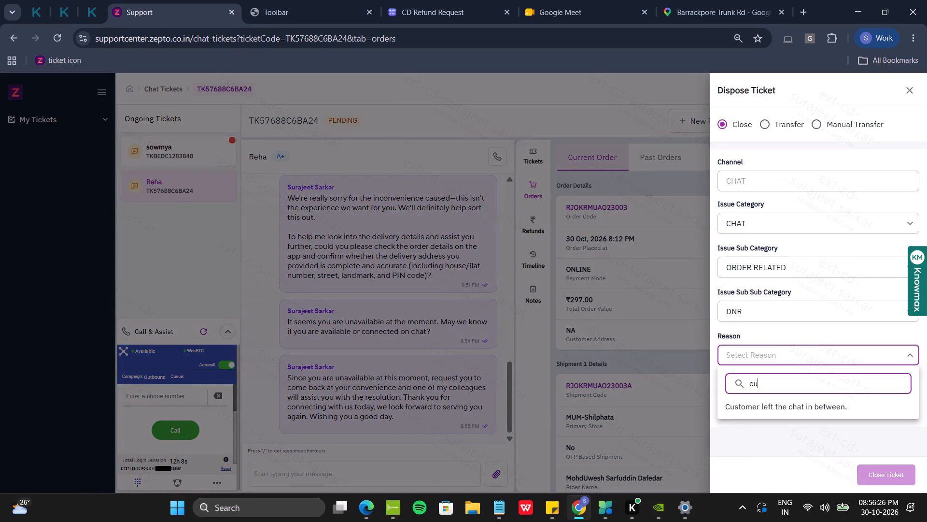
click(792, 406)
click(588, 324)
click(526, 166)
scroll(696, 360, down, 6)
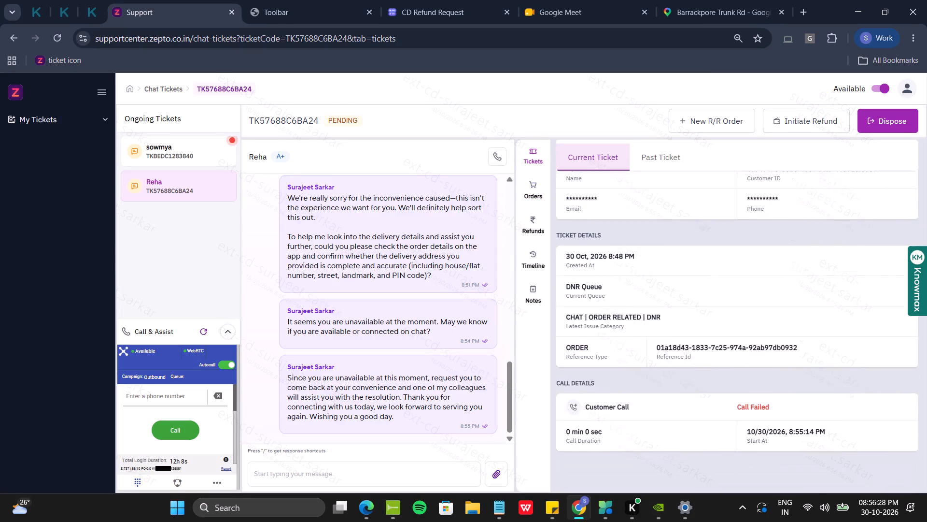
click(904, 118)
click(723, 120)
click(767, 354)
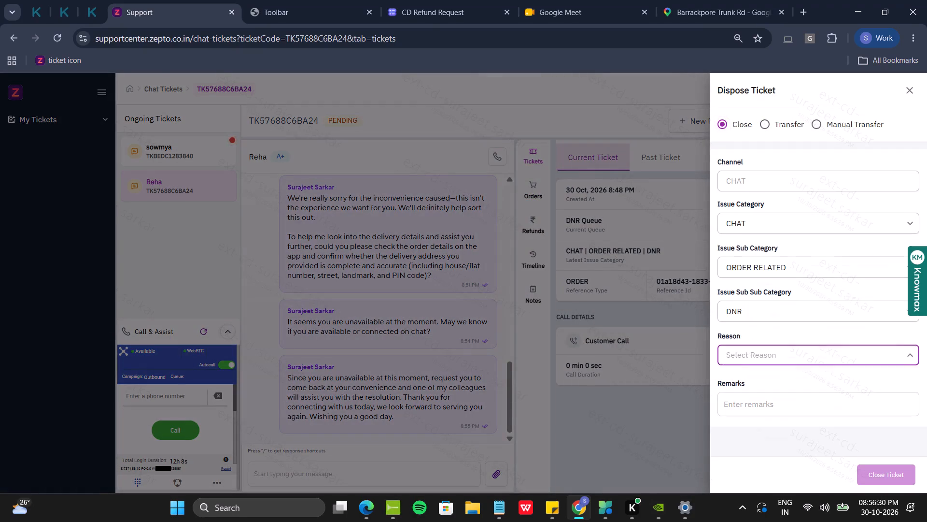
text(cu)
click(817, 404)
click(888, 469)
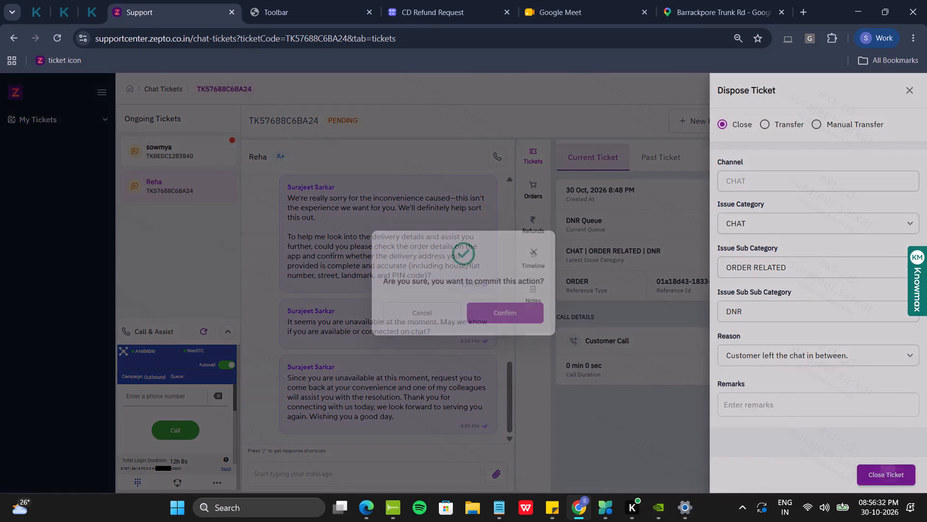
click(511, 307)
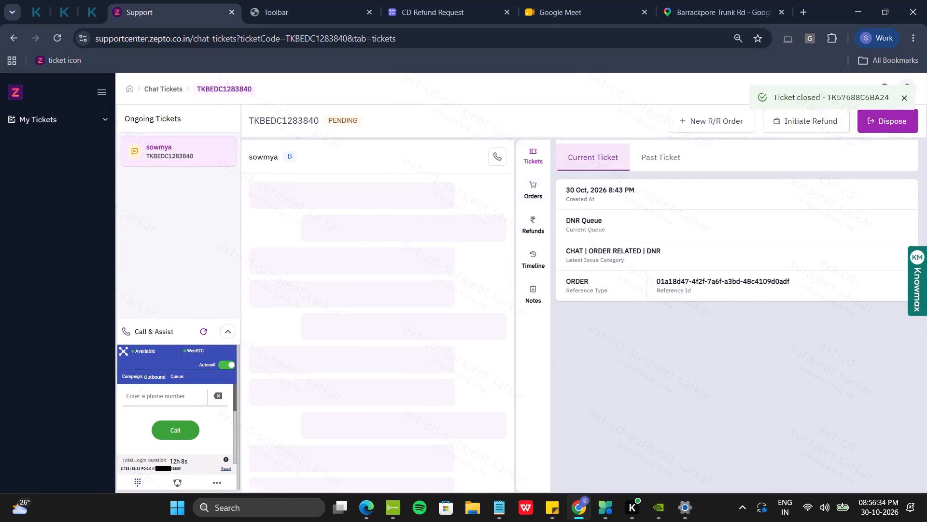
click(535, 201)
click(391, 480)
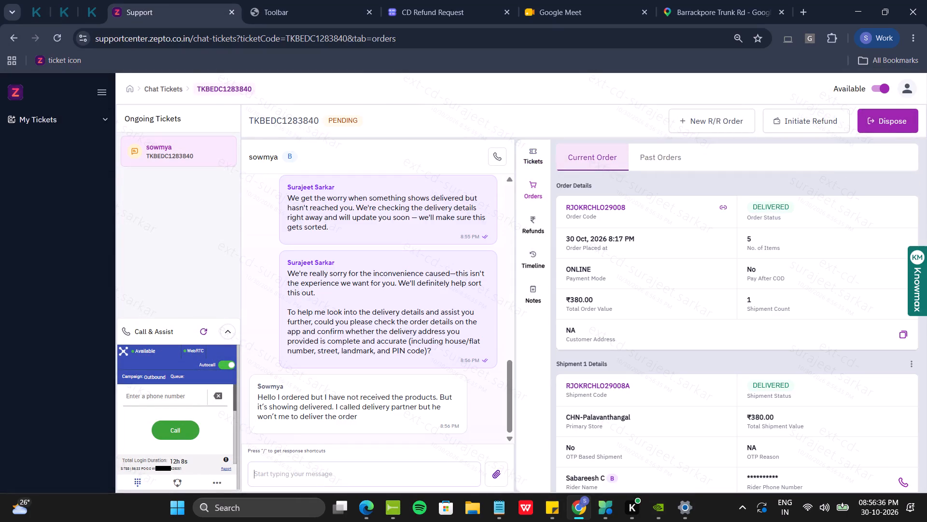
key(super+v)
key(Left)
key(Left)
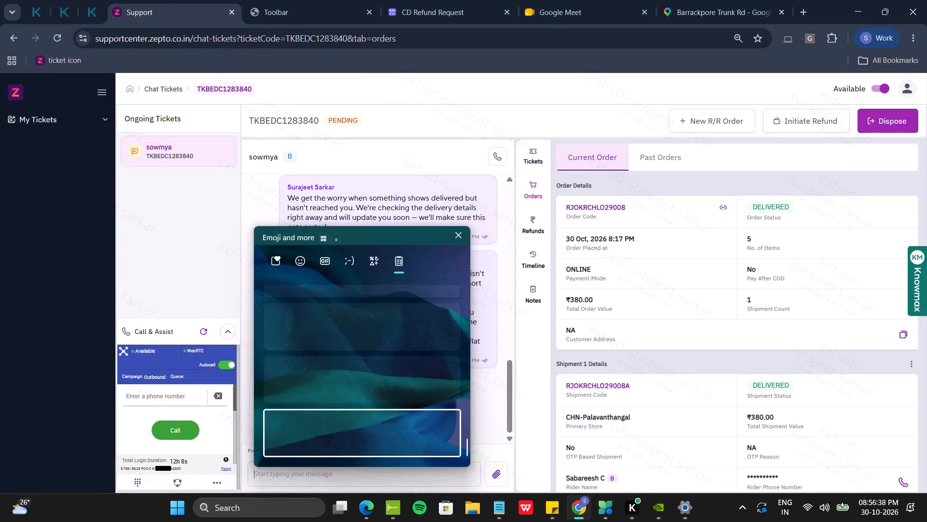
key(Left)
key(Left)
key(Return)
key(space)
key(ctrl+Return)
key(ctrl+v)
key(Return)
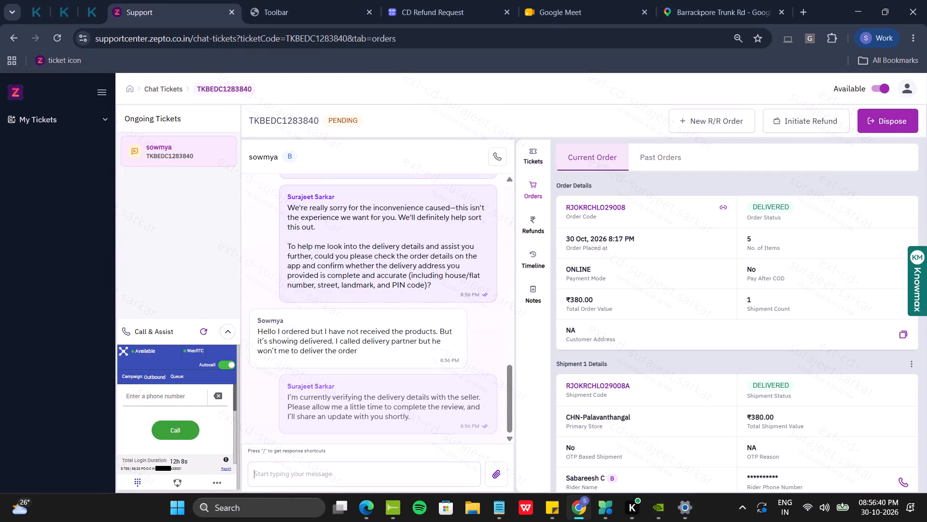
scroll(785, 349, down, 2)
click(906, 238)
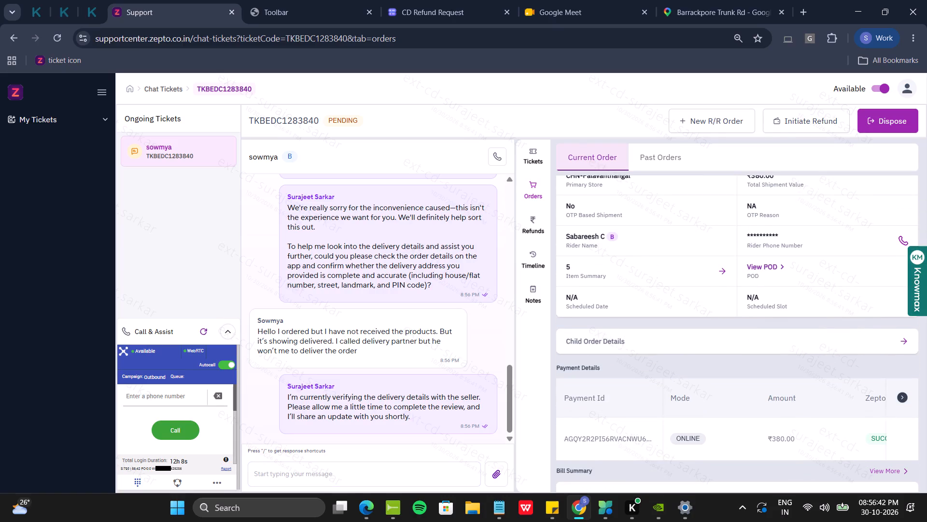
Copy the saved reply "While I check this for you, is there any other concern related to this order..." from Sticky Notes and send it to the customer.
click(363, 474)
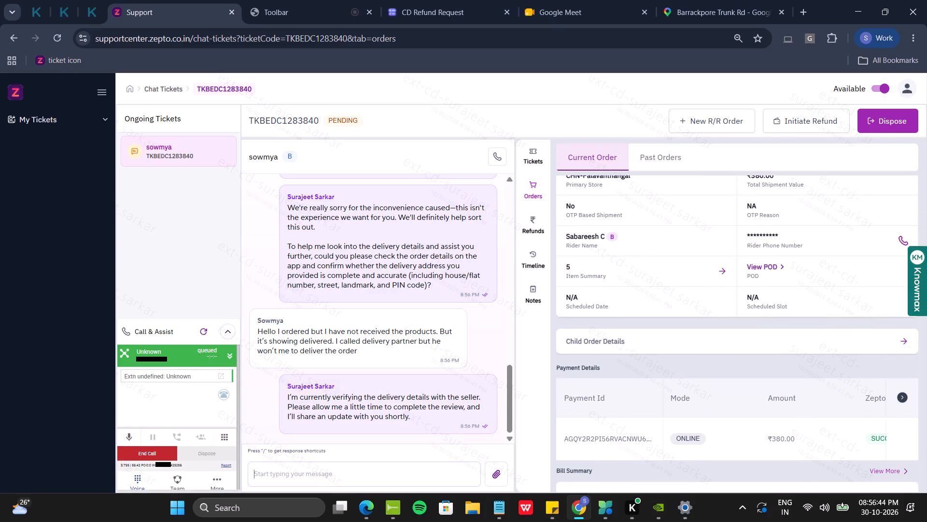
click(532, 511)
click(451, 453)
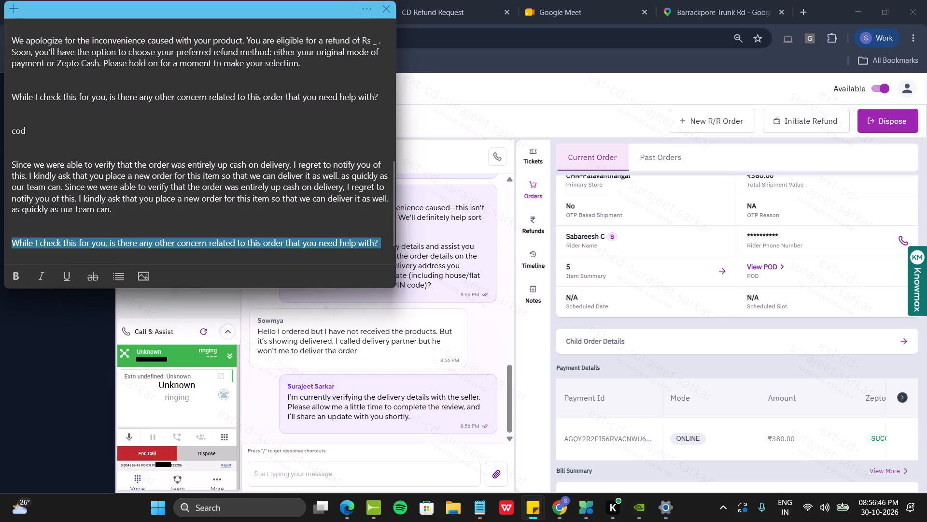
key(ctrl+c)
ctrl+click(418, 479)
key(ctrl+v)
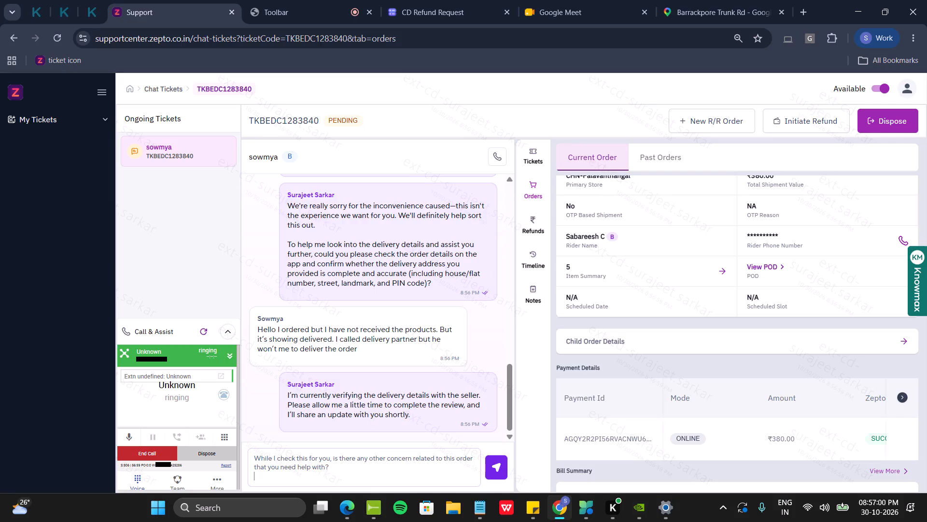
key(Return)
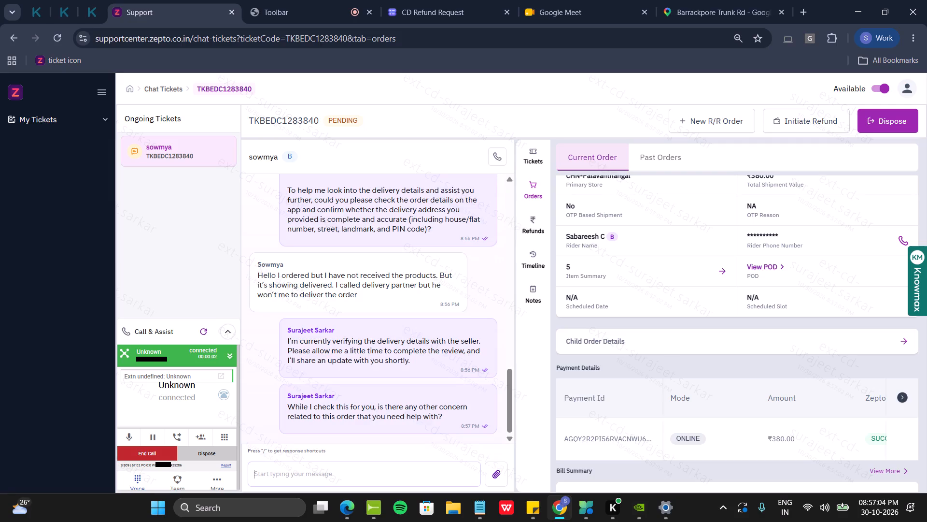
Hang up the rider call with the Customer option and dispose the call with the disposition "Test".
scroll(672, 270, up, 1)
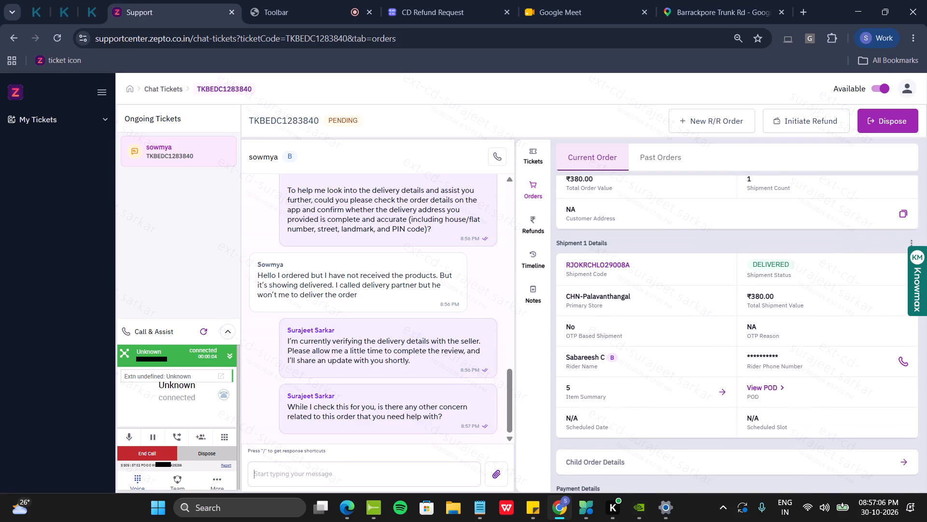
click(158, 458)
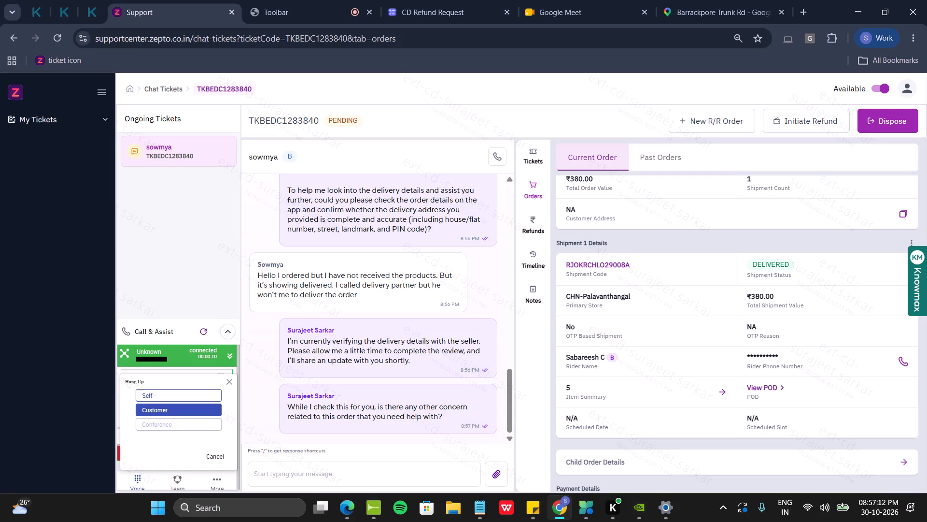
click(175, 409)
click(217, 453)
click(175, 399)
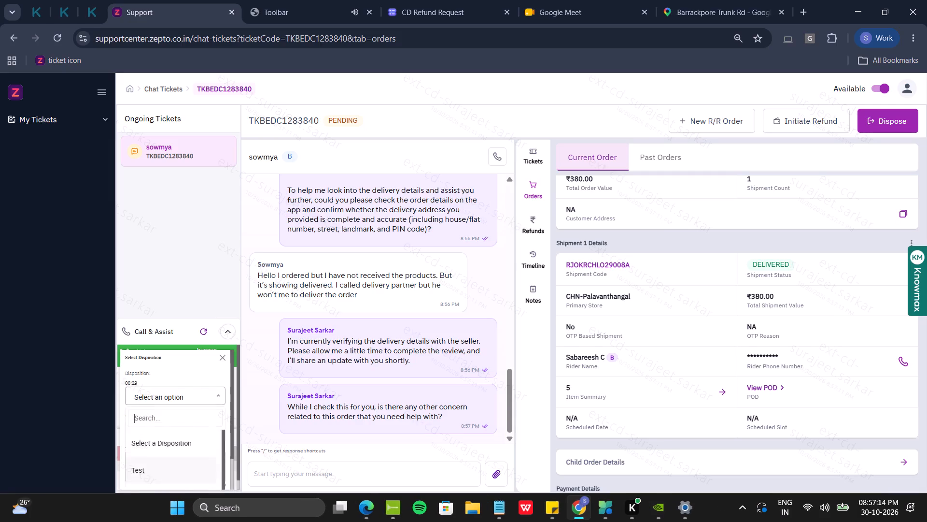
click(165, 476)
scroll(165, 476, down, 3)
click(157, 385)
double_click(161, 465)
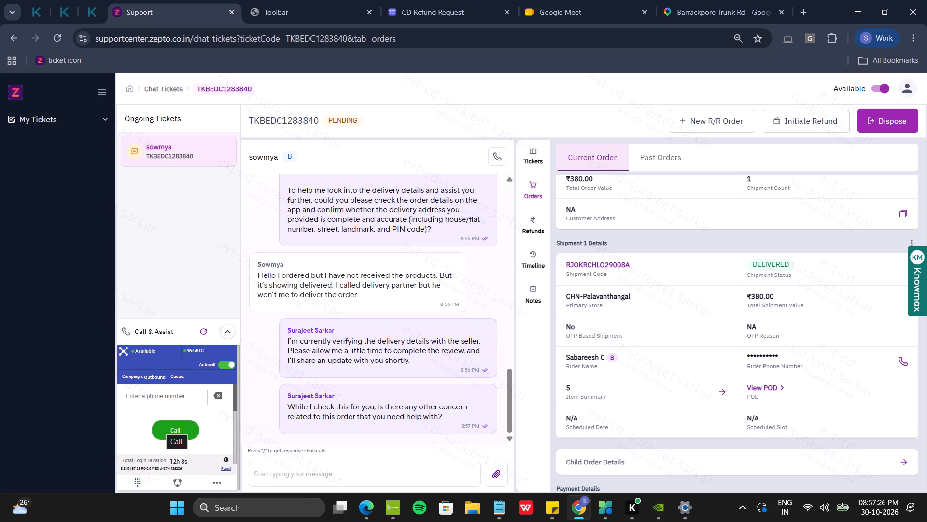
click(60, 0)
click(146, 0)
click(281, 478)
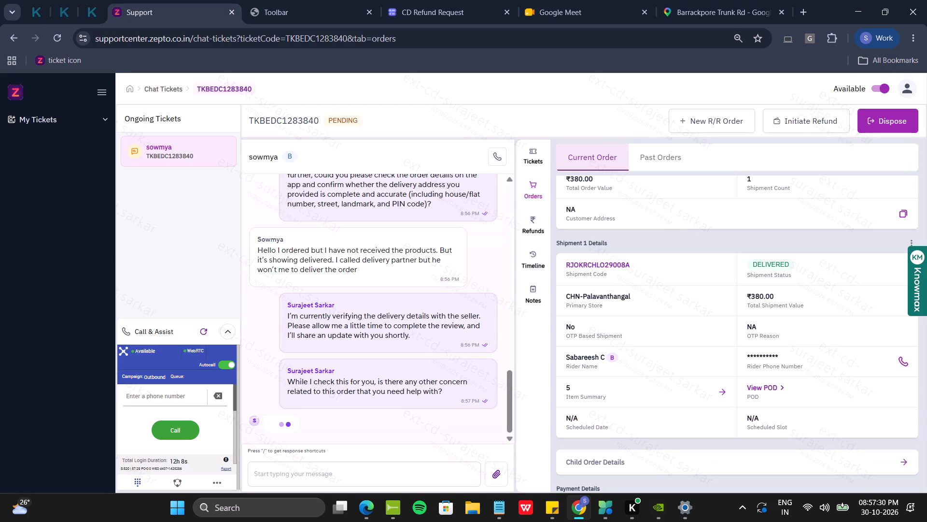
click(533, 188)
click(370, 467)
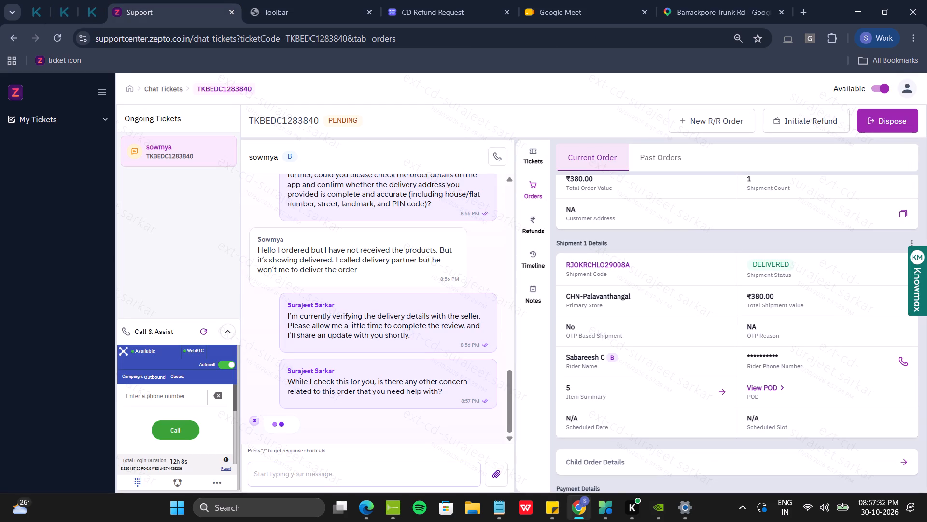
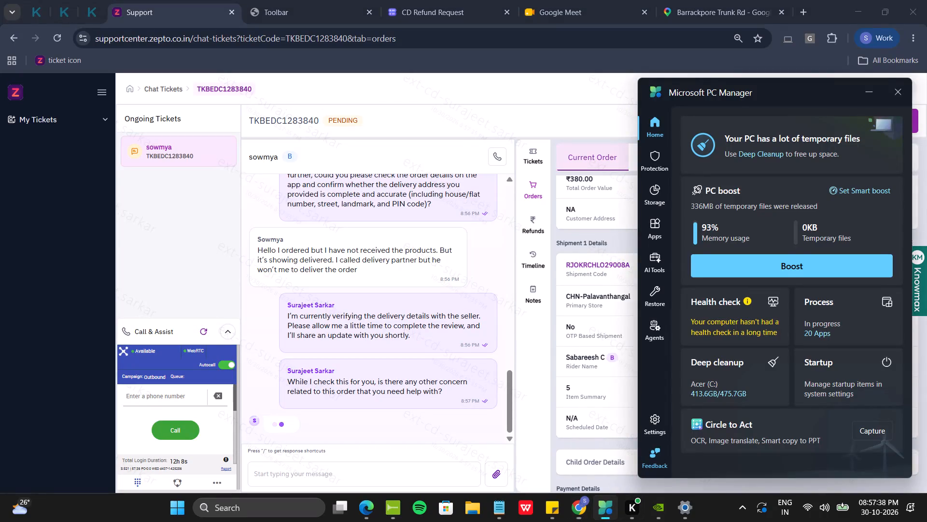
Dismiss PC Manager, reload the Ameyo toolbar page in Chrome and return to the support ticket.
click(604, 508)
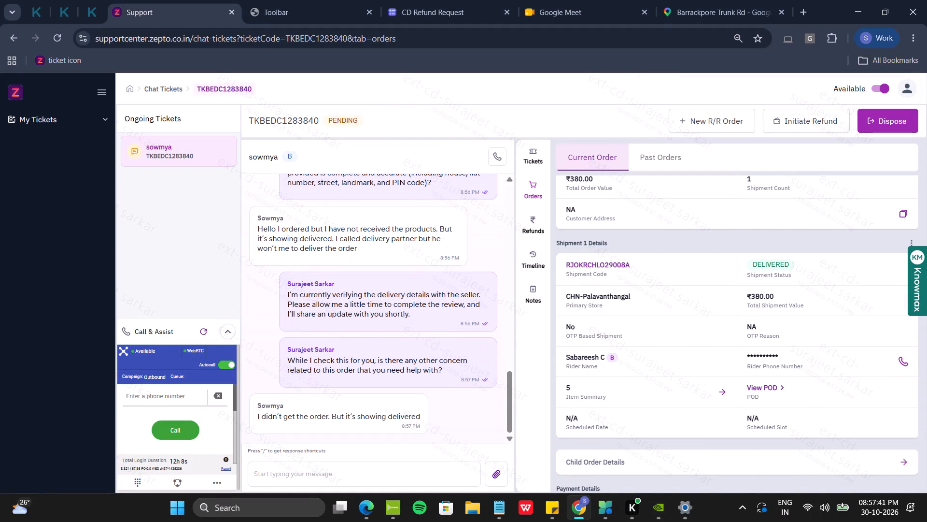
click(292, 0)
click(61, 40)
click(138, 0)
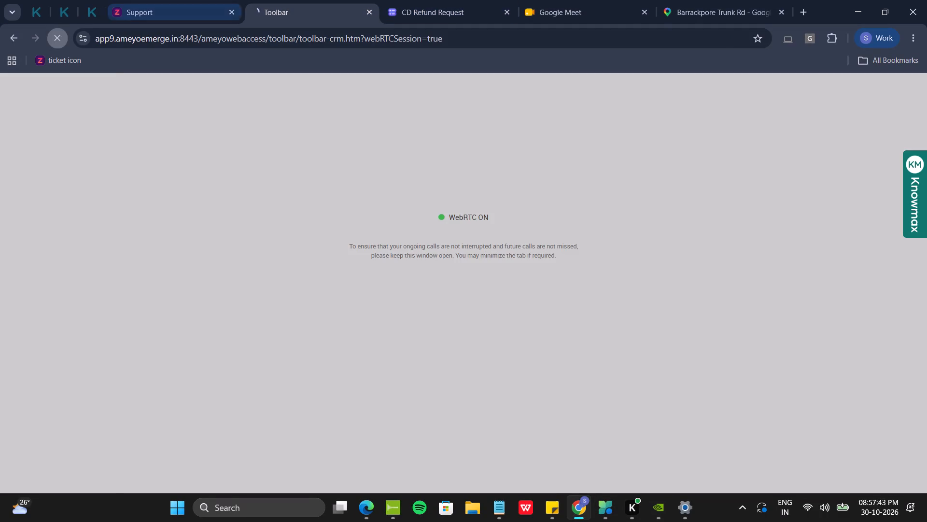
click(903, 356)
click(908, 365)
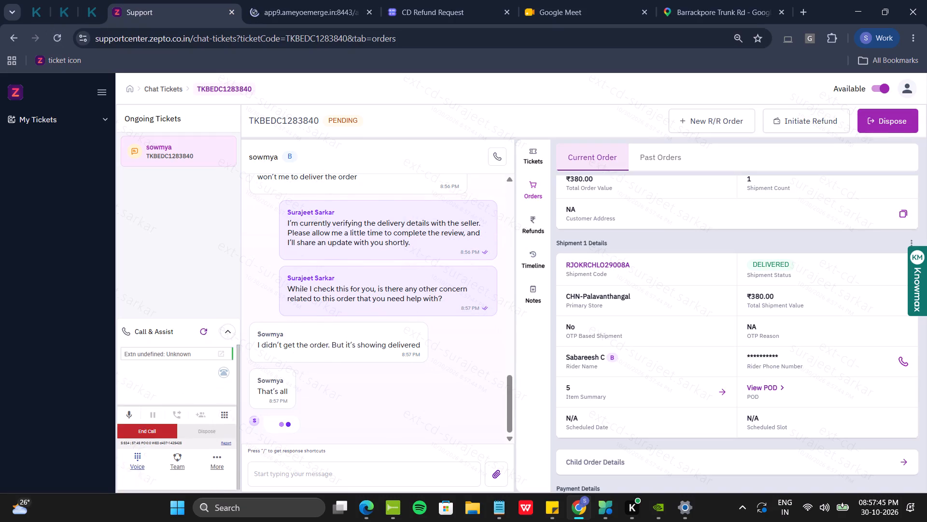
click(376, 469)
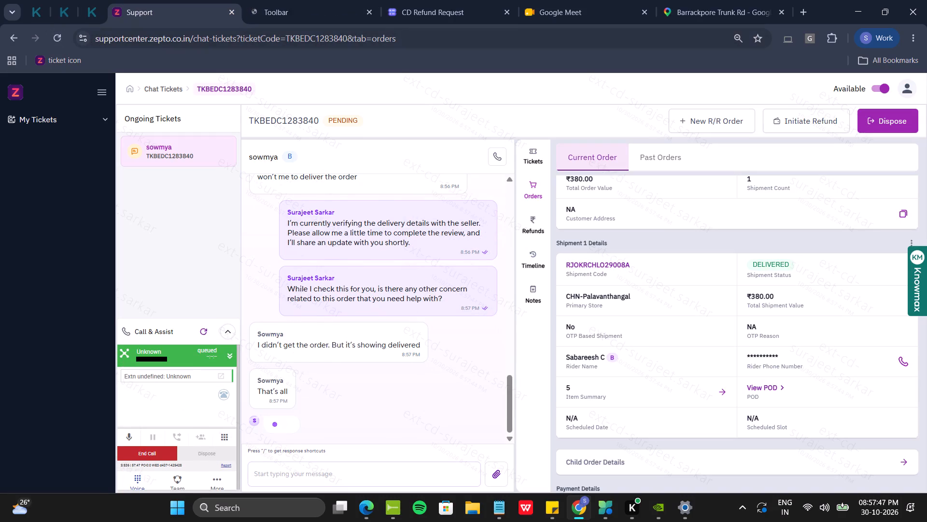
ctrl+double_click(293, 127)
key(ctrl+c)
click(63, 3)
scroll(111, 199, up, 4)
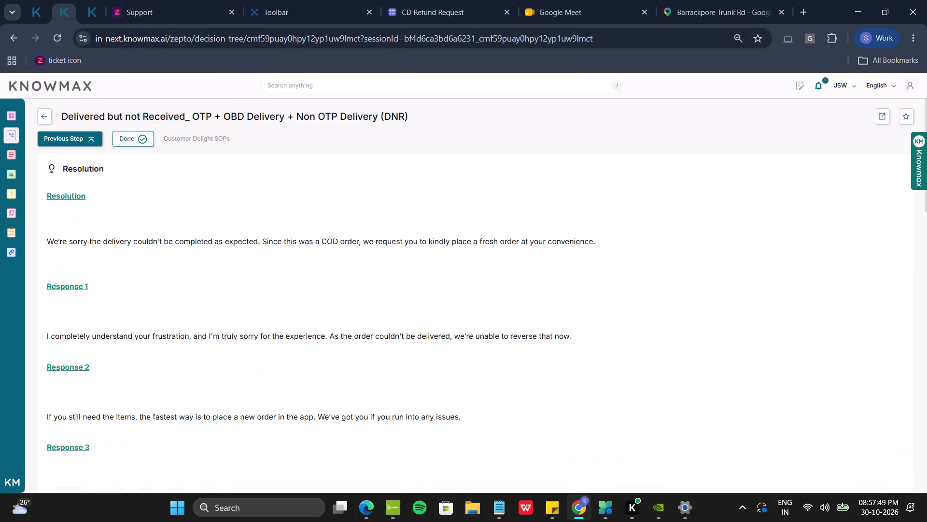
click(33, 0)
click(174, 313)
key(ctrl+v)
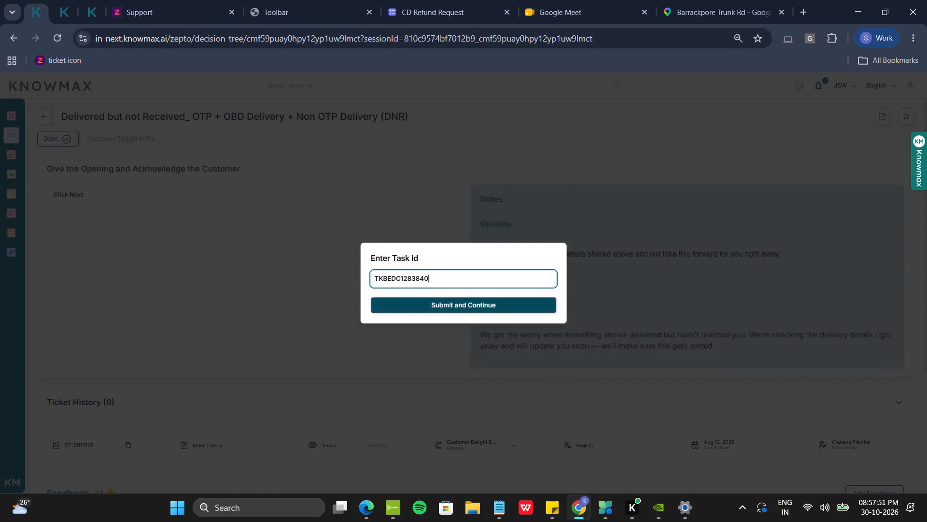
click(439, 311)
click(54, 188)
click(68, 201)
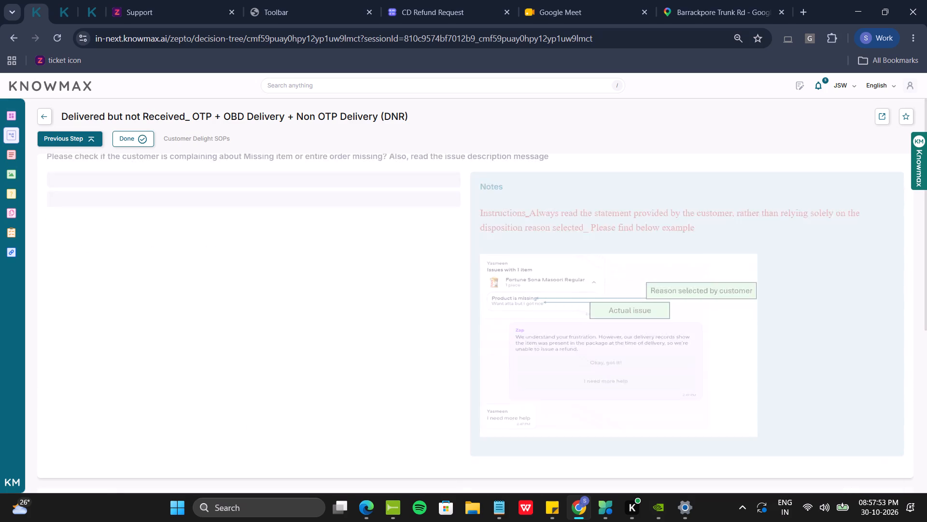
click(65, 238)
click(65, 225)
click(87, 193)
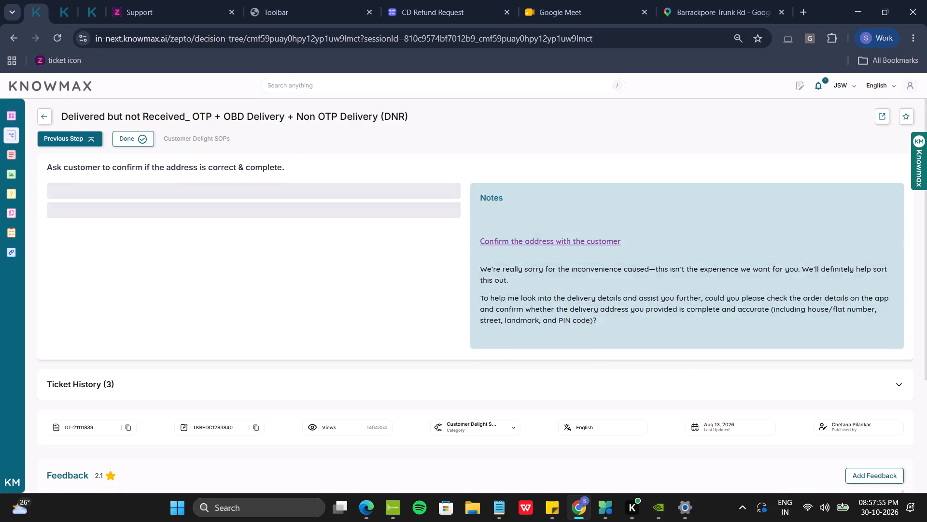
click(87, 217)
click(86, 227)
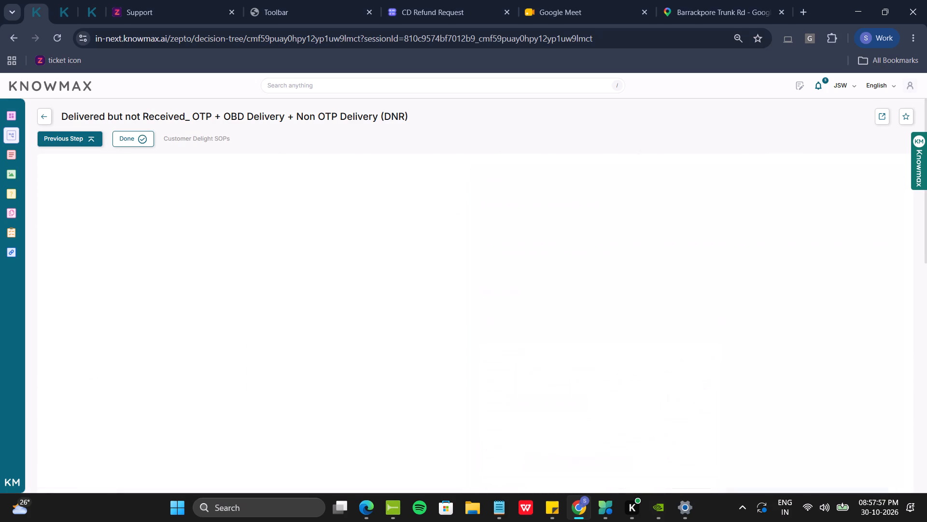
click(100, 201)
click(102, 222)
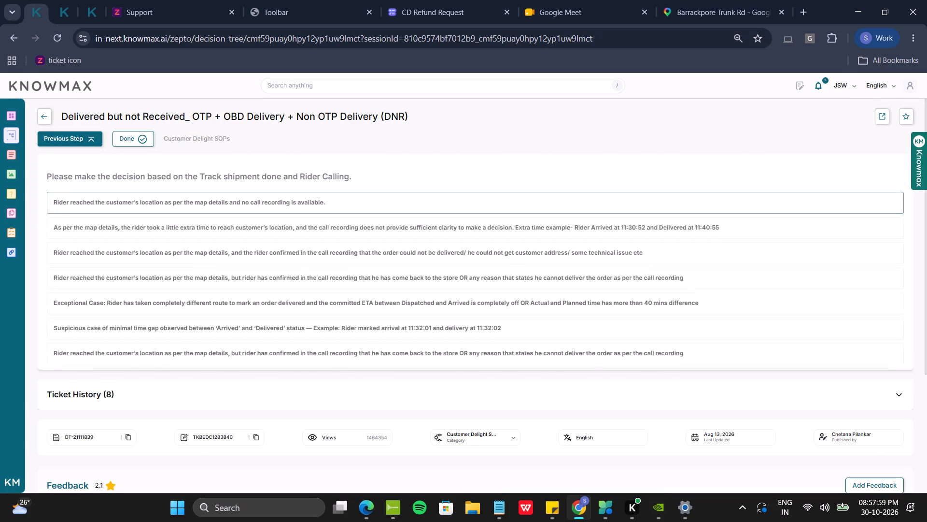
click(107, 196)
click(134, 269)
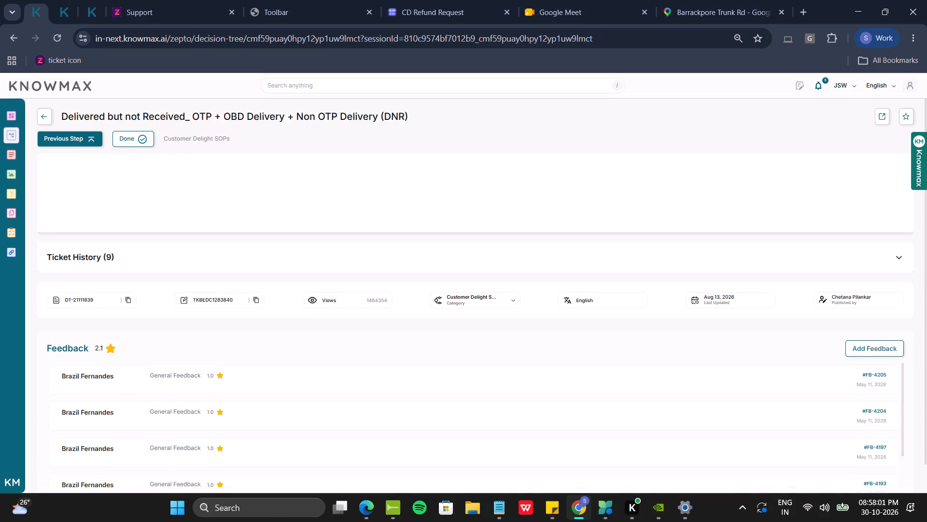
triple_click(557, 350)
key(ctrl+c)
triple_click(562, 413)
key(ctrl+c)
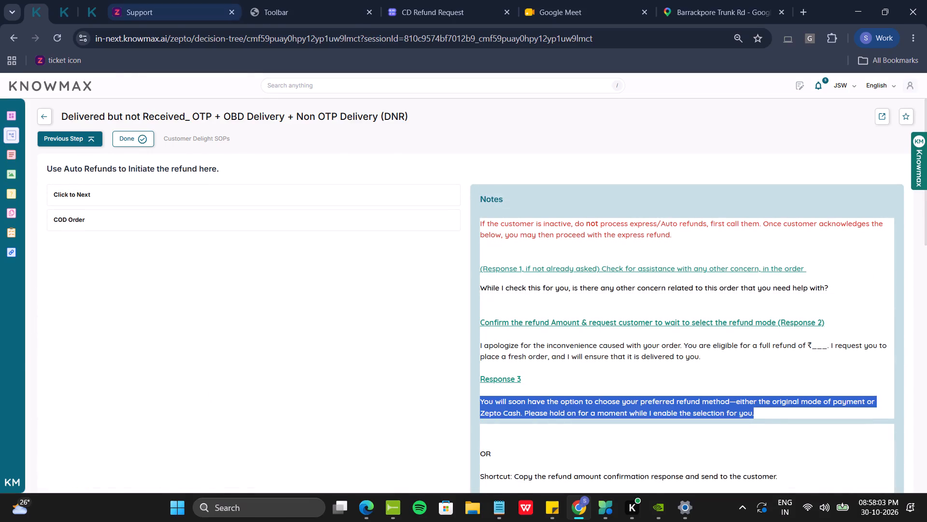
click(184, 2)
click(309, 471)
key(super+v)
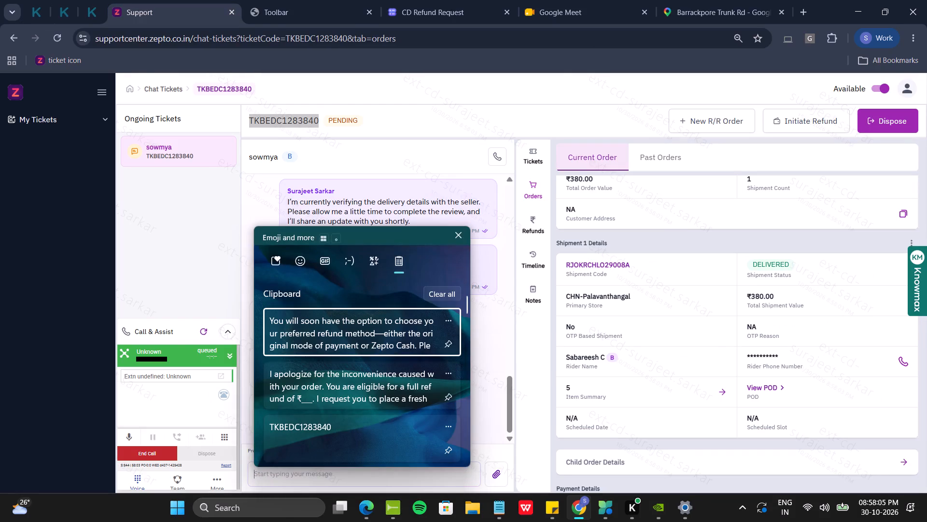
click(328, 379)
key(ctrl+v)
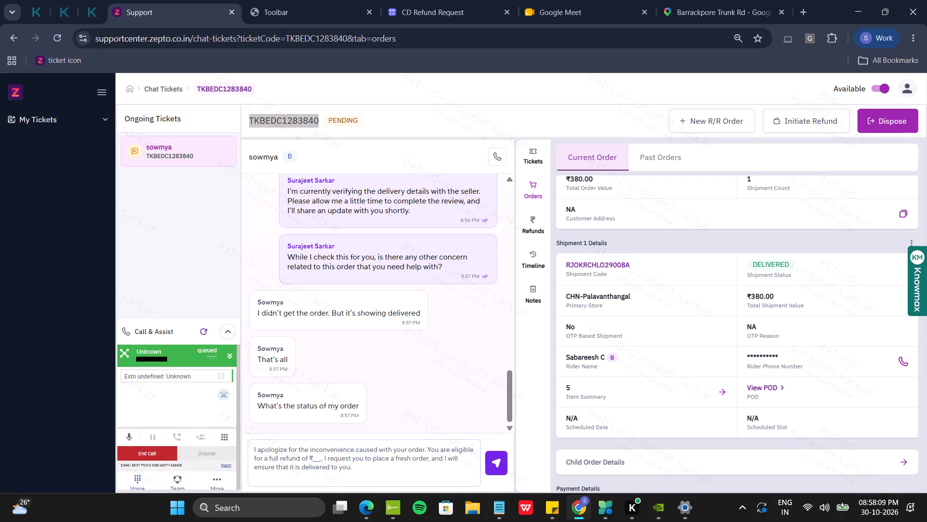
double_click(317, 460)
text(380)
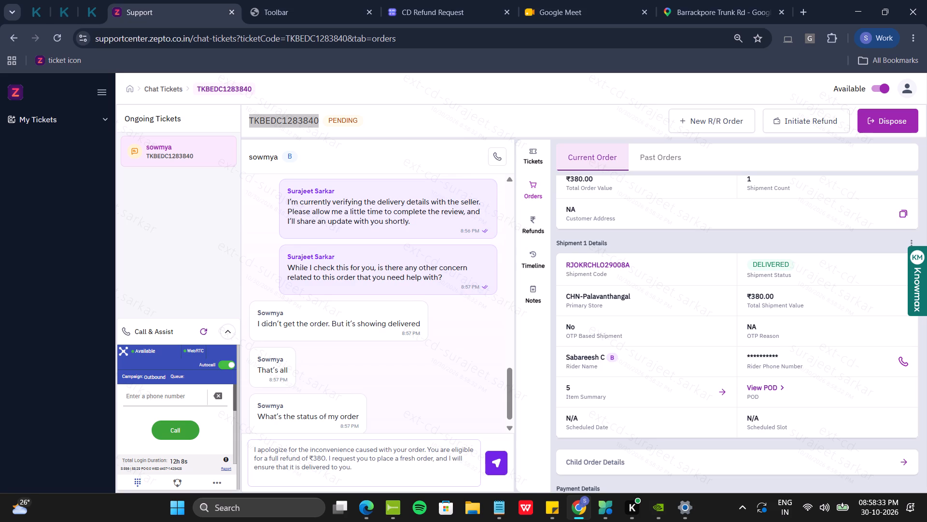
key(Return)
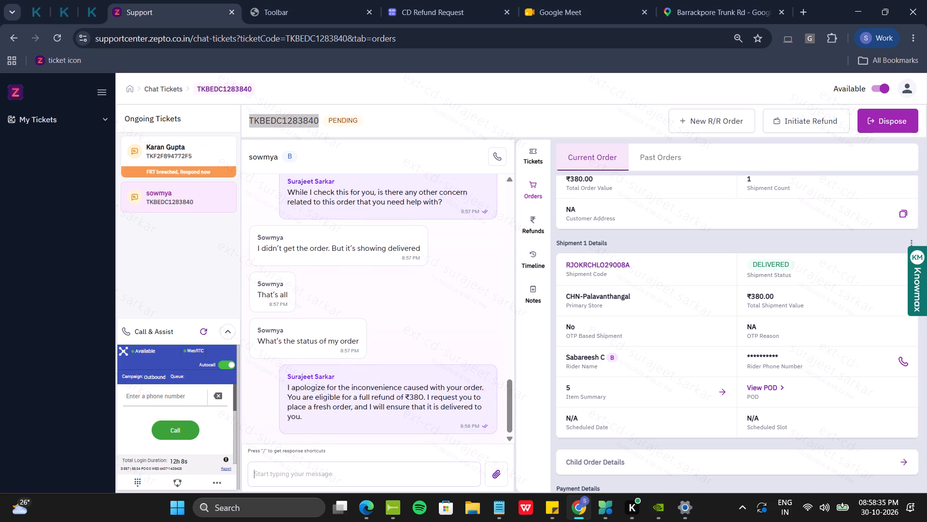
click(152, 158)
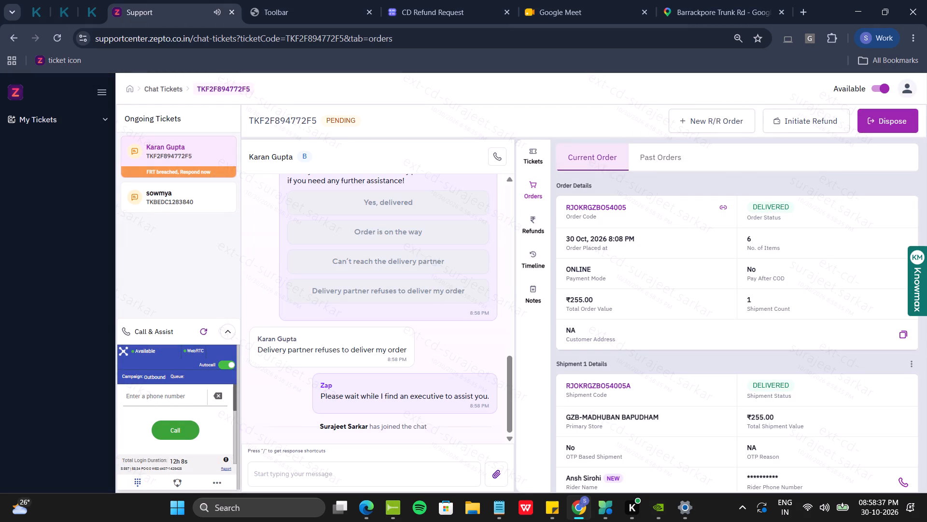
click(317, 476)
key(super+v)
key(Left)
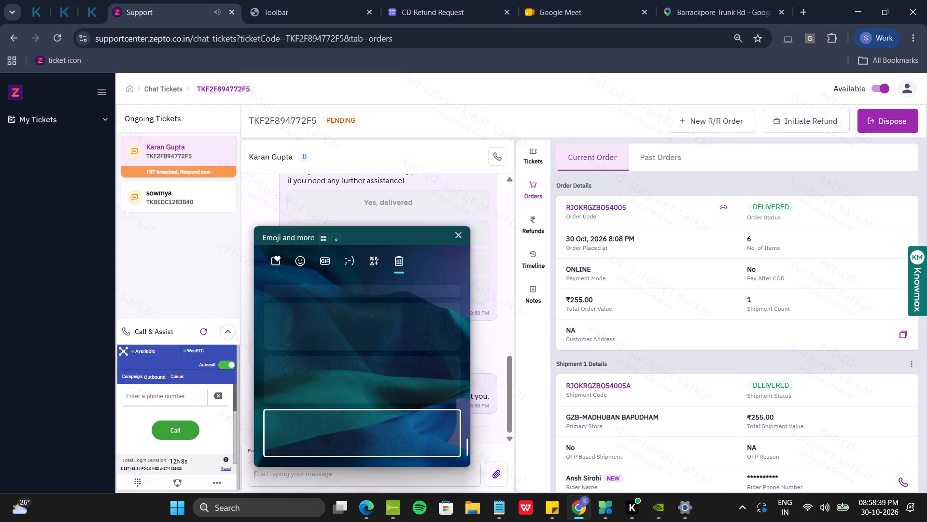
key(Return)
key(ctrl+v)
key(space)
key(Return)
click(148, 196)
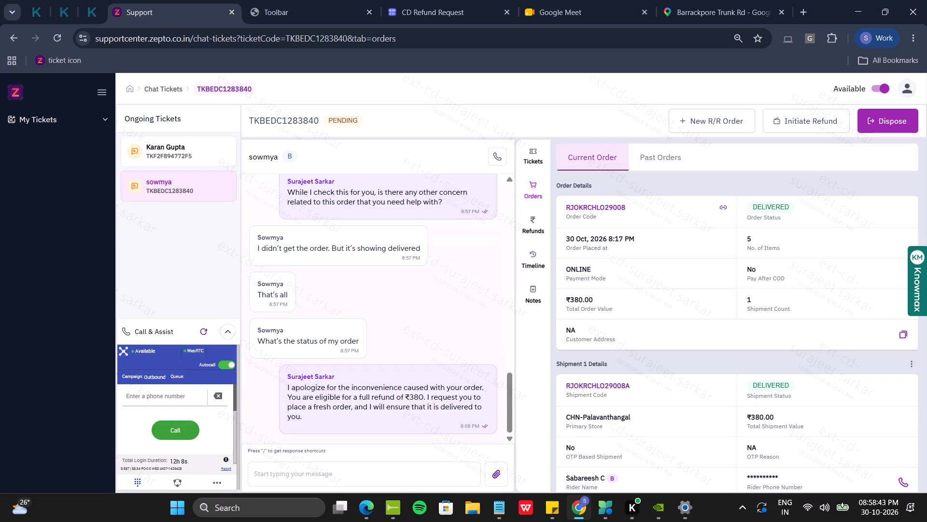
click(51, 9)
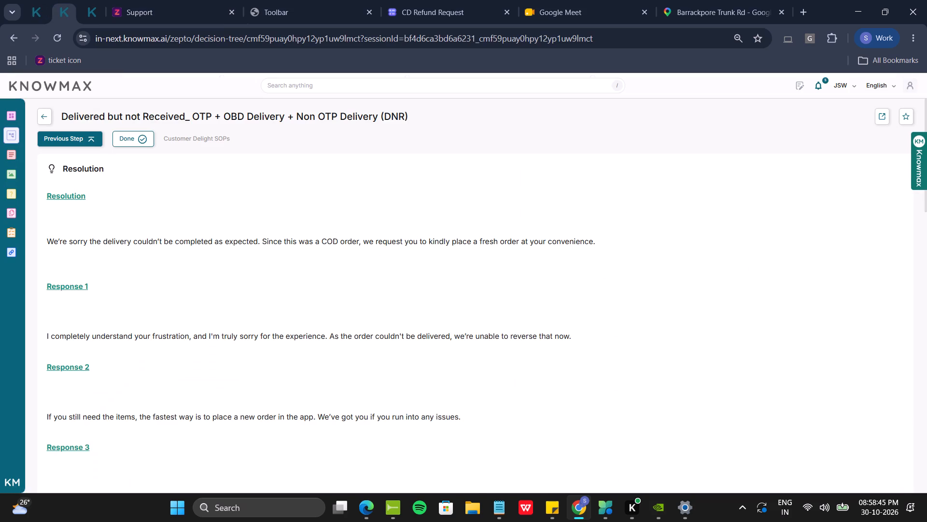
click(34, 7)
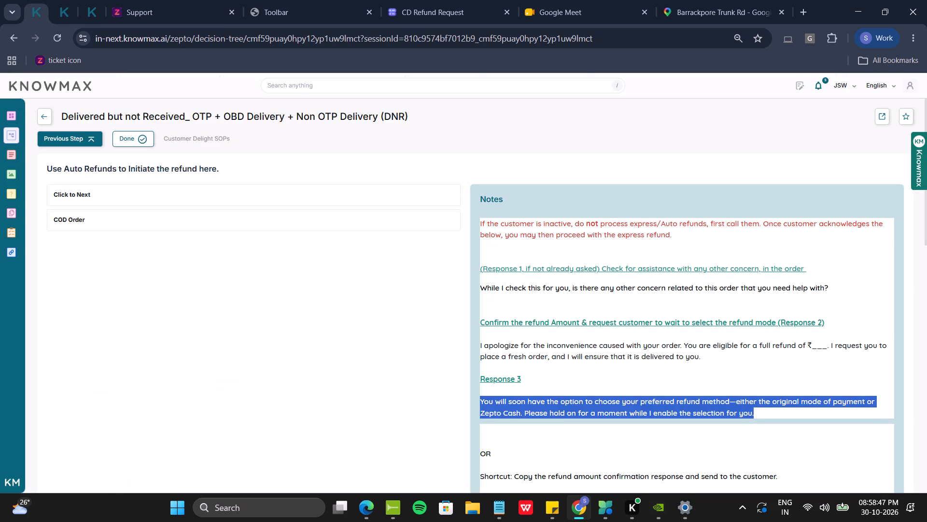
key(ctrl+c)
click(202, 0)
ctrl+click(369, 475)
key(ctrl+v)
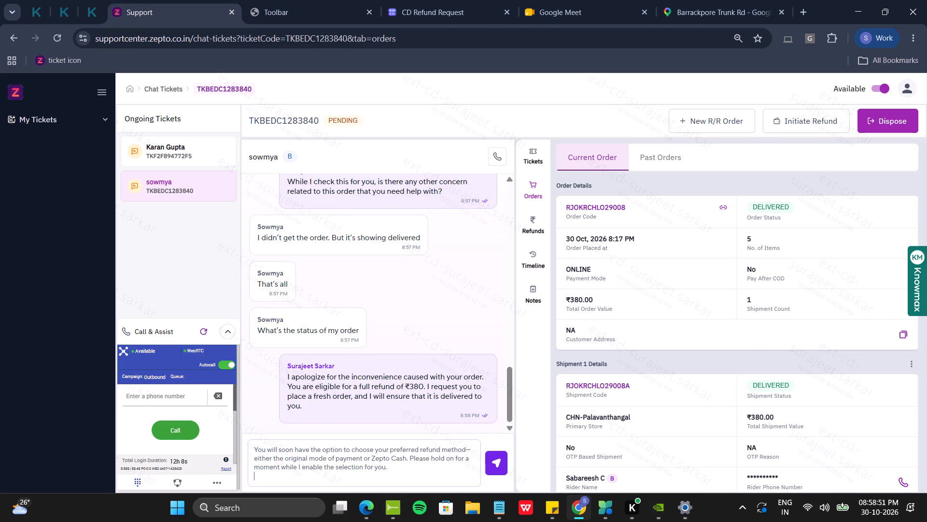
key(Return)
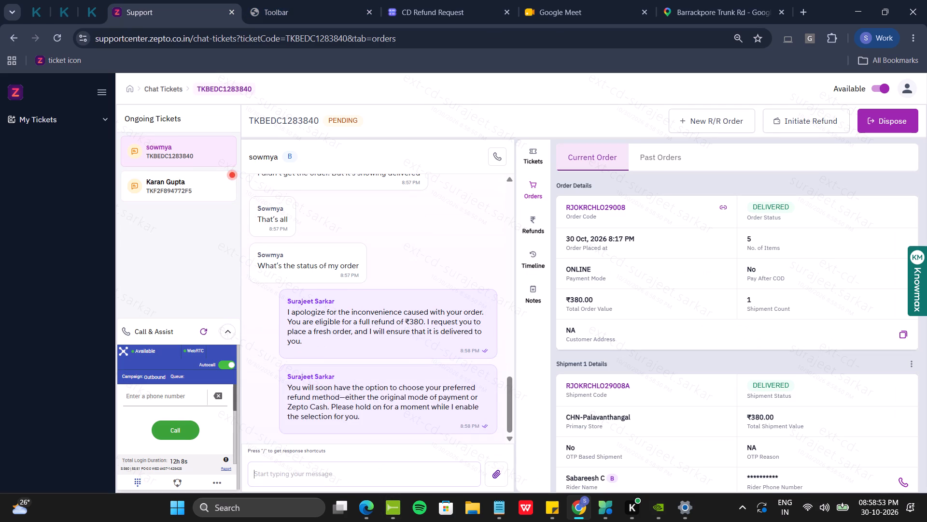
click(806, 118)
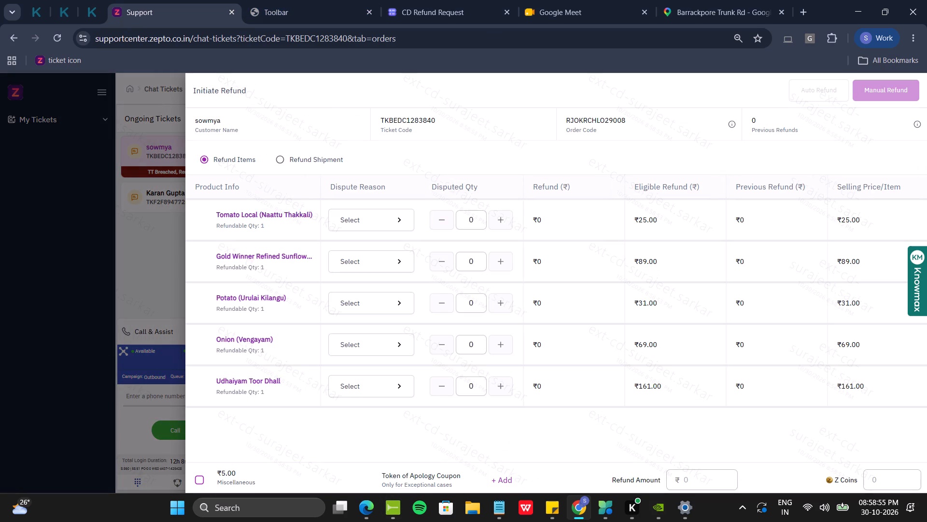
click(278, 163)
click(207, 220)
click(485, 220)
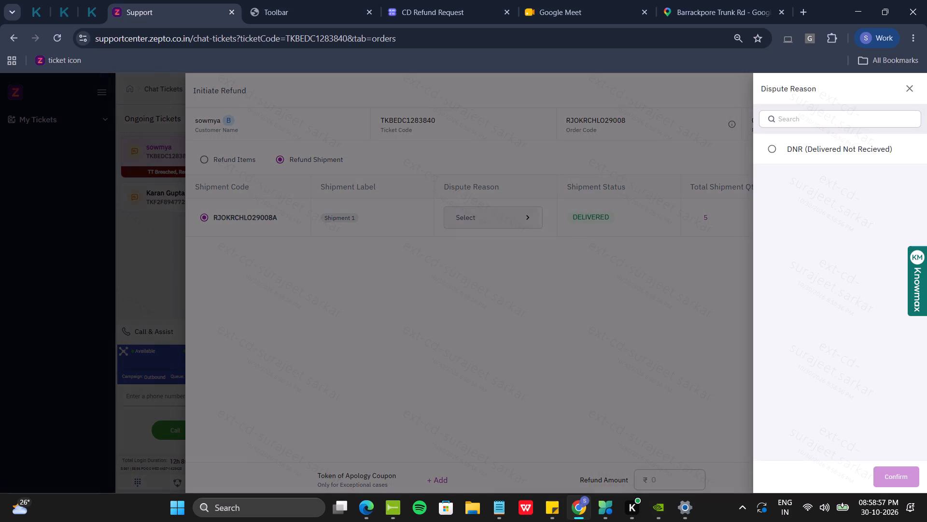
click(774, 148)
click(910, 483)
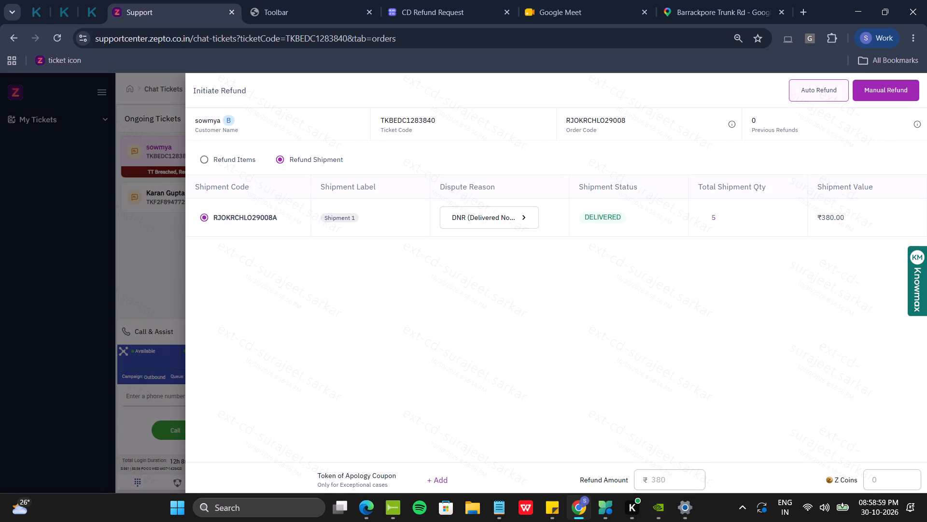
click(820, 93)
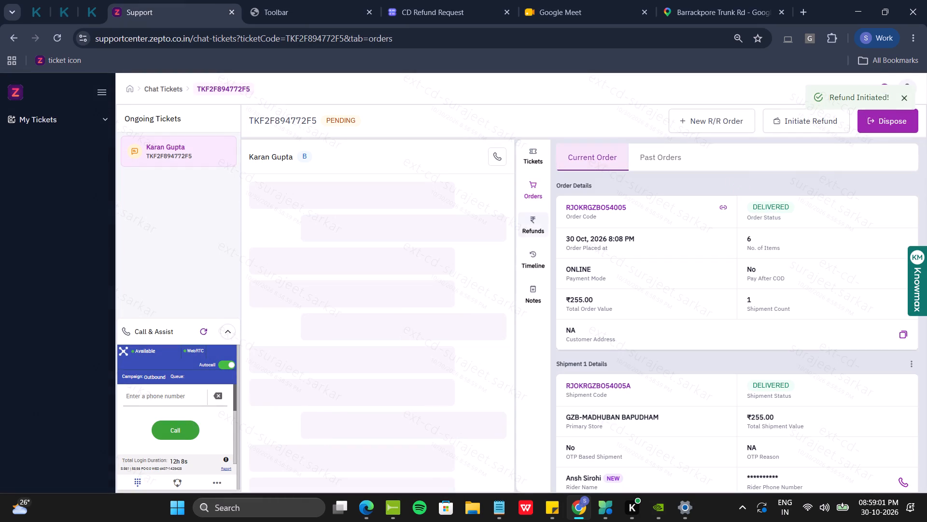
click(538, 191)
click(305, 471)
key(super+v)
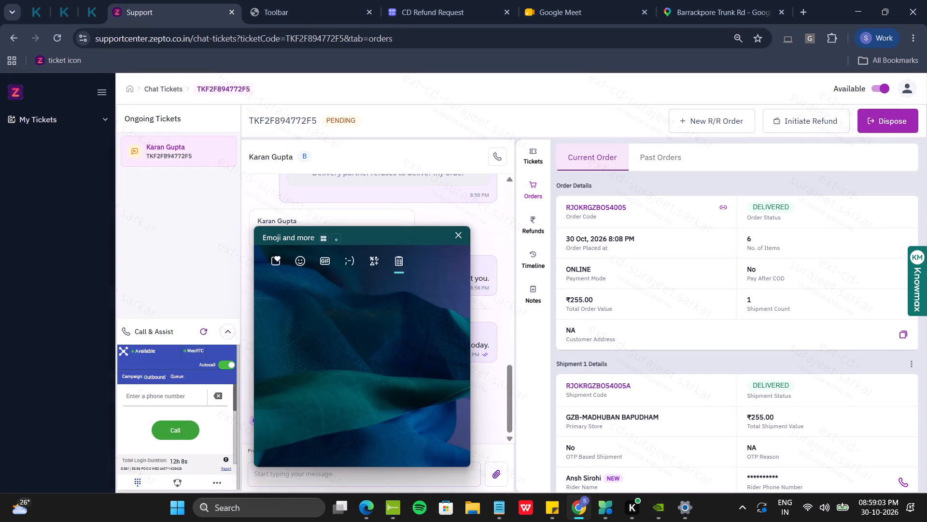
key(Left)
key(Left)
key(Return)
key(ctrl+v)
key(ctrl+space)
key(Return)
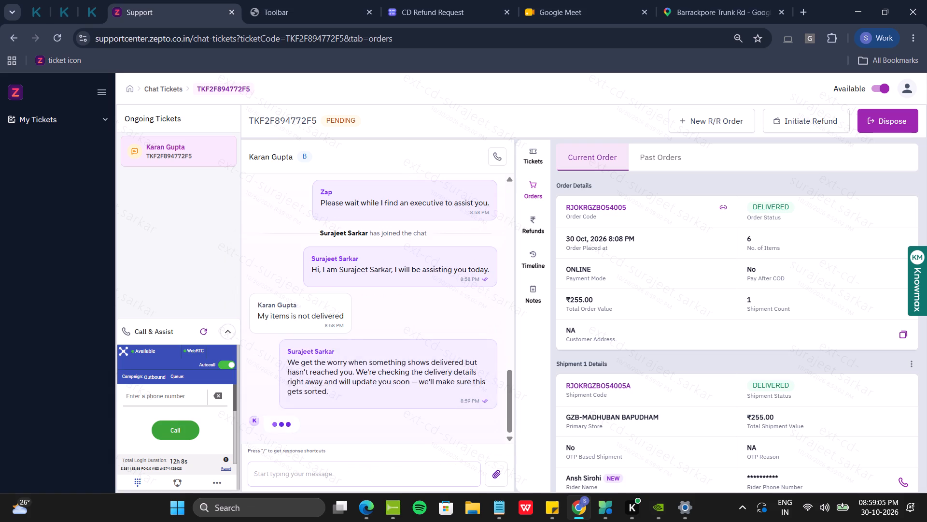
Send the saved reply asking the customer to confirm that the delivery address is complete and accurate.
key(super+v)
key(Left)
key(Left)
key(Left)
key(Return)
key(space)
key(ctrl+v)
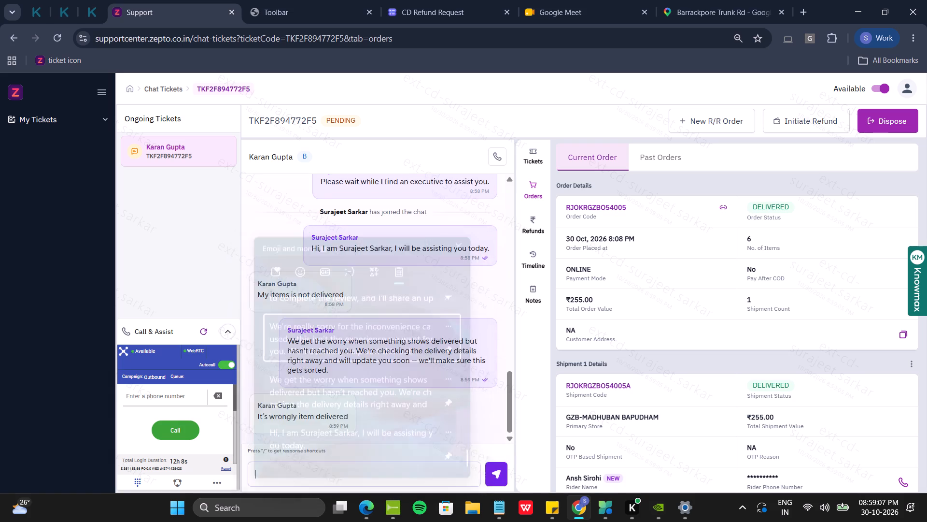
key(Return)
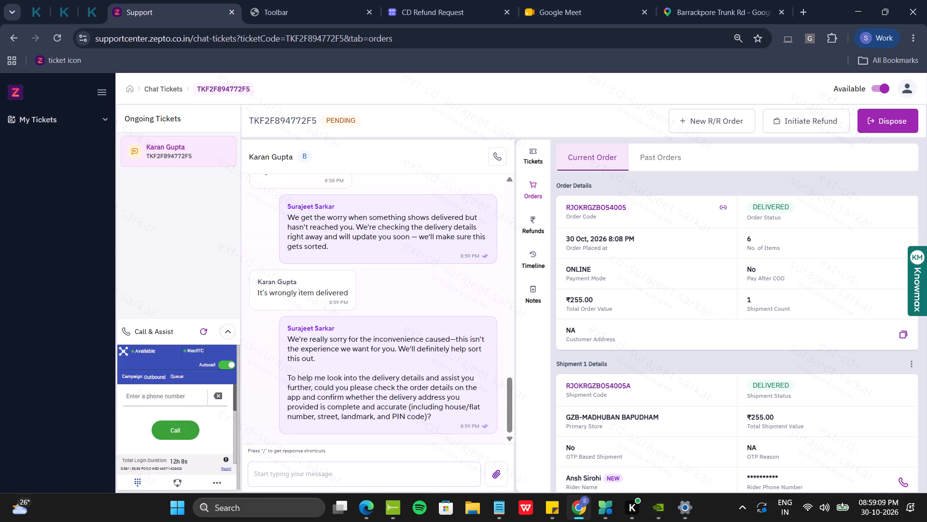
scroll(322, 330, up, 1)
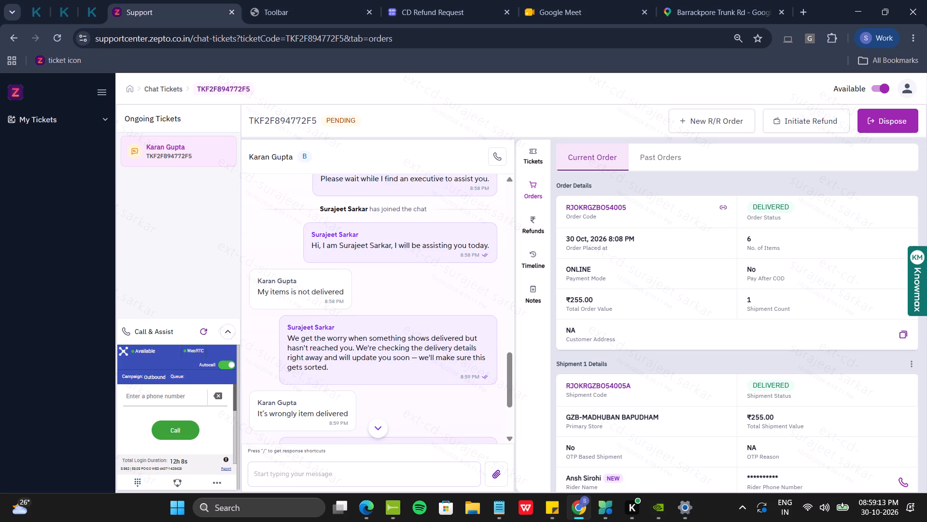
scroll(489, 374, down, 5)
double_click(283, 129)
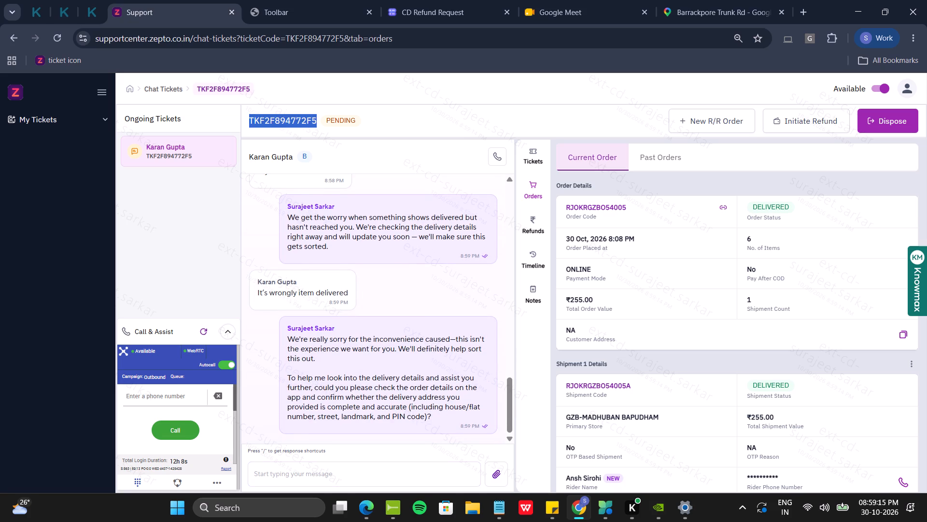
key(ctrl+c)
click(78, 0)
click(126, 131)
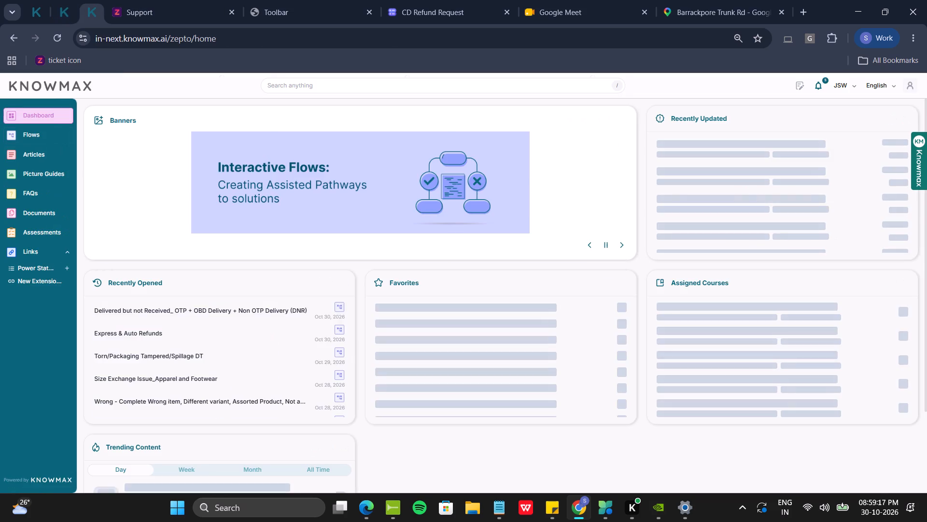
click(130, 302)
key(ctrl+v)
click(404, 307)
Advance the flow to the product-issue resolution, copy its "Thank you for bringing this to our attention..." reply and enter it in the chat.
click(130, 197)
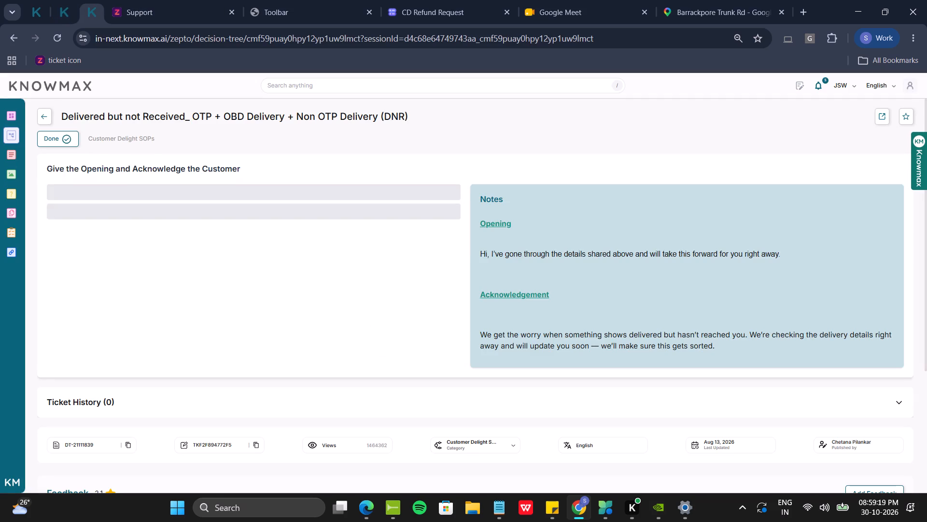
click(100, 248)
double_click(148, 235)
ctrl+drag(149, 235, 148, 230)
key(ctrl+c)
ctrl+click(134, 0)
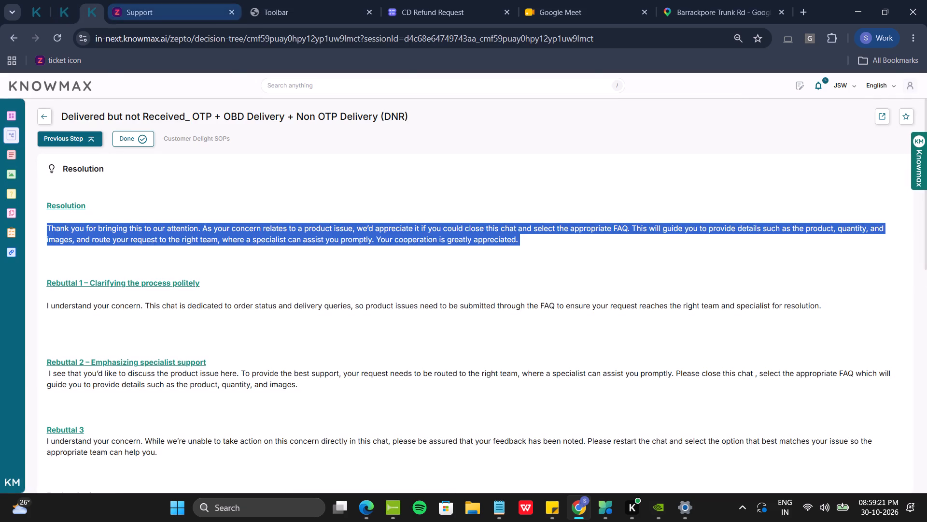
ctrl+click(323, 473)
key(ctrl+v)
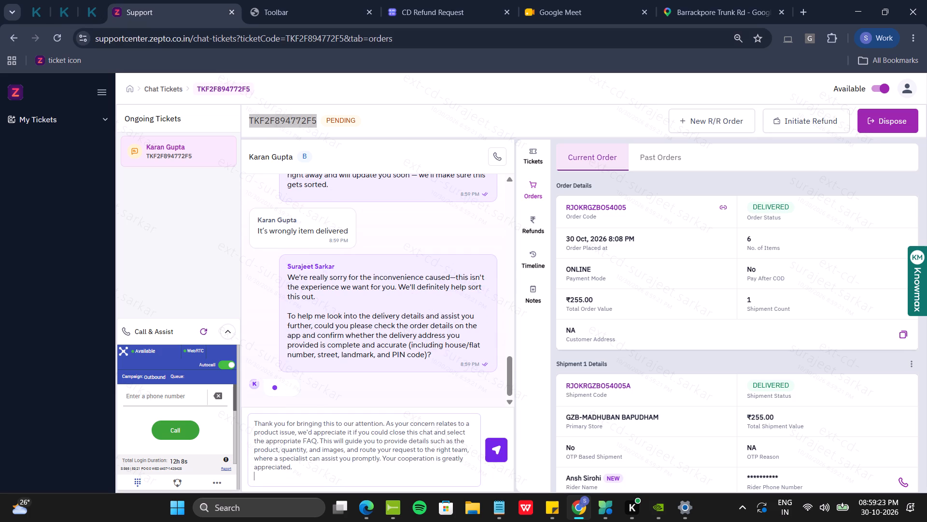
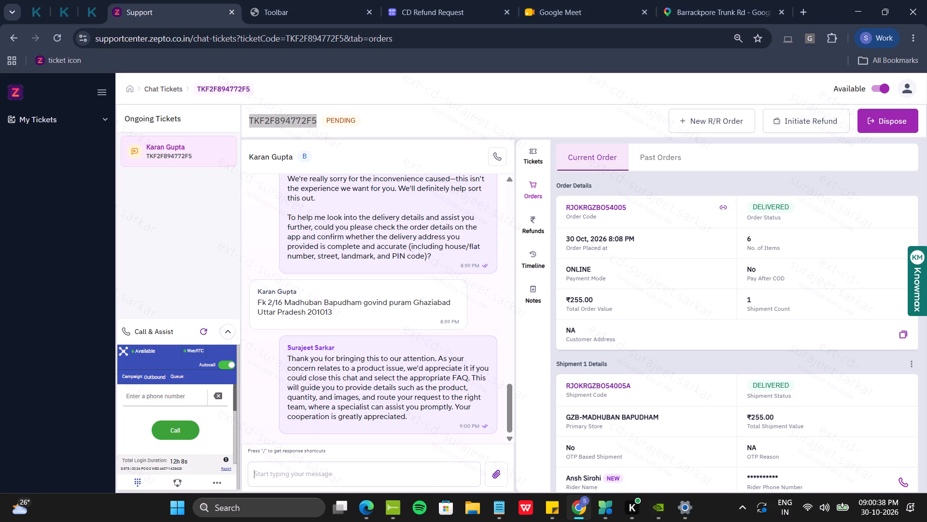
Mark the finished Delivered but not Received flows open in the first two Knowmax tabs as done.
click(60, 0)
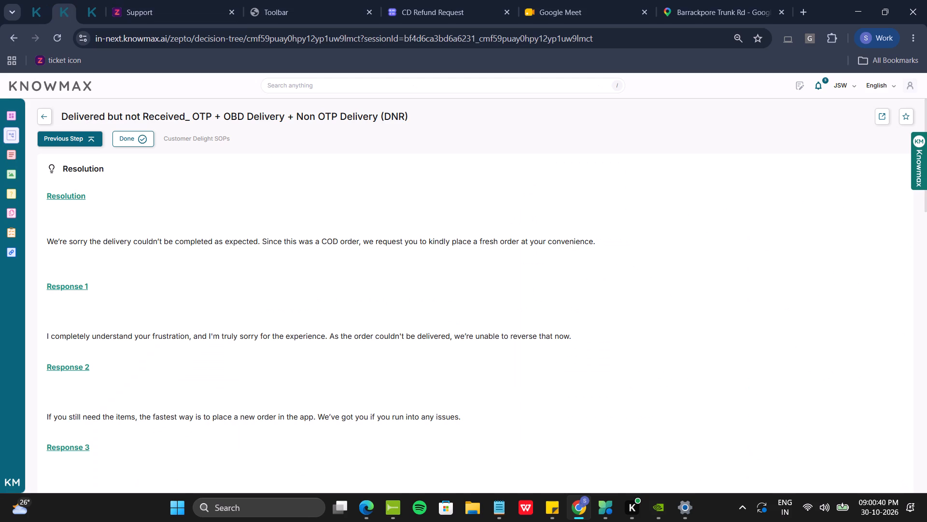
click(24, 0)
click(97, 193)
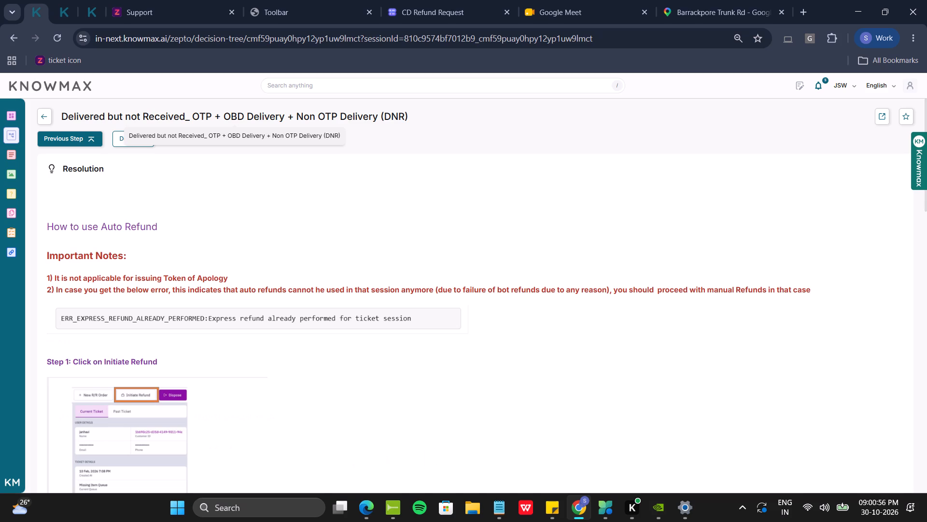
click(145, 133)
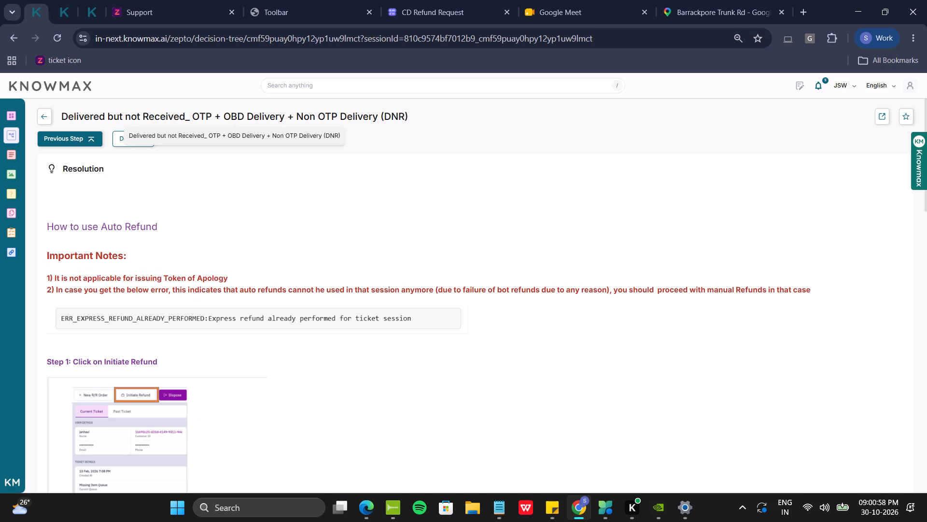
click(138, 145)
click(135, 139)
click(113, 138)
click(140, 0)
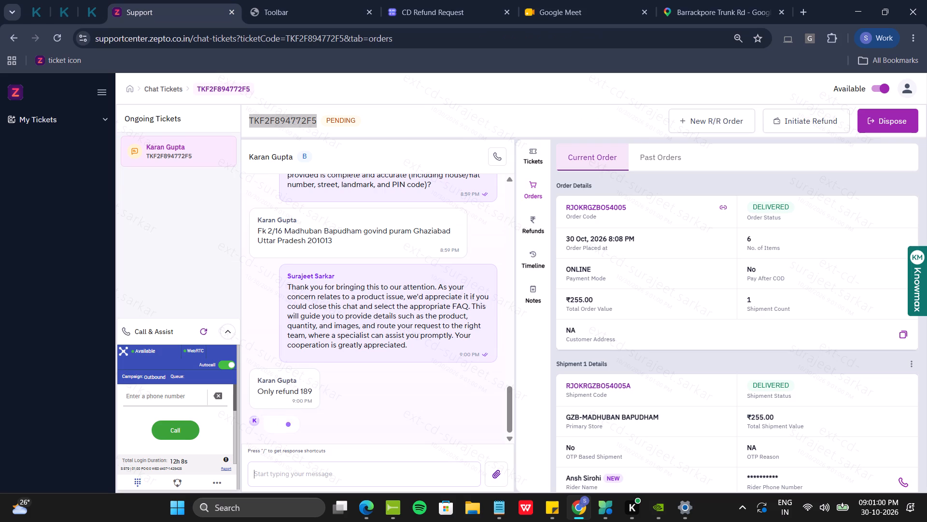
click(59, 3)
click(128, 136)
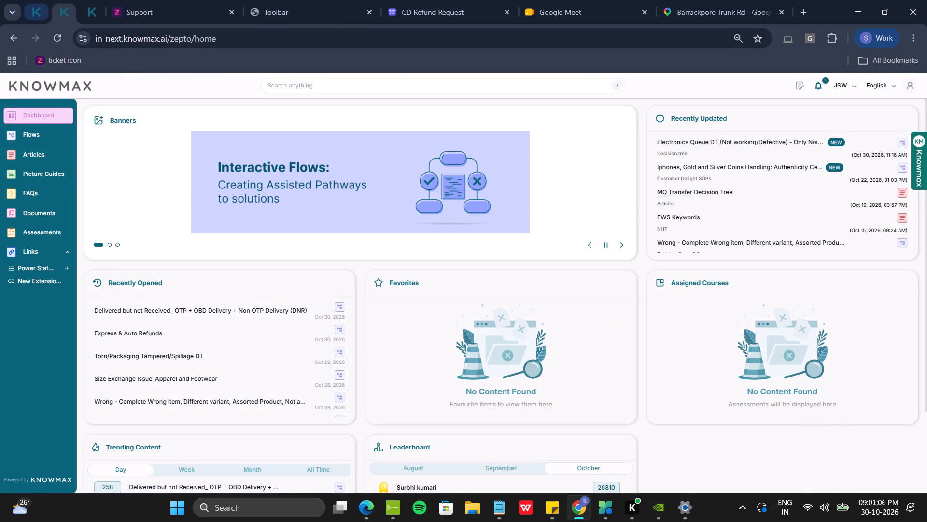
click(33, 0)
click(143, 0)
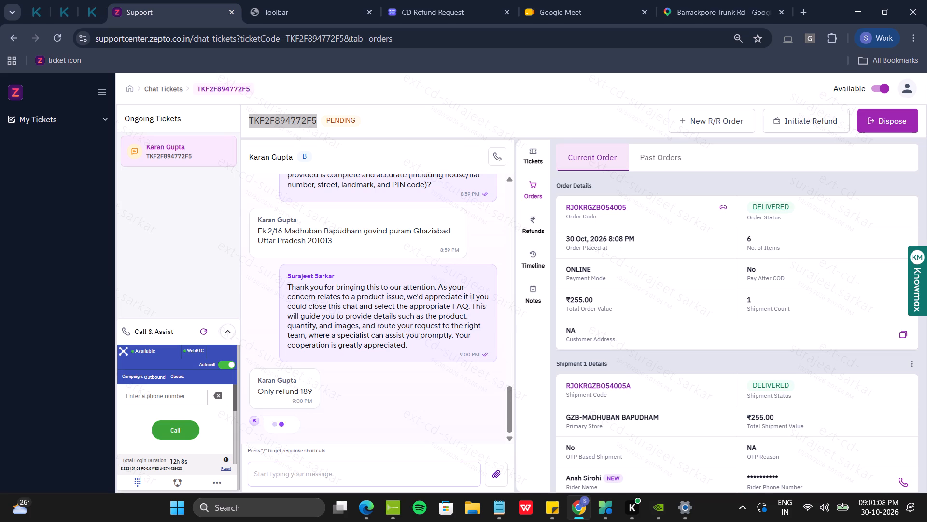
click(324, 483)
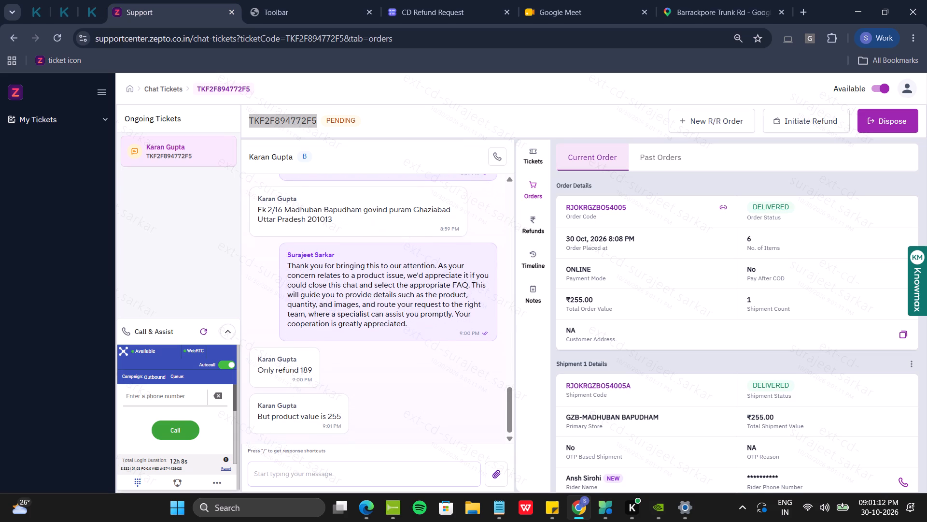
click(76, 0)
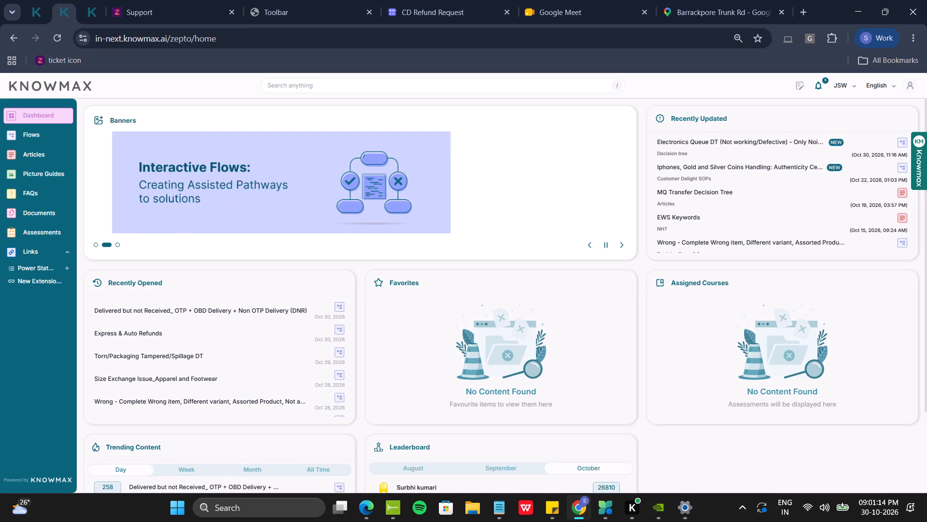
click(44, 0)
click(77, 1)
click(97, 0)
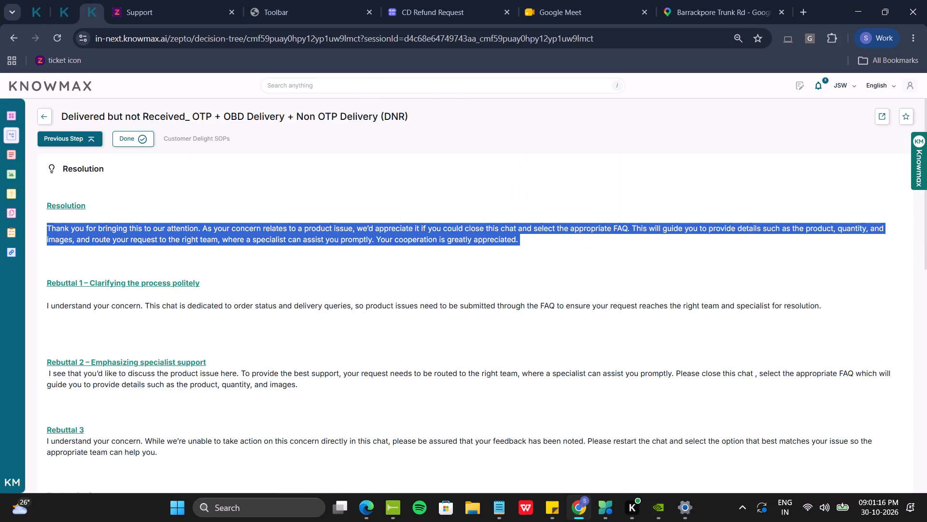
triple_click(171, 305)
key(ctrl+c)
ctrl+click(172, 0)
key(ctrl+v)
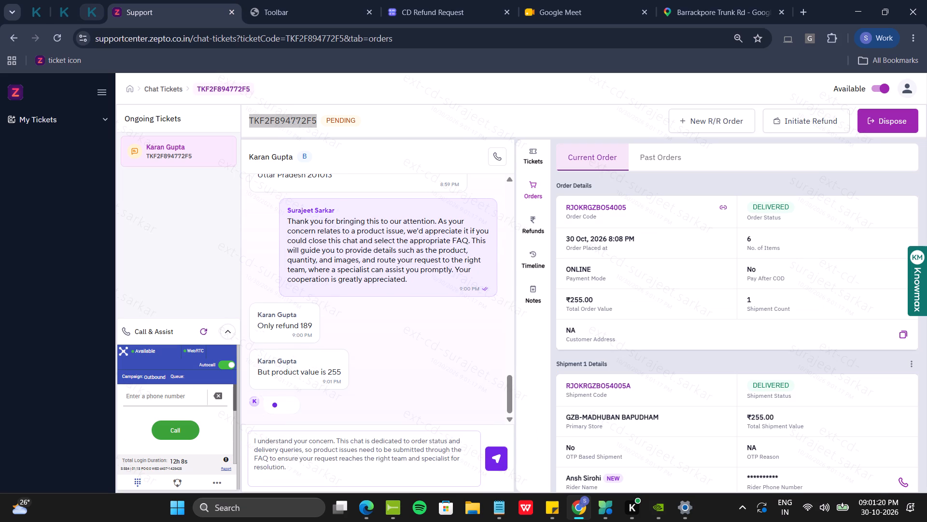
key(Return)
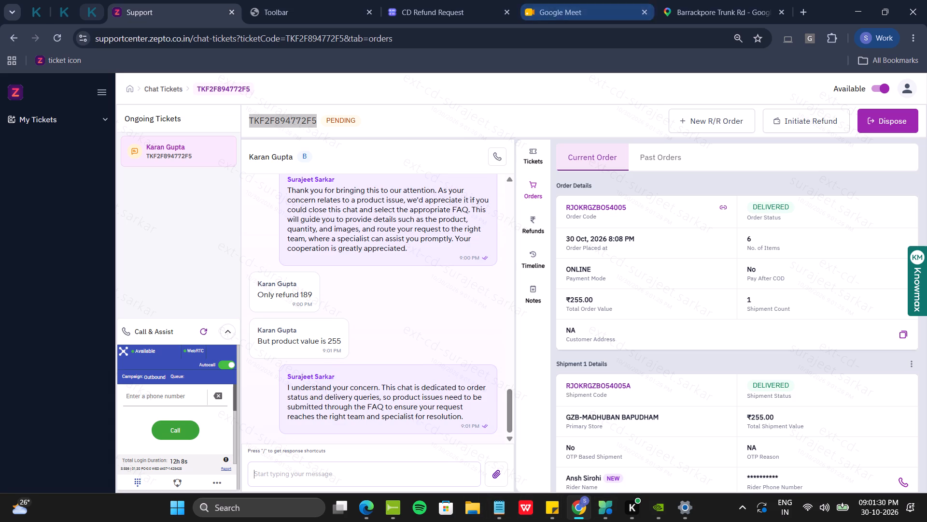
Switch to Google Maps and search for "nungi".
click(711, 0)
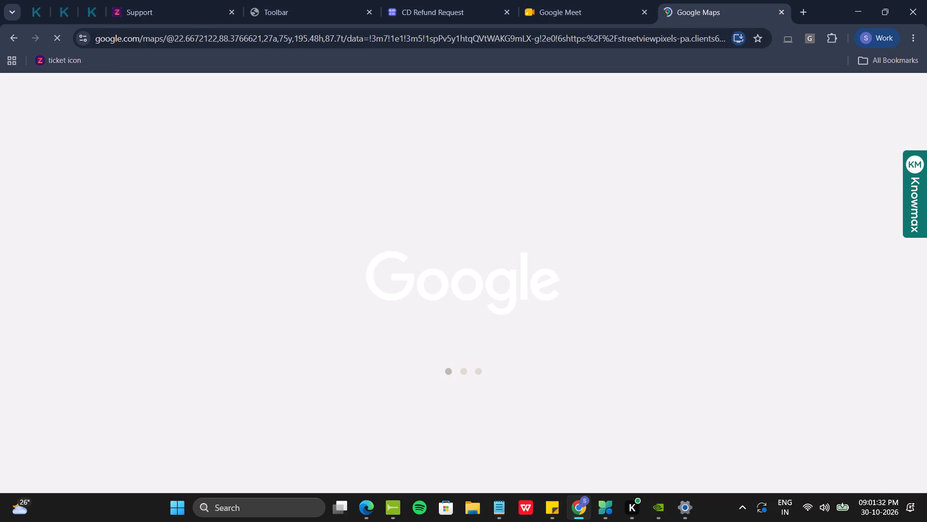
click(108, 96)
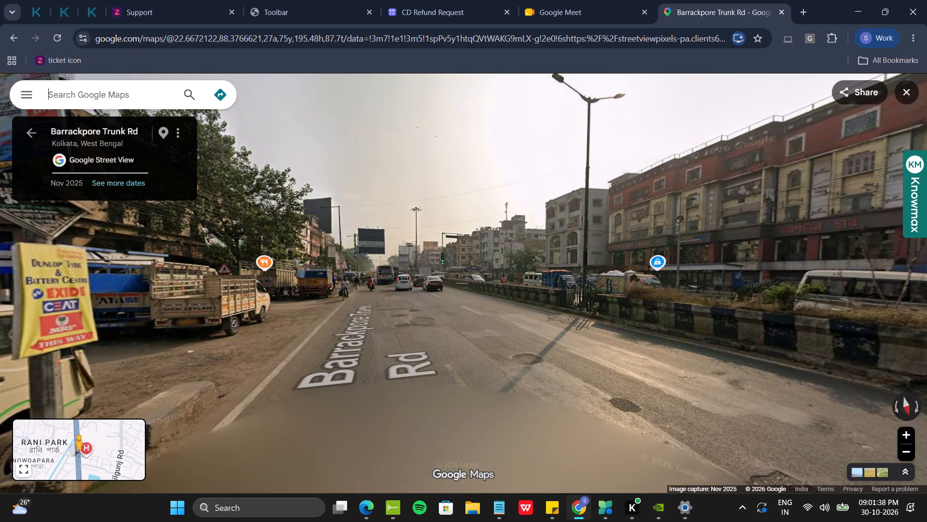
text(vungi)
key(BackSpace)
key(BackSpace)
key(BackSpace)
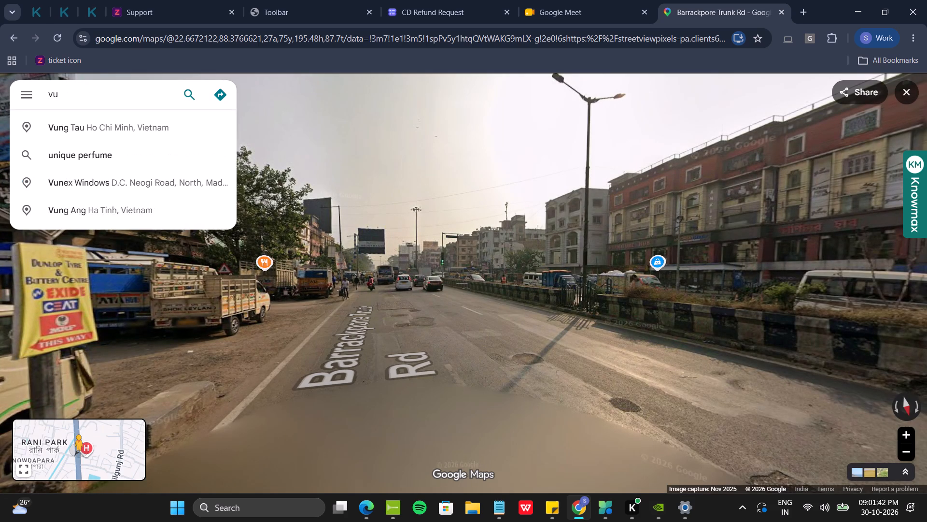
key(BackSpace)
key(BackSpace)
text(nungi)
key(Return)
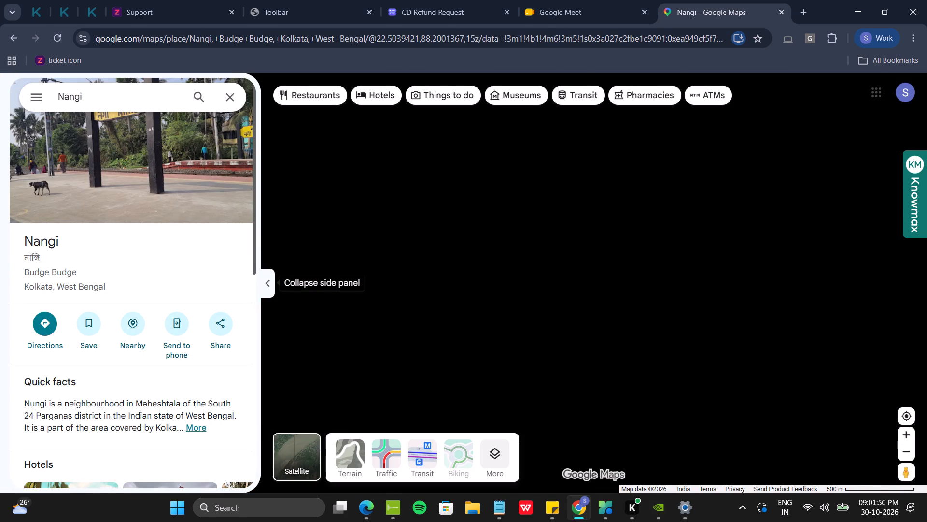
Examine the Nangi area on the map and its position relative to the surrounding Kolkata region.
scroll(142, 350, down, 3)
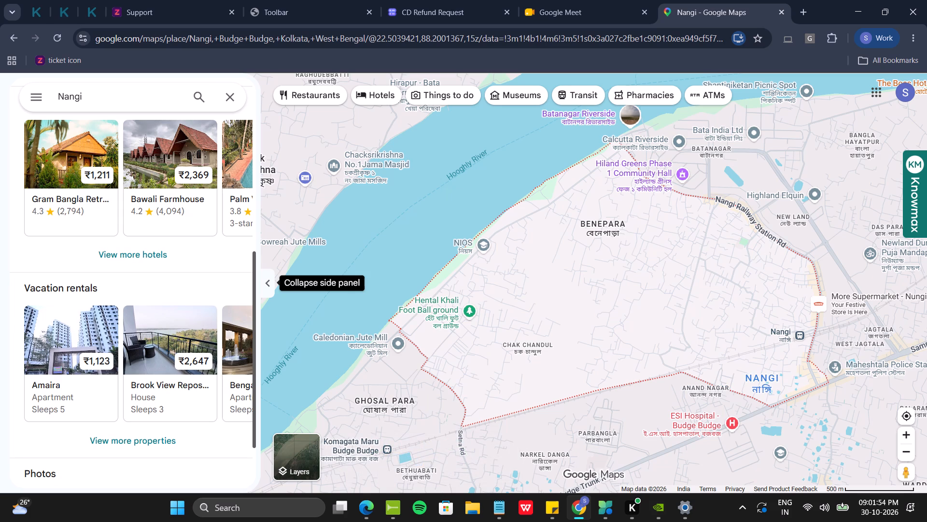
scroll(700, 364, down, 14)
drag(728, 363, 711, 329)
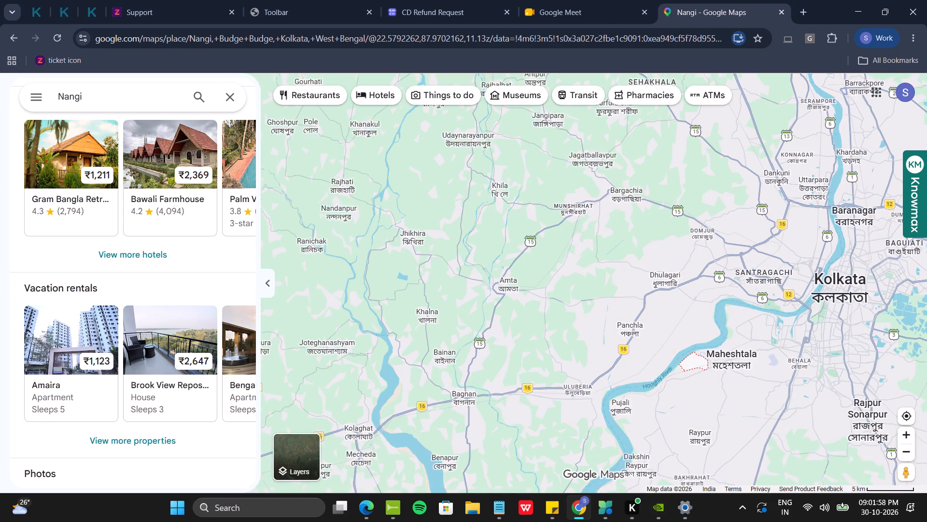
drag(711, 329, 676, 132)
scroll(673, 206, down, 4)
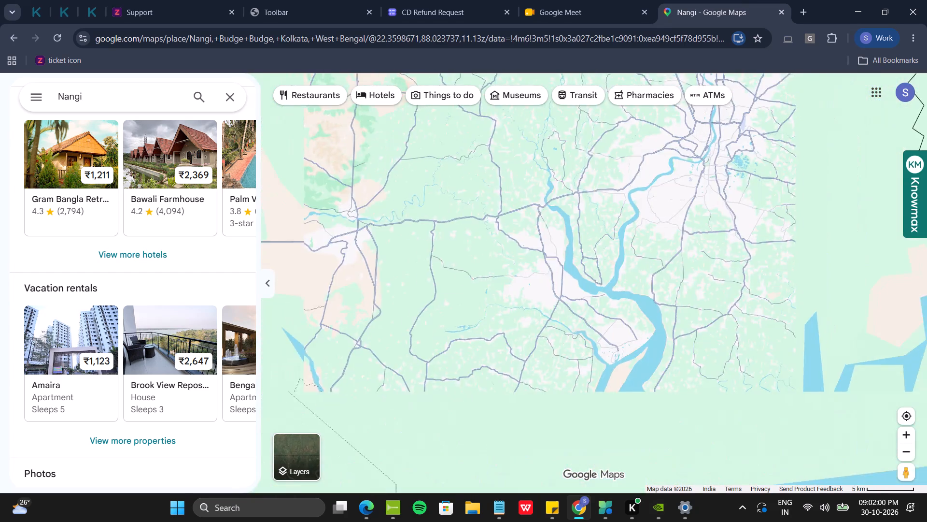
scroll(673, 206, down, 2)
scroll(674, 213, up, 9)
drag(658, 162, 658, 259)
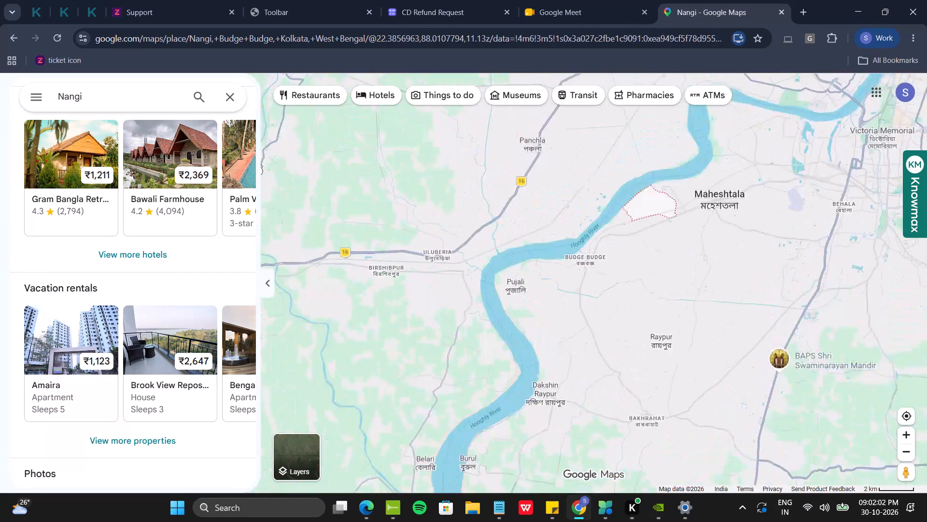
drag(658, 259, 648, 339)
drag(651, 320, 621, 326)
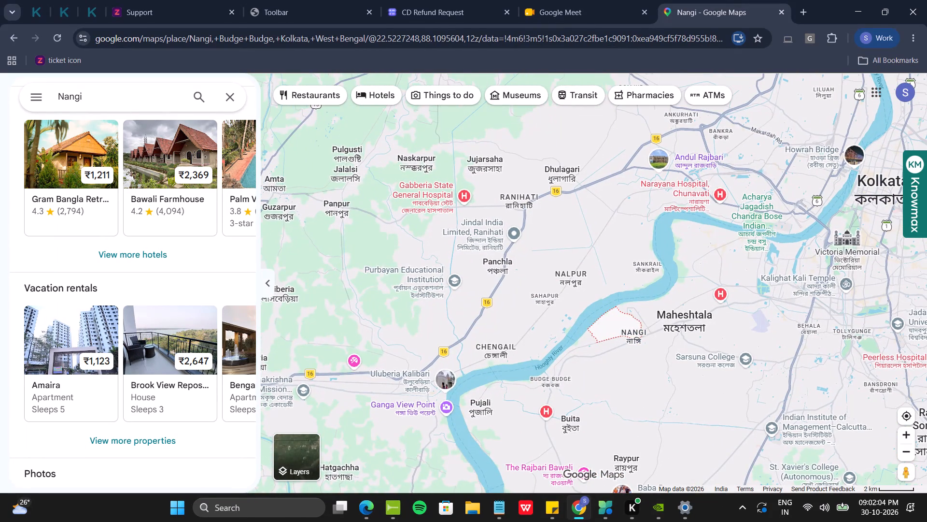
scroll(609, 332, up, 11)
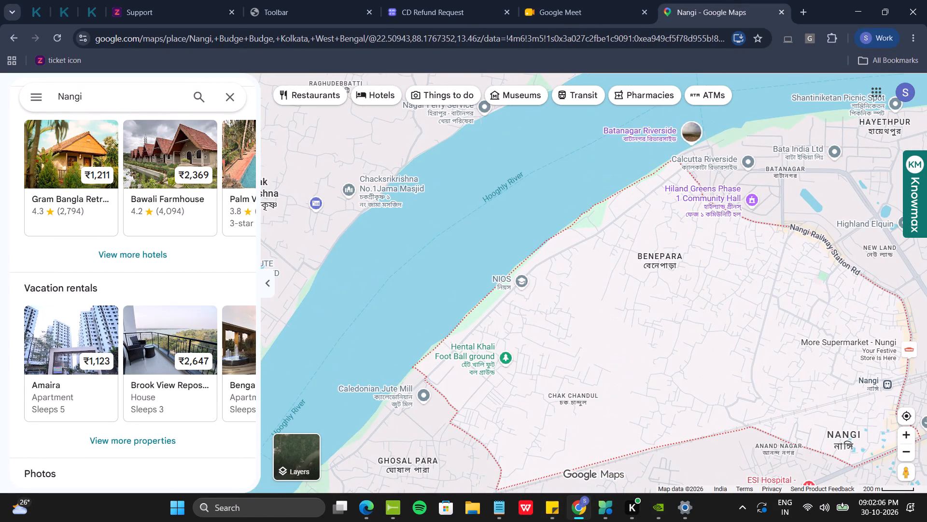
Return to the support chats, open the new ticket TK7D21F0C79A6 and send the saved self-introduction greeting.
click(144, 0)
click(186, 142)
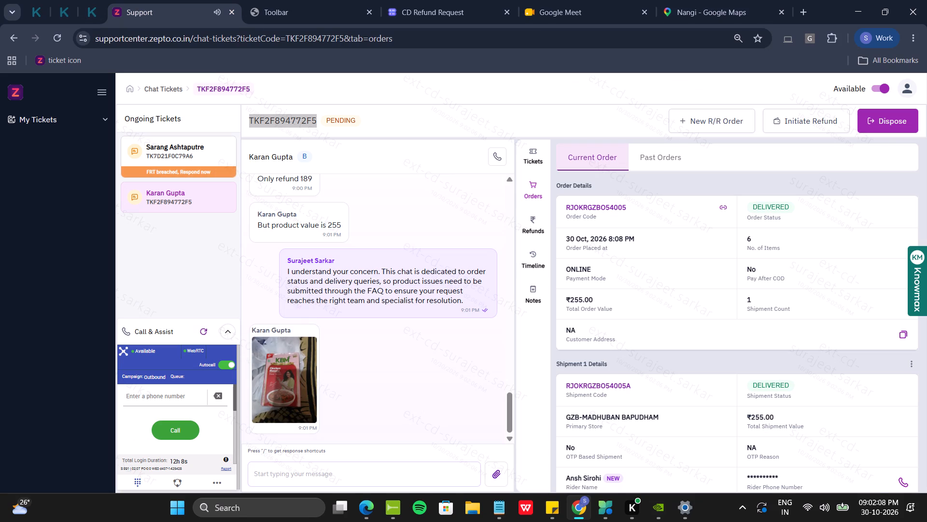
click(313, 479)
key(super+v)
key(Left)
key(Return)
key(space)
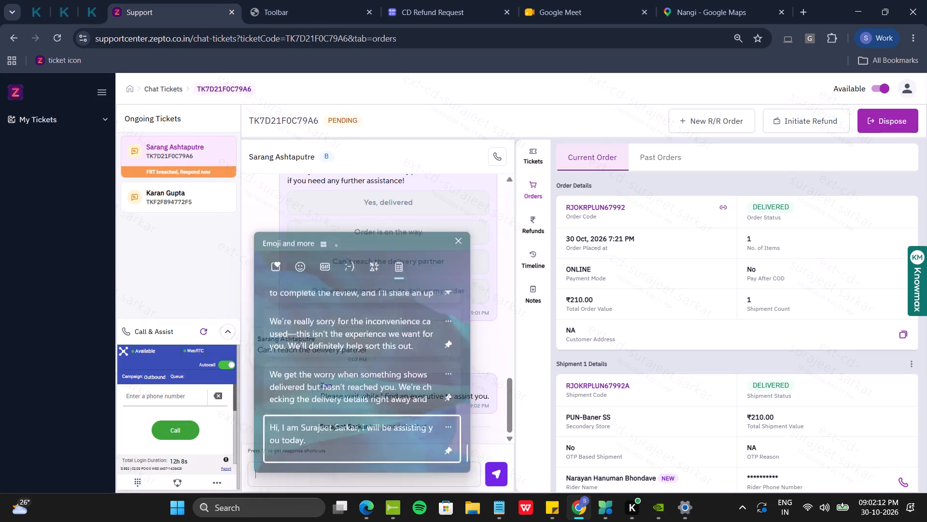
key(ctrl+v)
key(Return)
Send the saved acknowledgement "We get the worry when something shows delivered but hasn't reached you..." in TK7D21F0C79A6.
key(super+v)
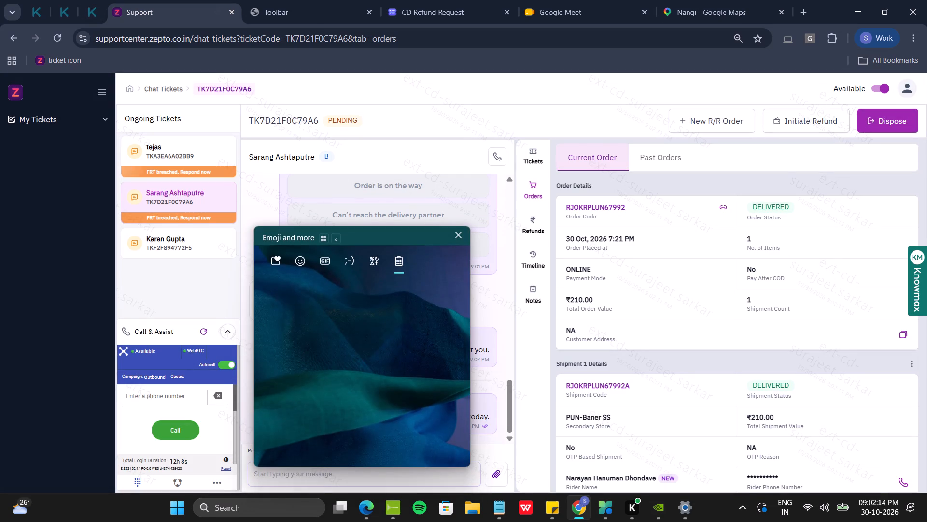
key(Left)
key(Left)
key(Return)
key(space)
key(ctrl+v)
key(Return)
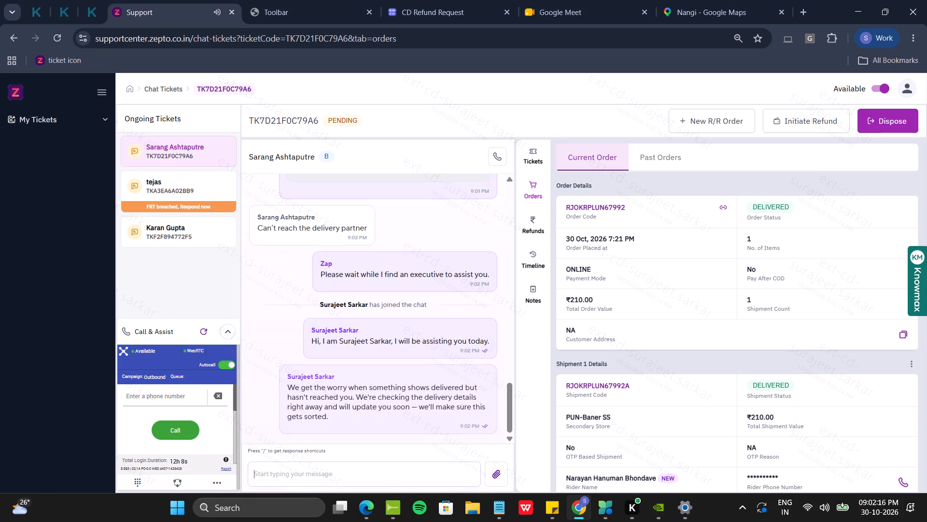
Open the new ticket TKA3EA6A02BB9 and send the saved self-introduction greeting.
click(196, 187)
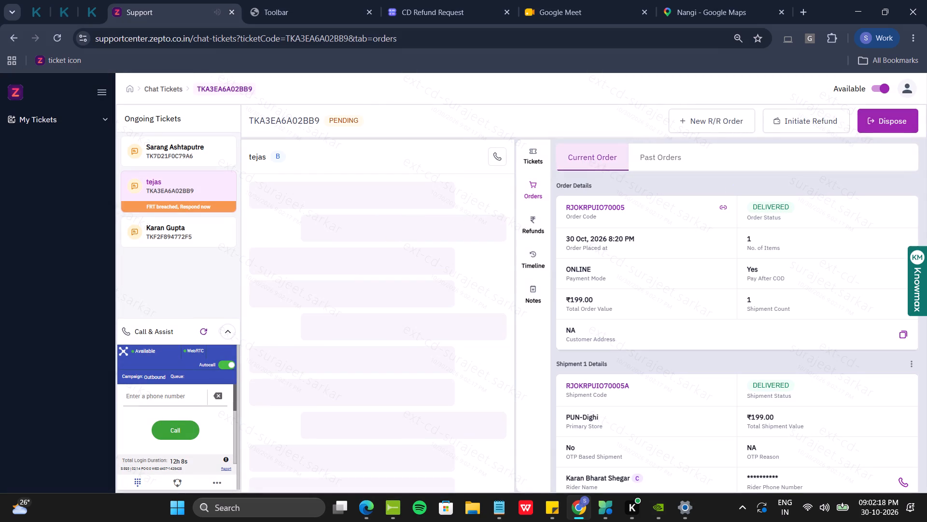
click(360, 472)
key(super+v)
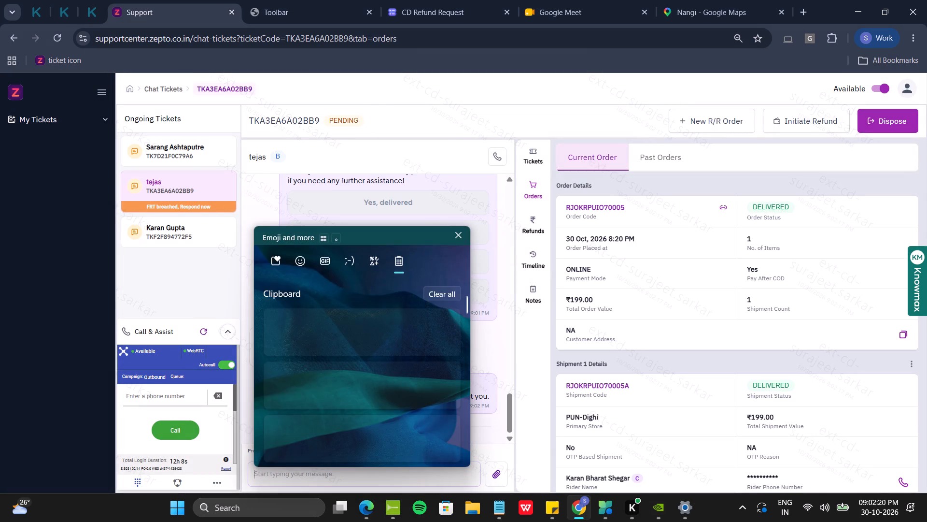
key(Left)
key(Return)
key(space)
key(ctrl+v)
key(Return)
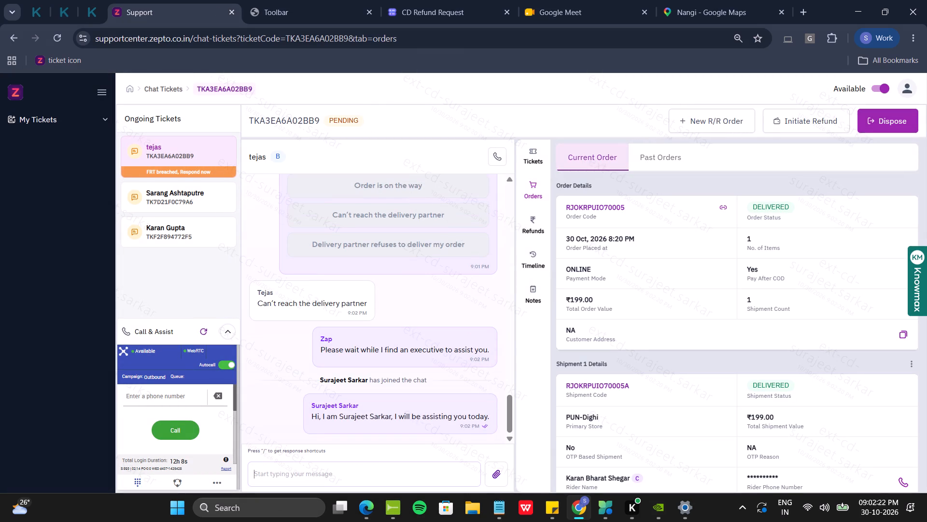
click(176, 221)
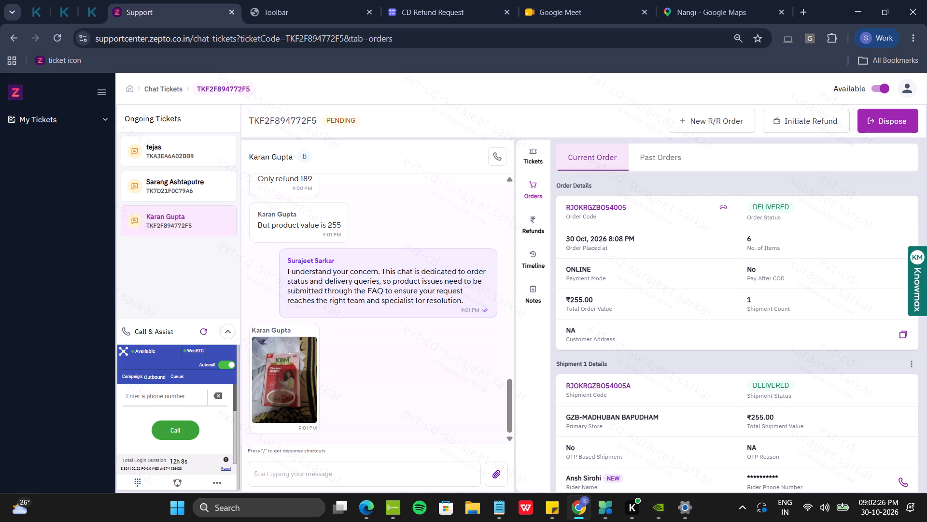
click(64, 0)
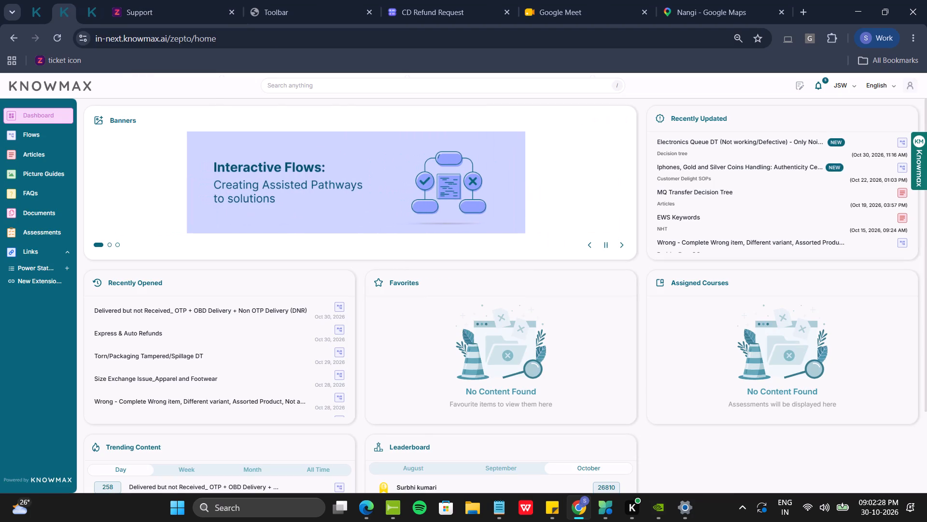
click(42, 1)
click(96, 0)
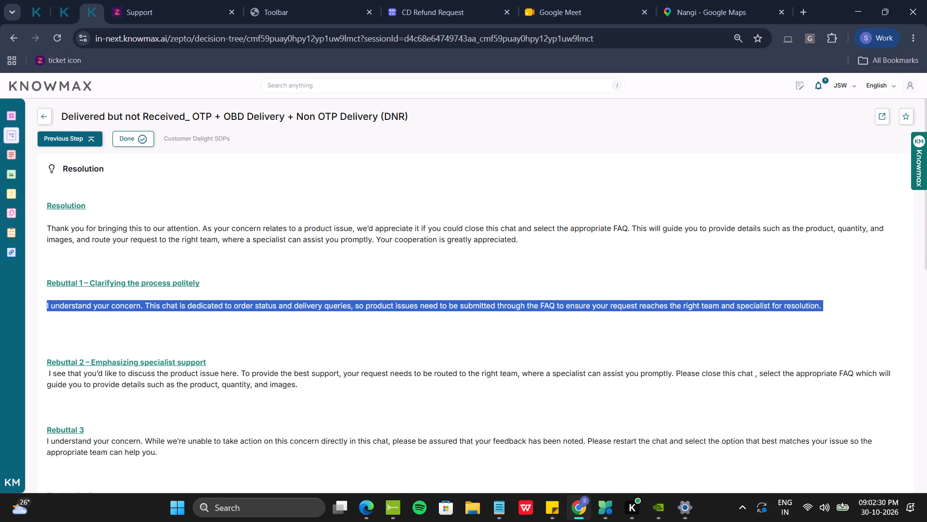
triple_click(251, 386)
key(ctrl+c)
click(140, 0)
ctrl+click(299, 473)
key(ctrl+v)
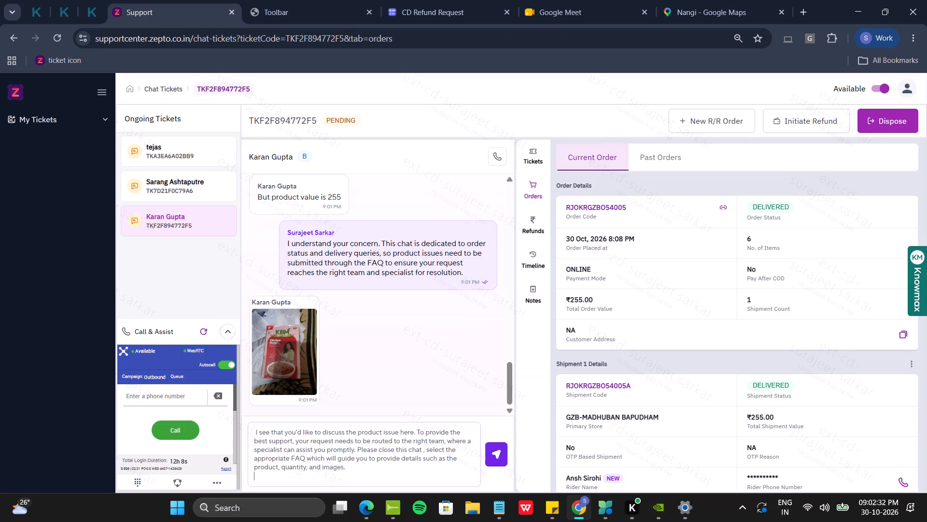
key(Return)
click(182, 199)
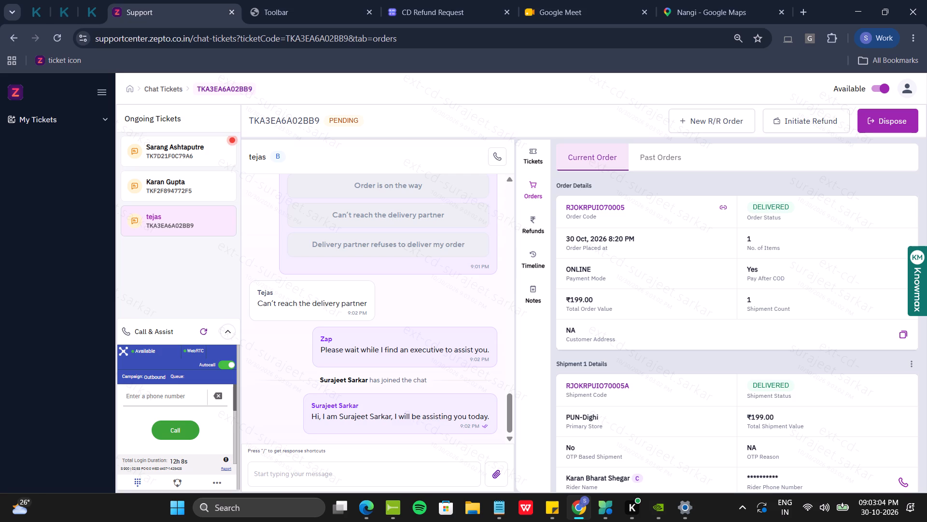
click(206, 135)
click(207, 150)
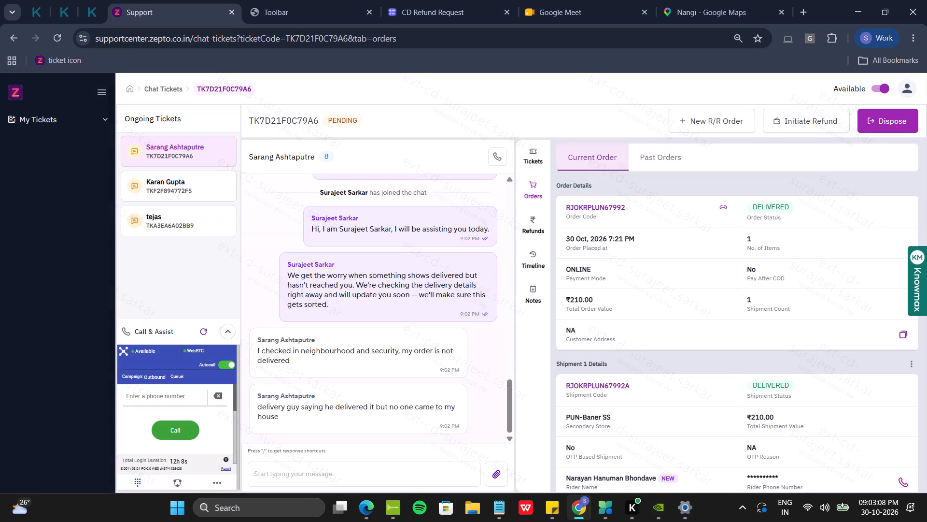
click(291, 461)
click(293, 475)
key(super+v)
key(Left)
key(Left)
key(Left)
key(Return)
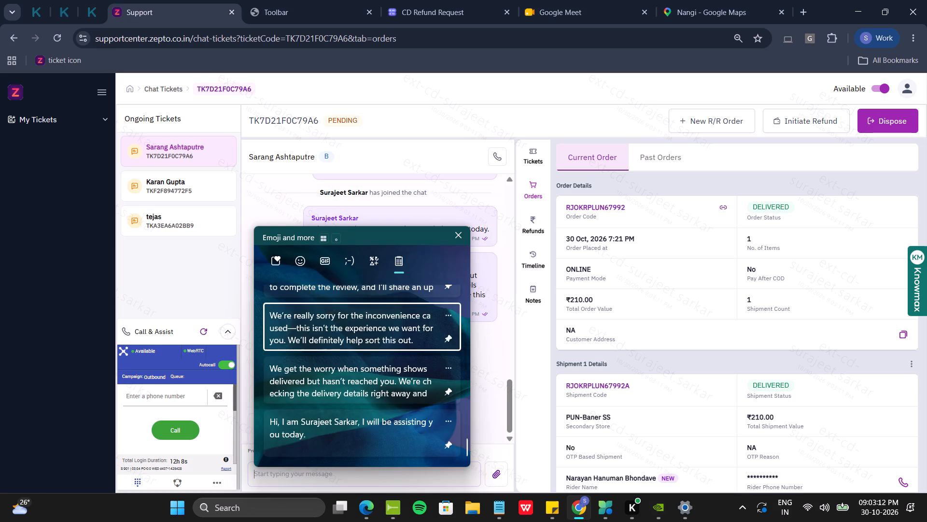
key(ctrl+v)
key(ctrl+space)
key(Return)
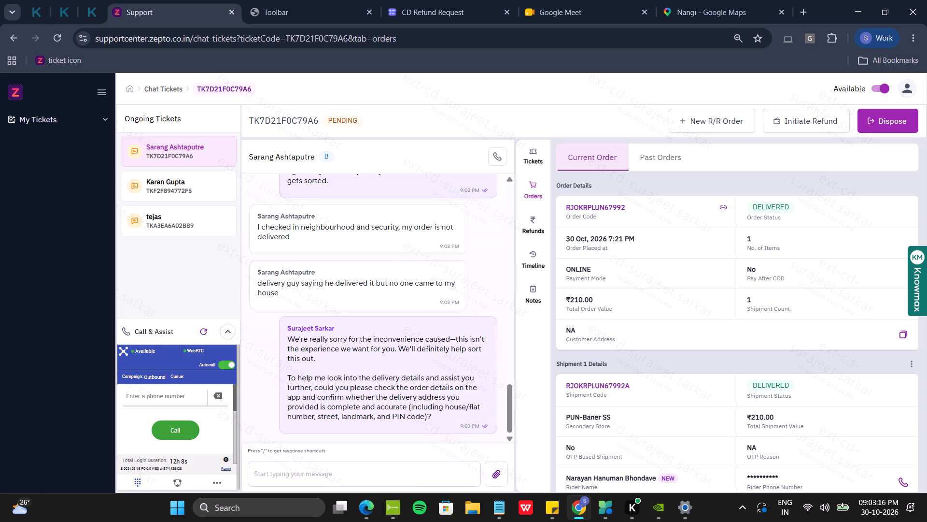
scroll(778, 390, down, 2)
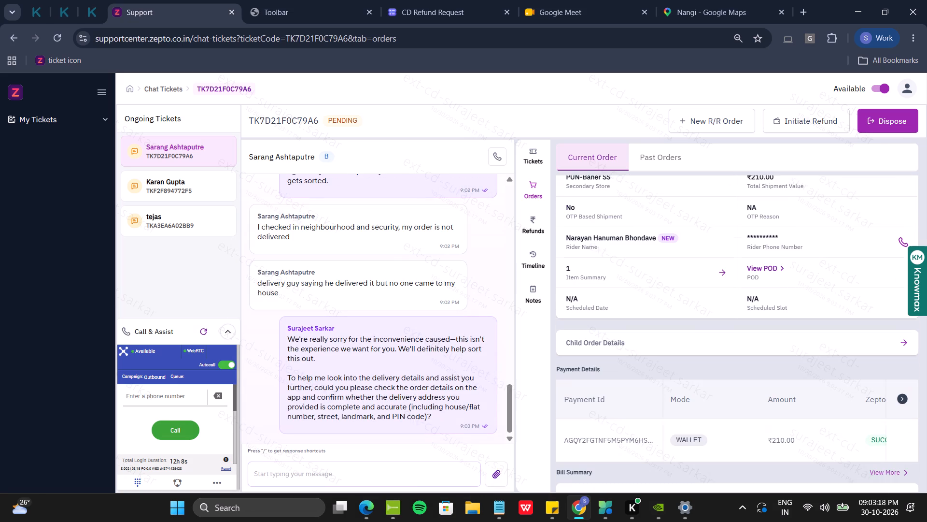
Copy the Further Assistance reply ("If there's any other help you need...") from the Knowmax resolution and send it in TKF2F894772F5.
click(199, 173)
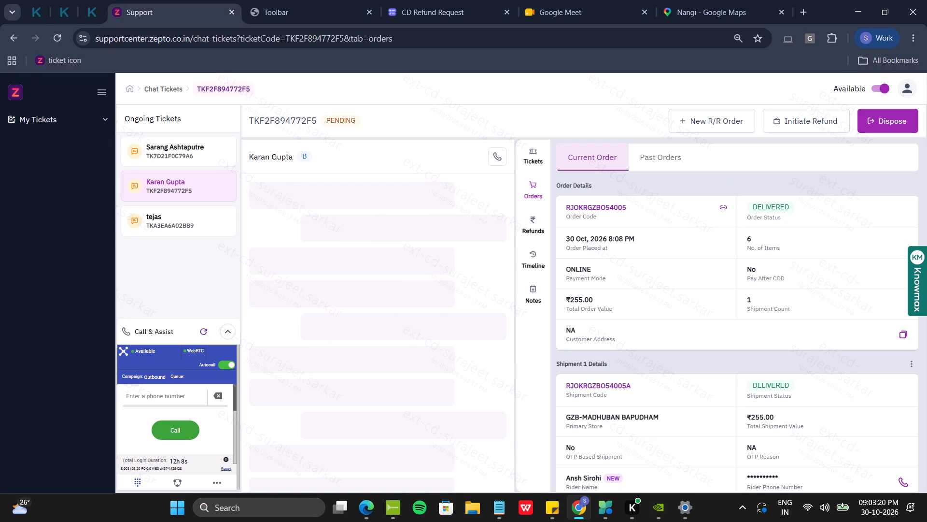
click(455, 468)
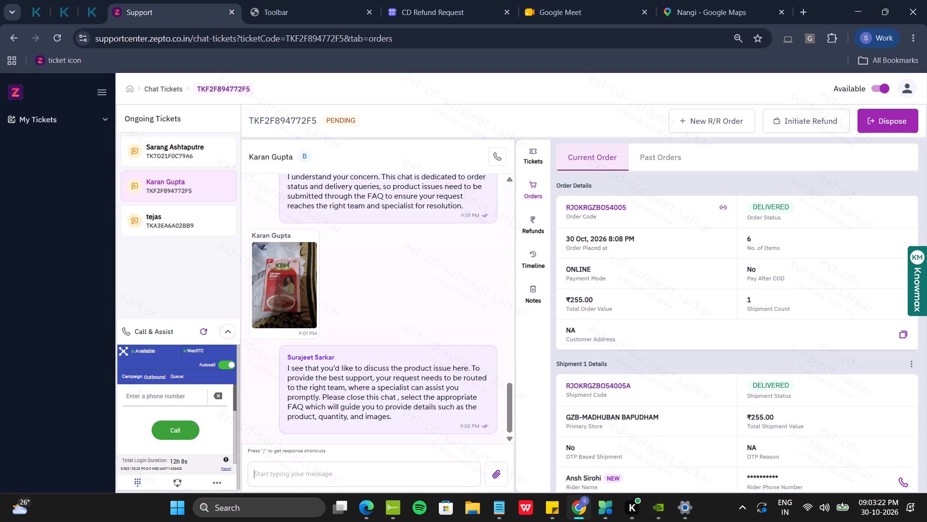
click(63, 0)
click(42, 3)
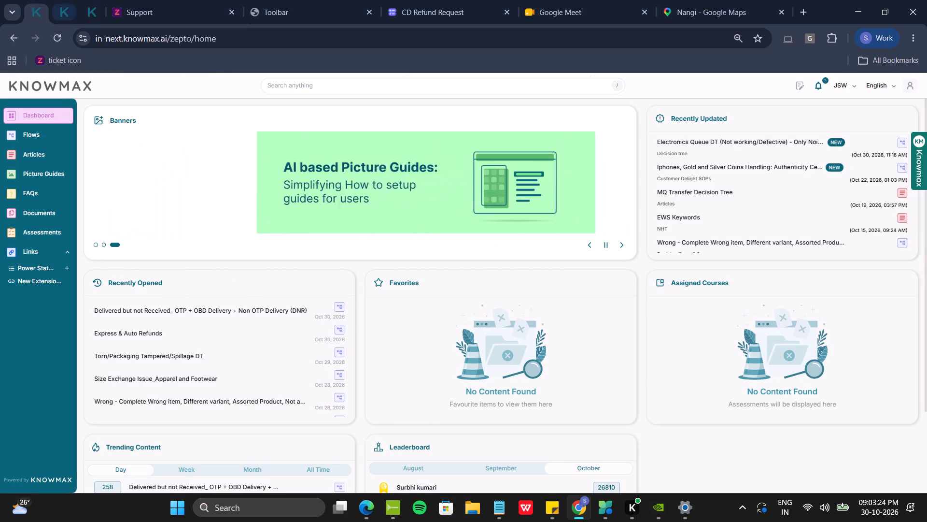
click(56, 9)
click(98, 0)
scroll(256, 425, down, 2)
click(235, 275)
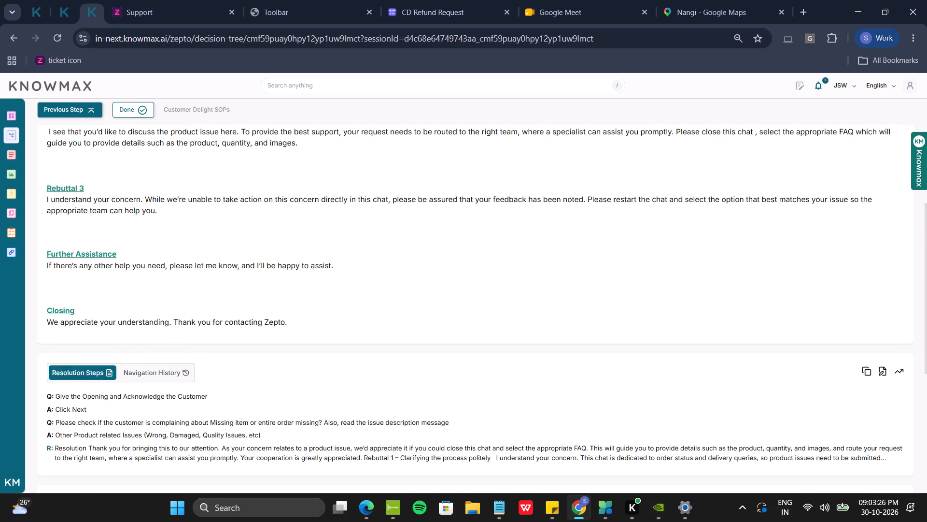
triple_click(232, 267)
key(ctrl+c)
ctrl+click(149, 0)
key(ctrl+v)
key(Return)
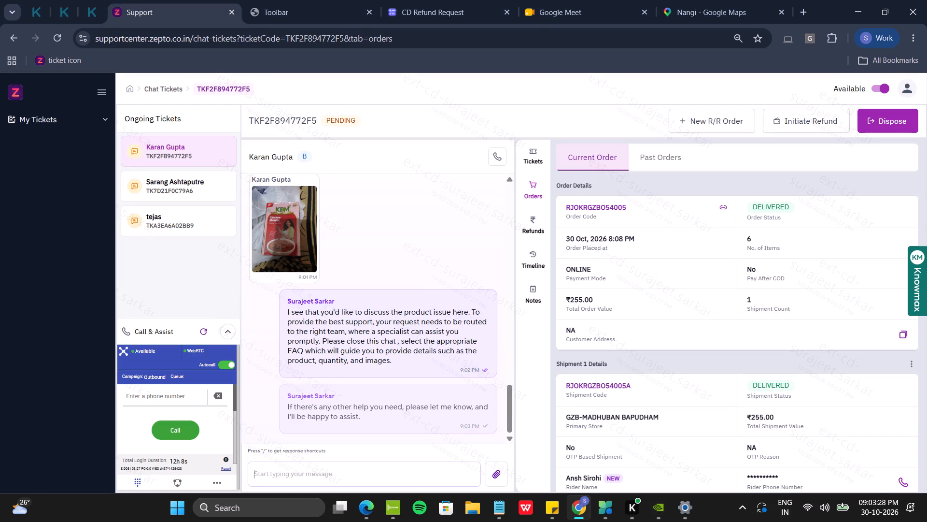
click(170, 227)
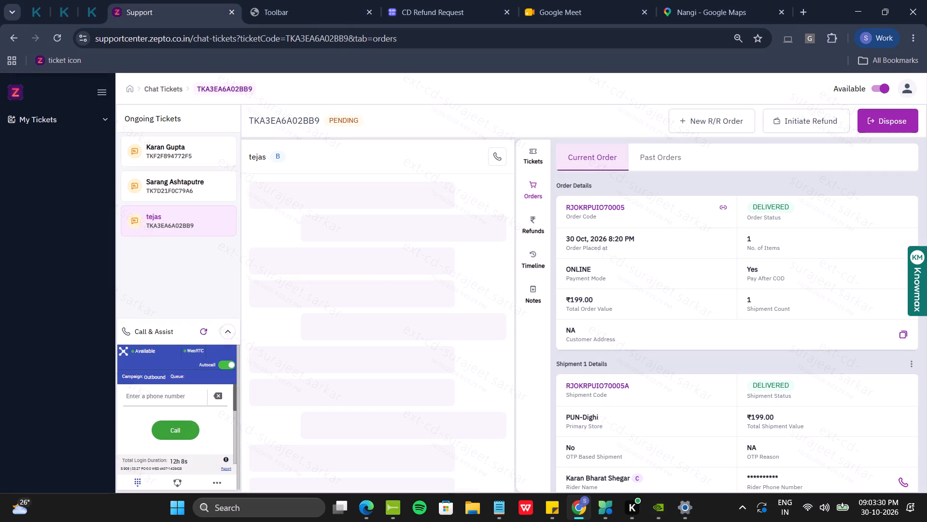
click(421, 481)
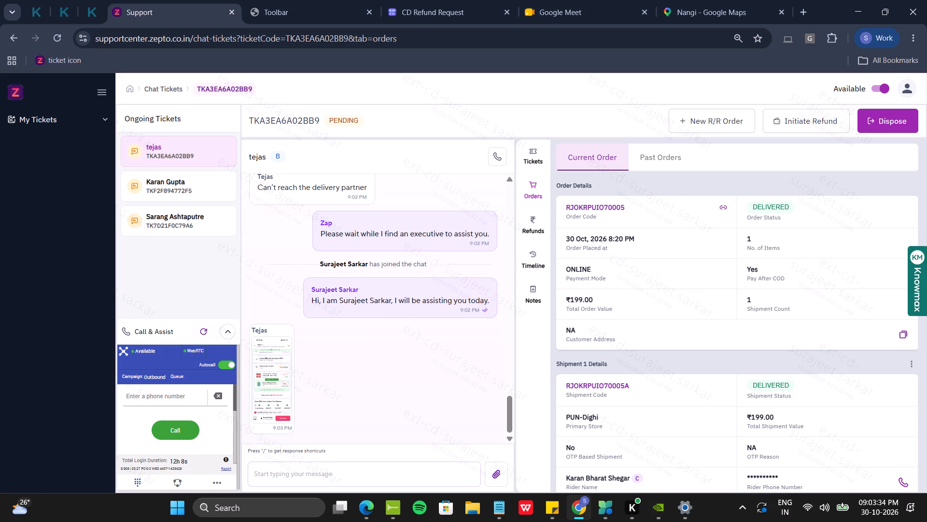
click(270, 353)
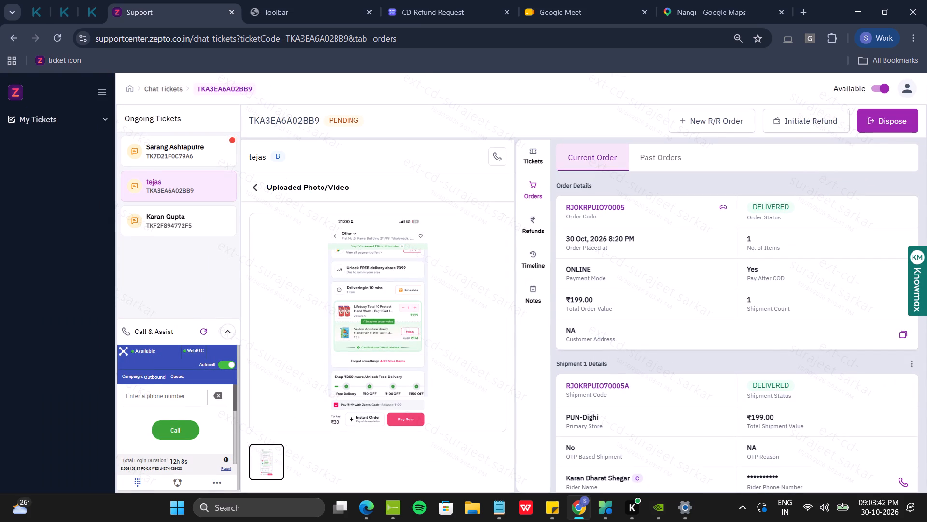
click(252, 185)
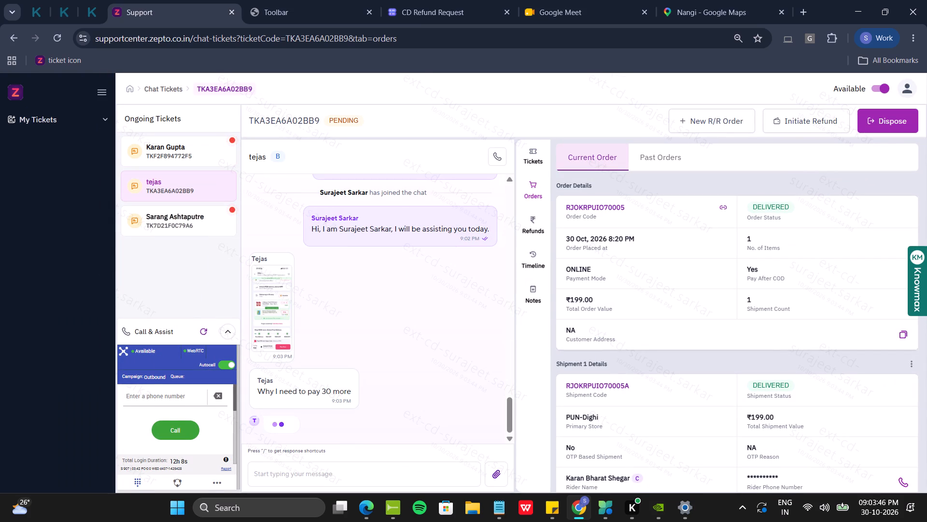
scroll(640, 333, down, 1)
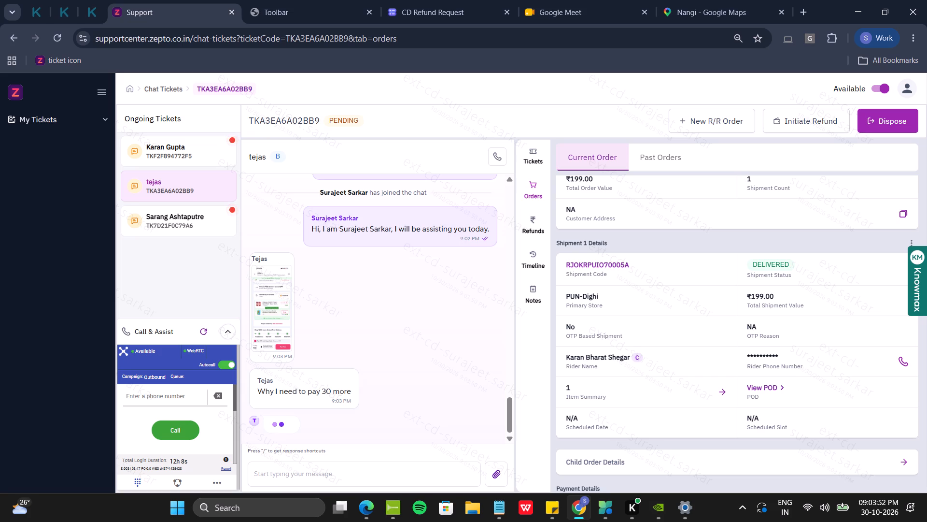
click(268, 314)
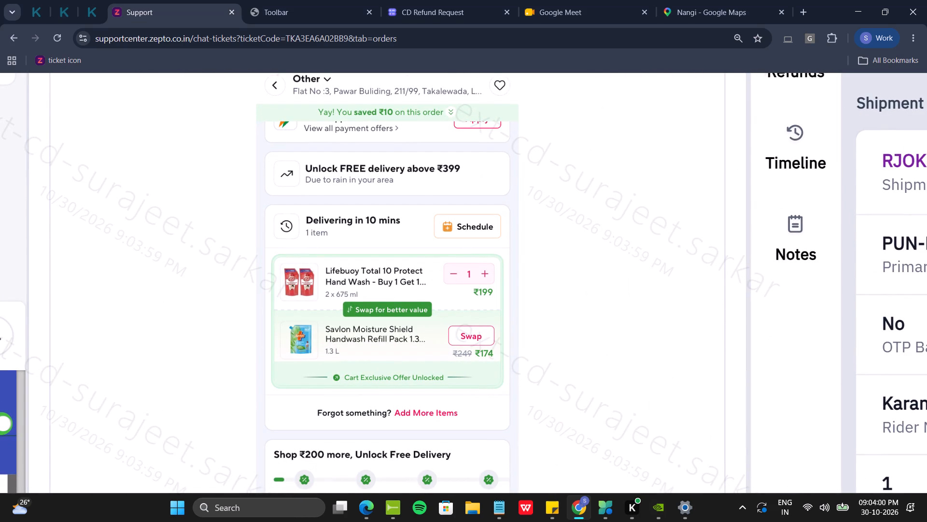
click(257, 185)
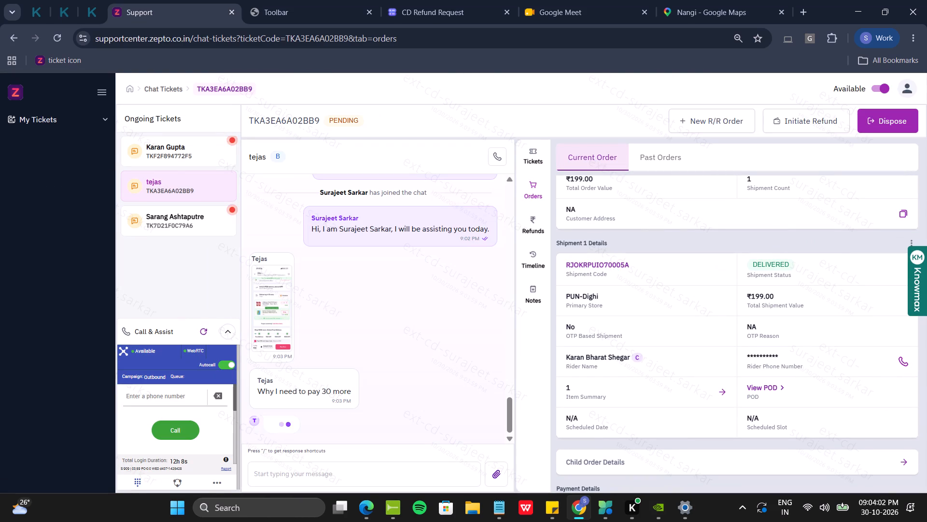
click(97, 2)
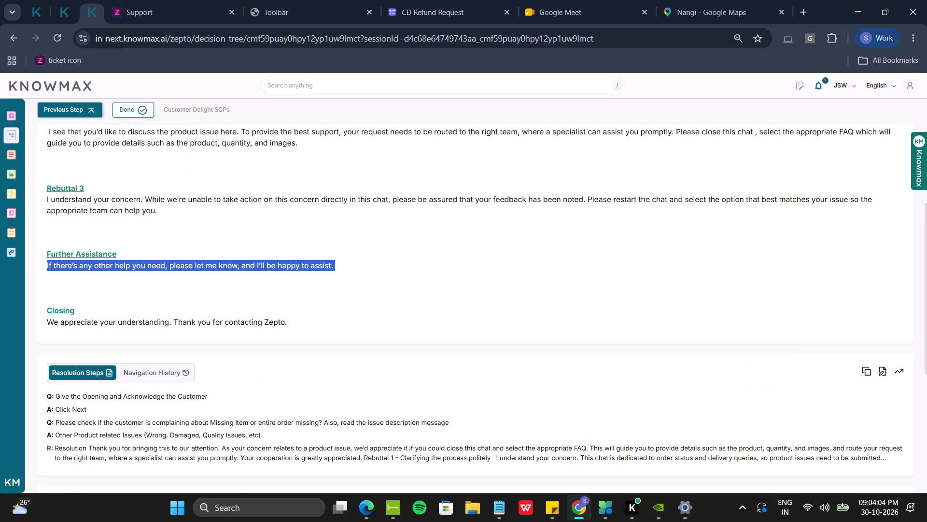
scroll(155, 239, up, 3)
triple_click(130, 227)
right_click(130, 227)
click(181, 242)
click(140, 0)
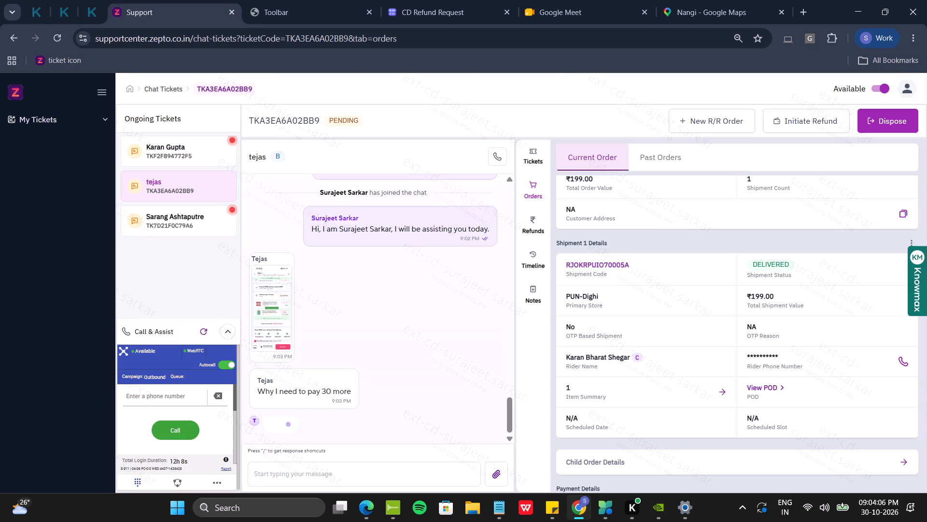
right_click(298, 471)
click(335, 318)
click(346, 335)
click(500, 453)
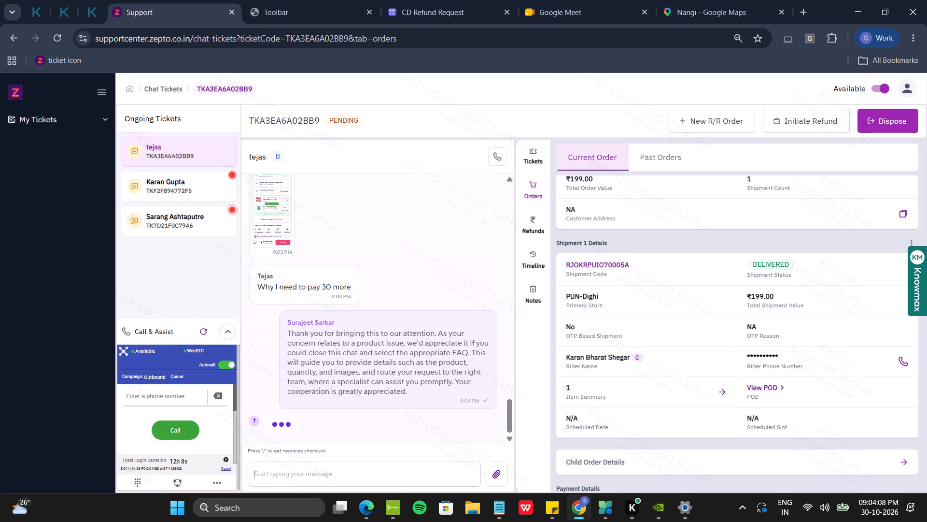
click(179, 188)
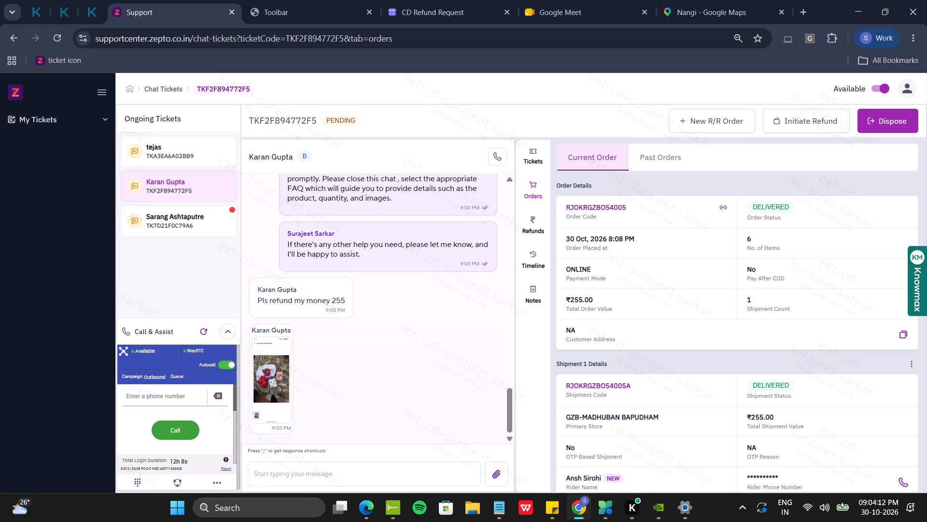
scroll(383, 330, up, 1)
scroll(383, 330, down, 3)
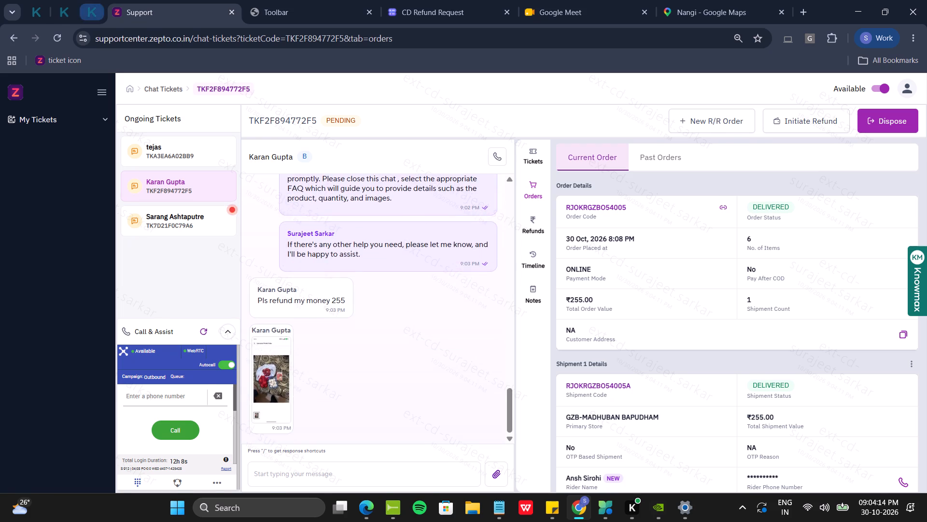
click(78, 9)
click(93, 9)
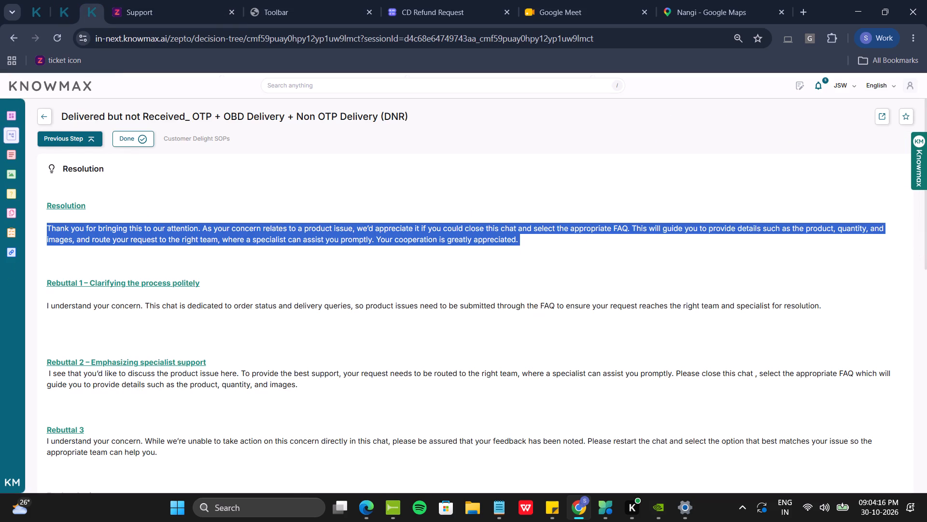
triple_click(220, 438)
key(ctrl+c)
ctrl+click(143, 0)
ctrl+click(295, 472)
key(ctrl+v)
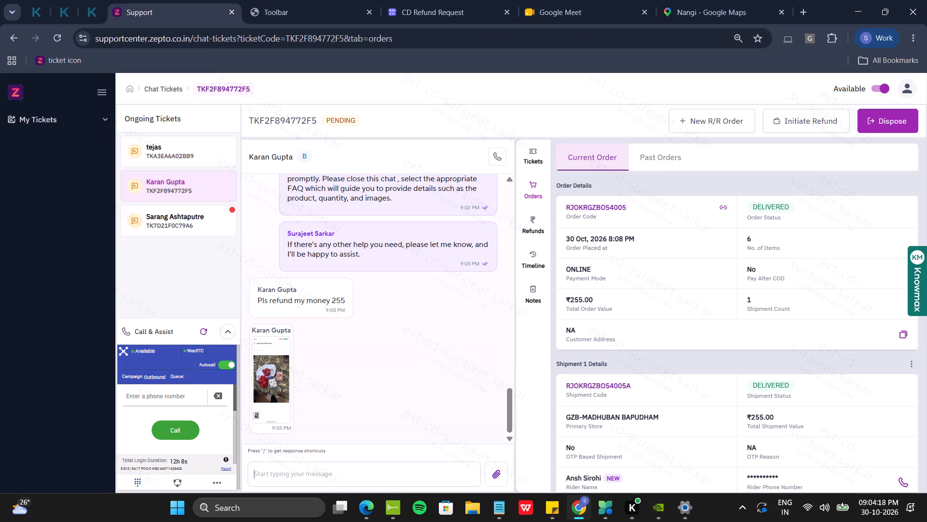
key(Return)
click(182, 194)
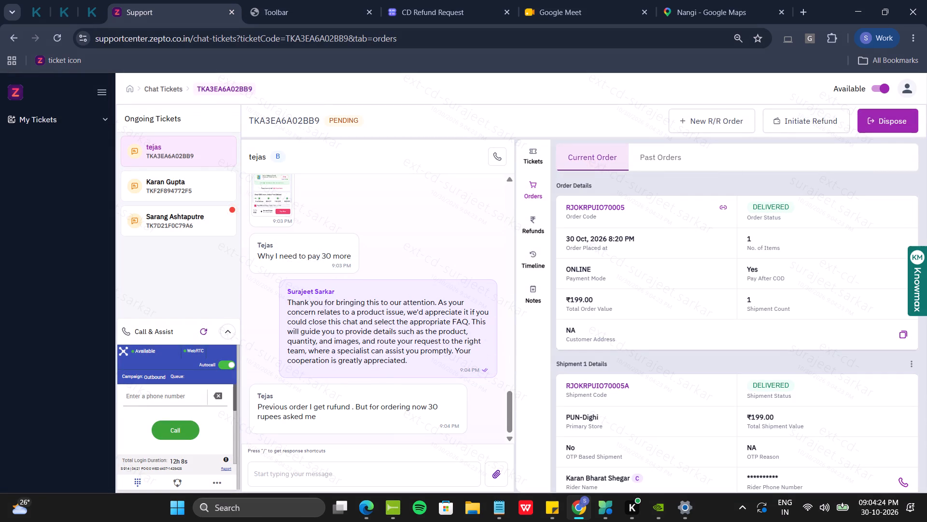
click(157, 213)
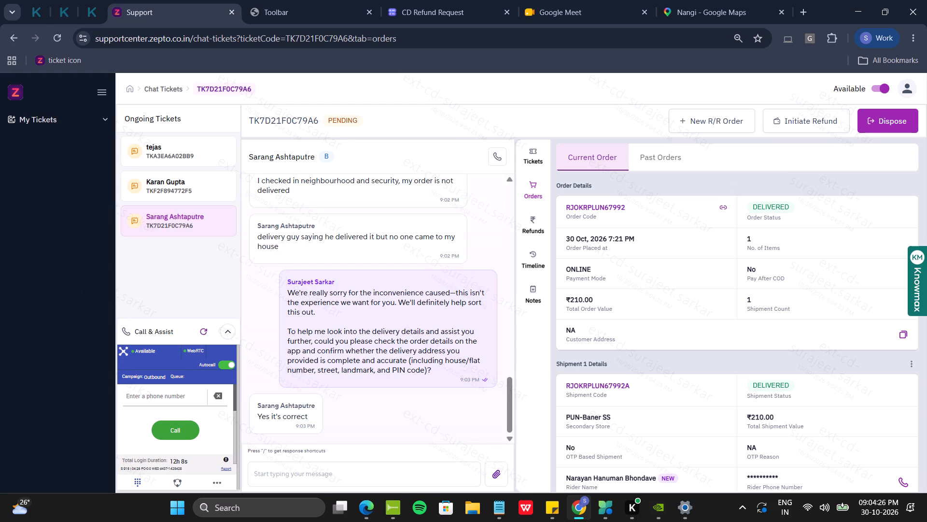
click(329, 481)
key(super+v)
key(Left)
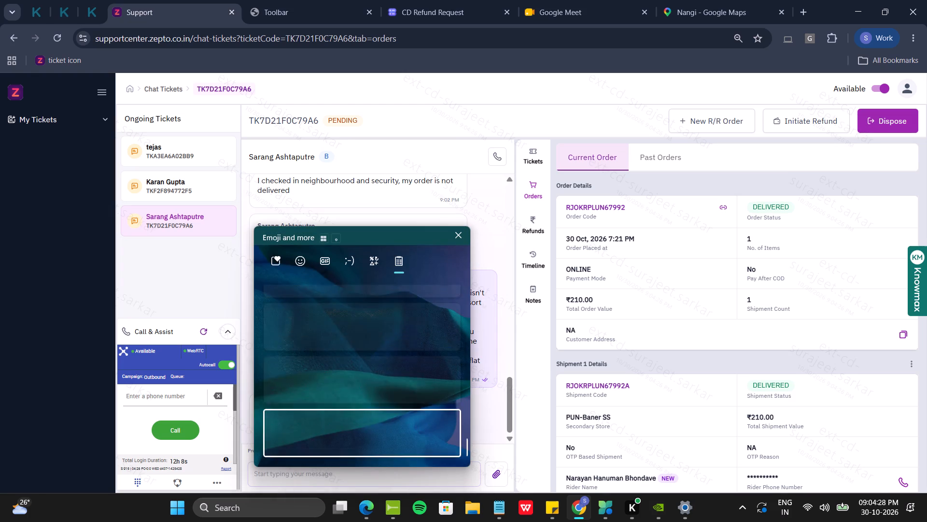
key(Left)
key(Left)
key(Left)
key(Return)
key(ctrl+v)
key(ctrl+space)
key(Return)
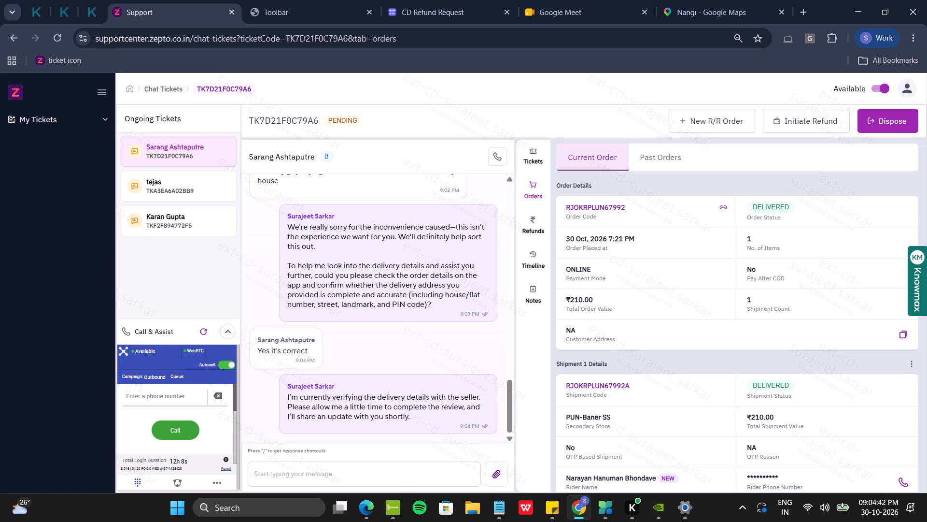
click(907, 486)
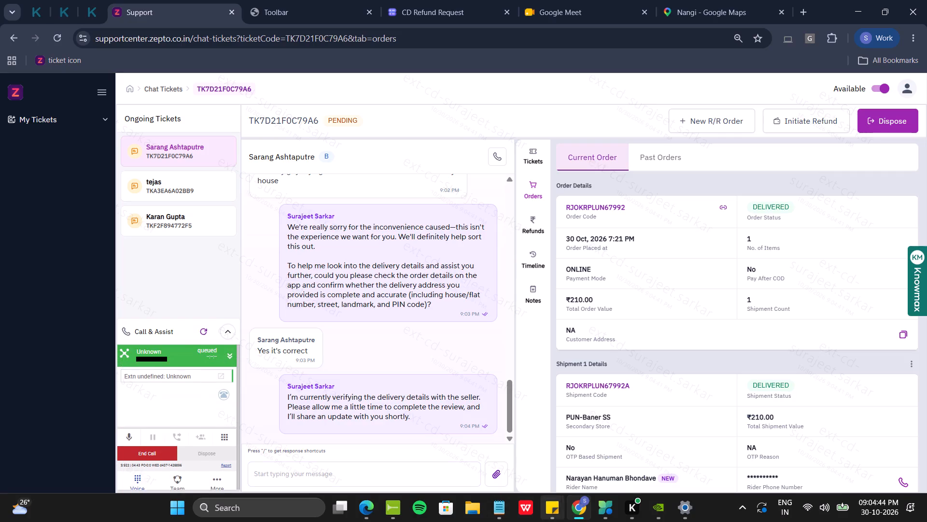
Copy "While I check this for you, is there any other concern..." from the sticky note and paste it into the TK7D21F0C79A6 reply.
click(550, 507)
click(440, 457)
right_click(294, 246)
click(306, 252)
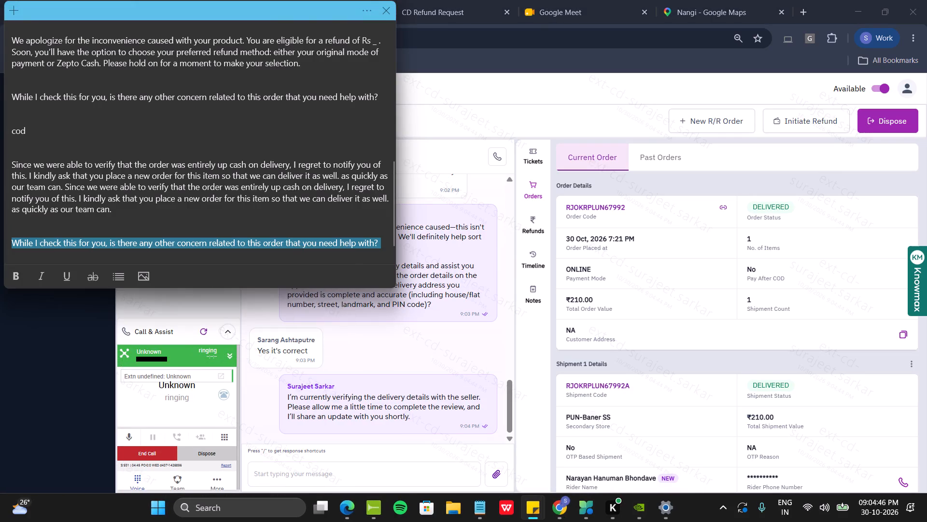
right_click(359, 478)
click(403, 353)
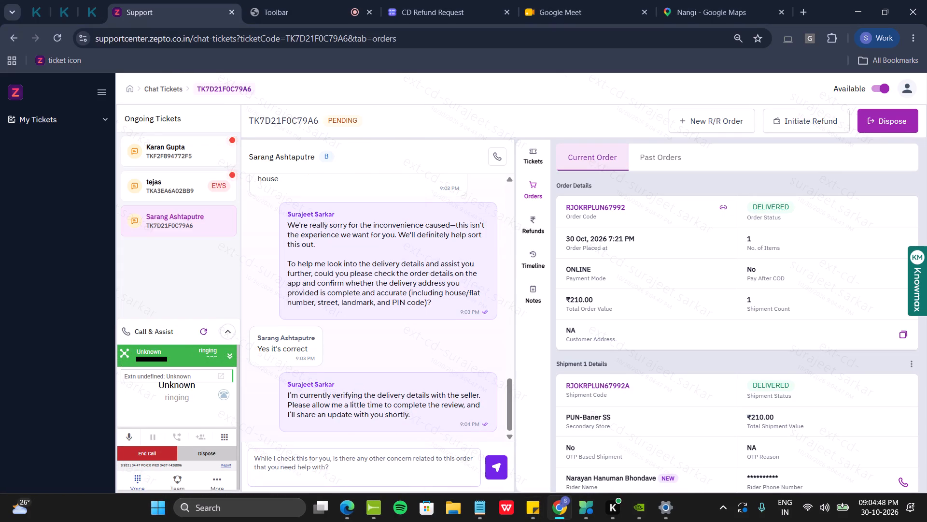
click(367, 347)
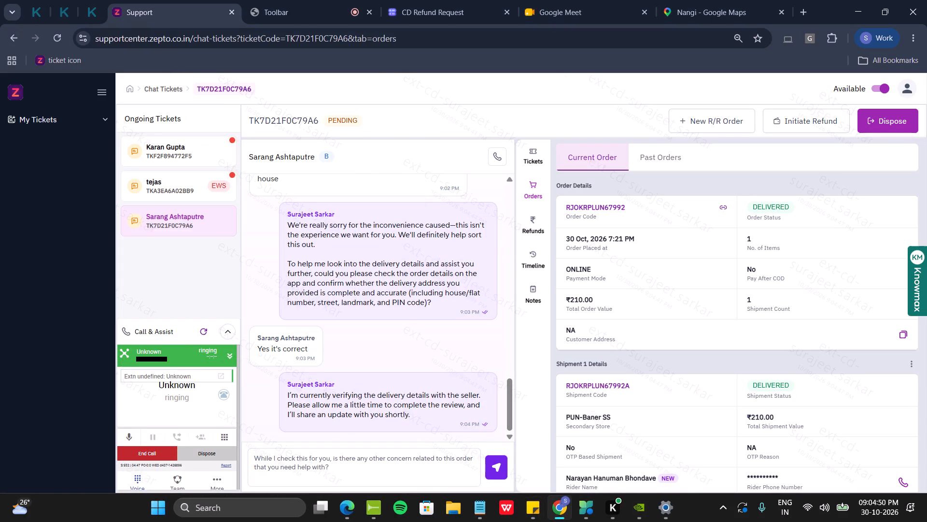
click(145, 174)
click(66, 5)
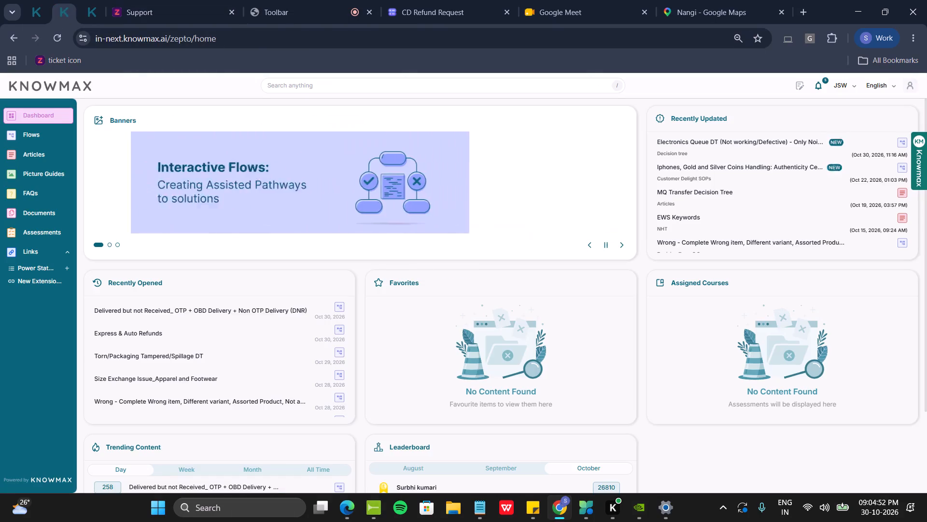
click(43, 1)
click(94, 0)
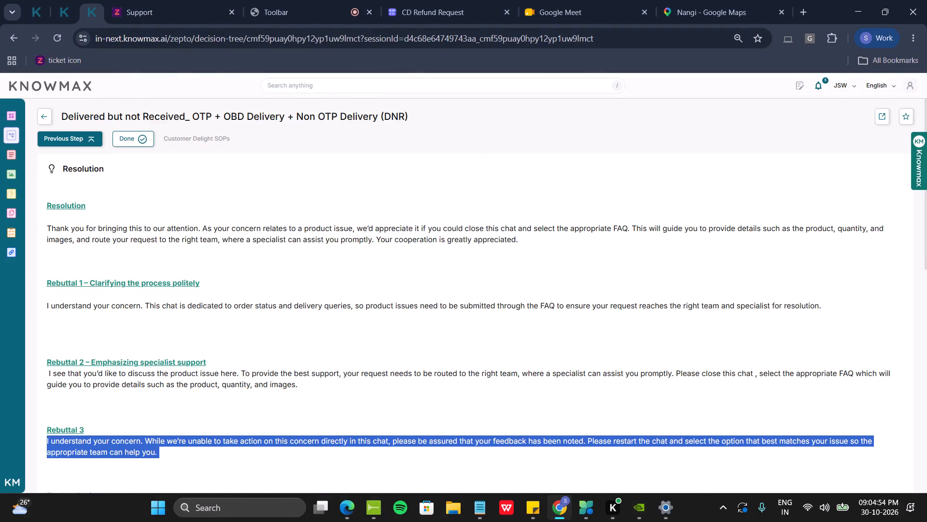
click(130, 0)
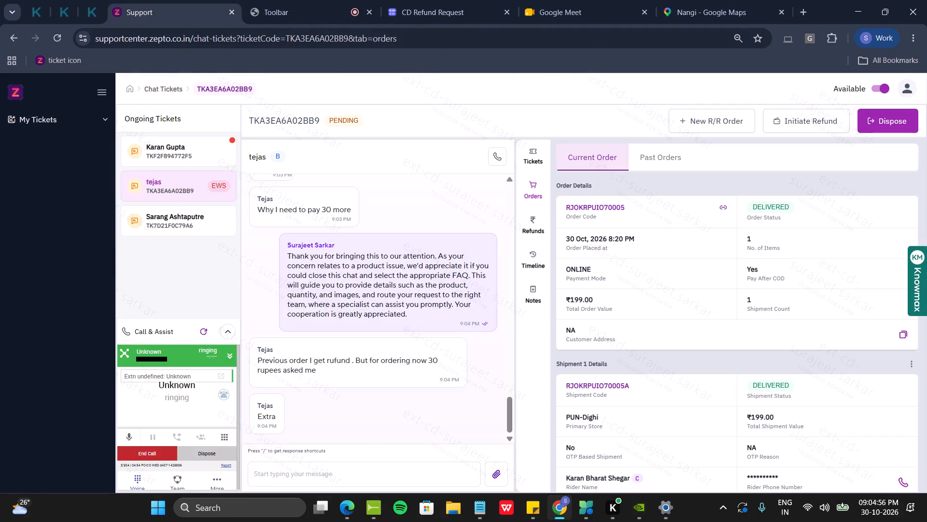
click(67, 0)
click(86, 0)
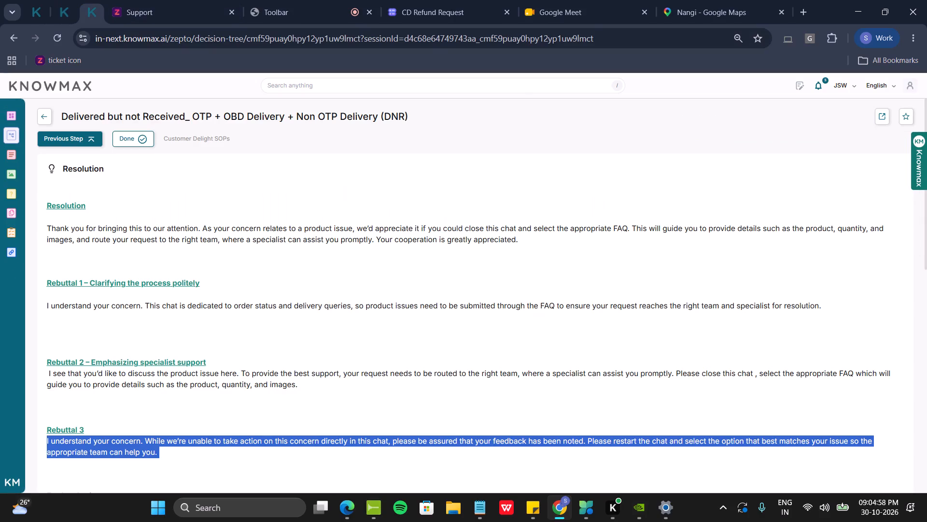
scroll(149, 280, up, 1)
triple_click(165, 303)
key(ctrl+c)
ctrl+click(156, 0)
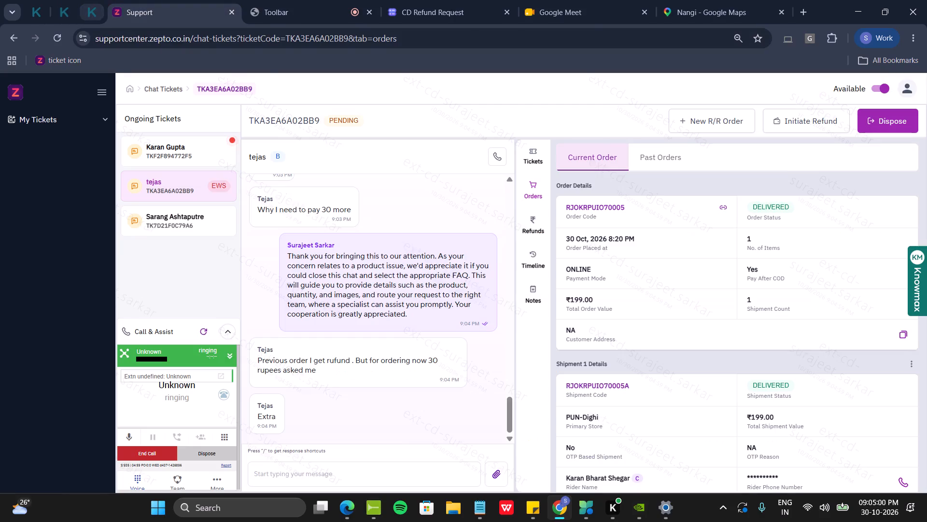
ctrl+click(282, 485)
key(ctrl+v)
key(Return)
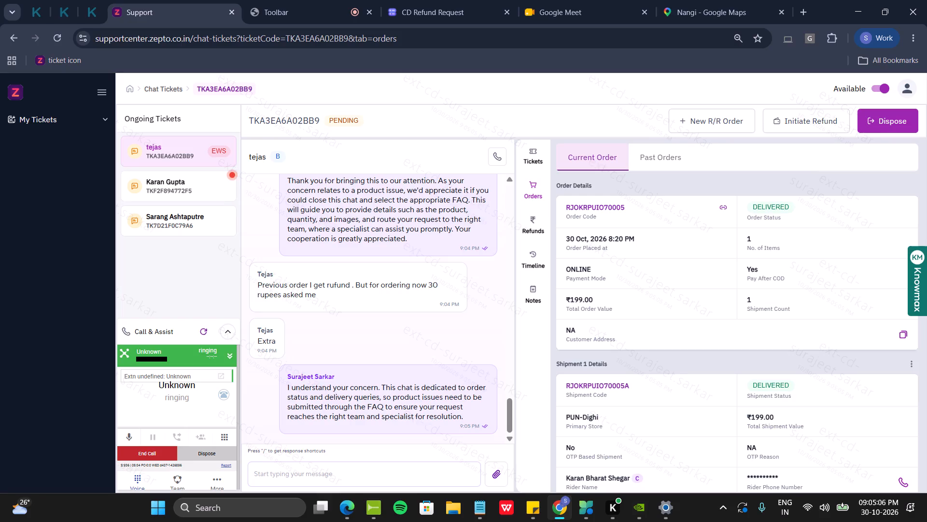
click(177, 185)
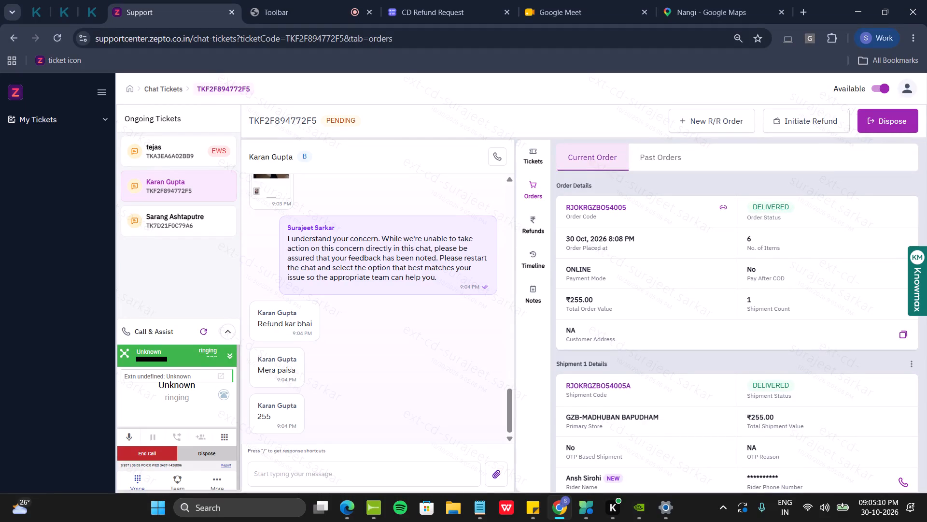
scroll(354, 385, up, 1)
scroll(354, 385, down, 2)
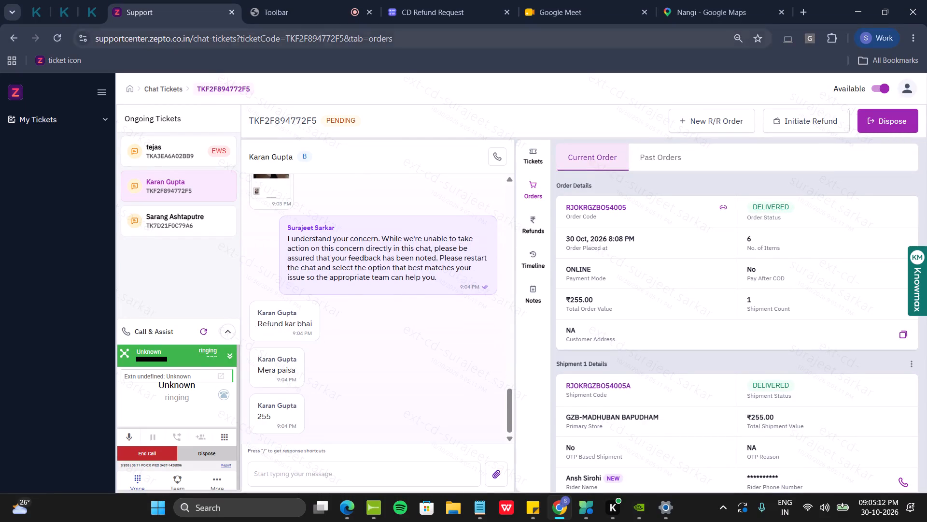
click(485, 510)
key(ctrl+c)
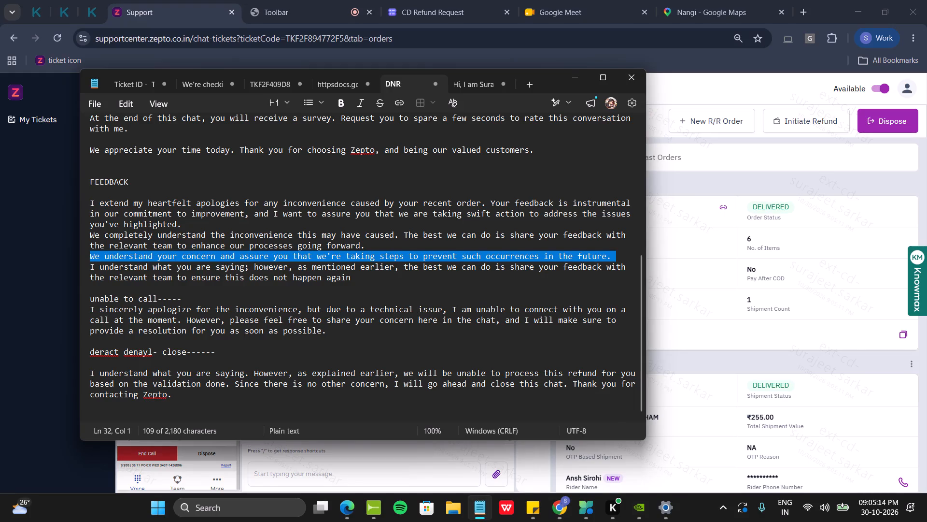
ctrl+click(364, 477)
key(ctrl+v)
click(495, 462)
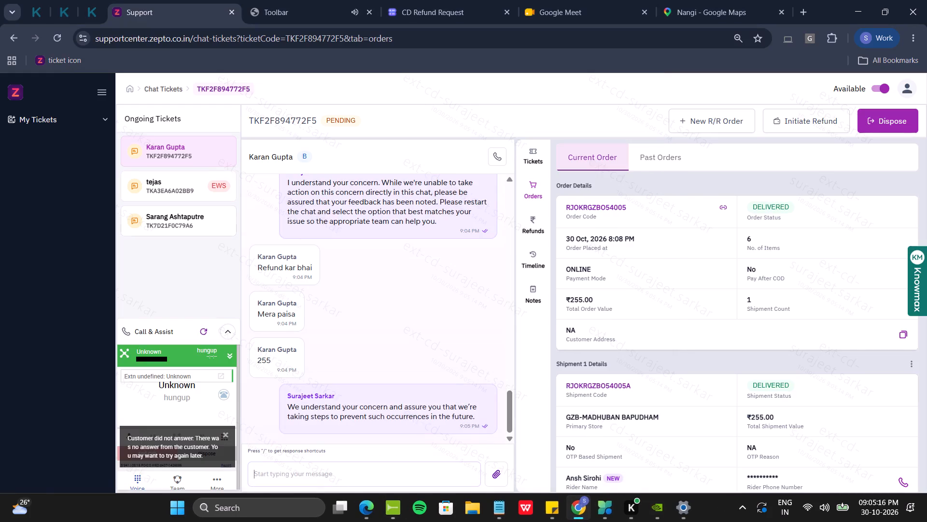
click(186, 187)
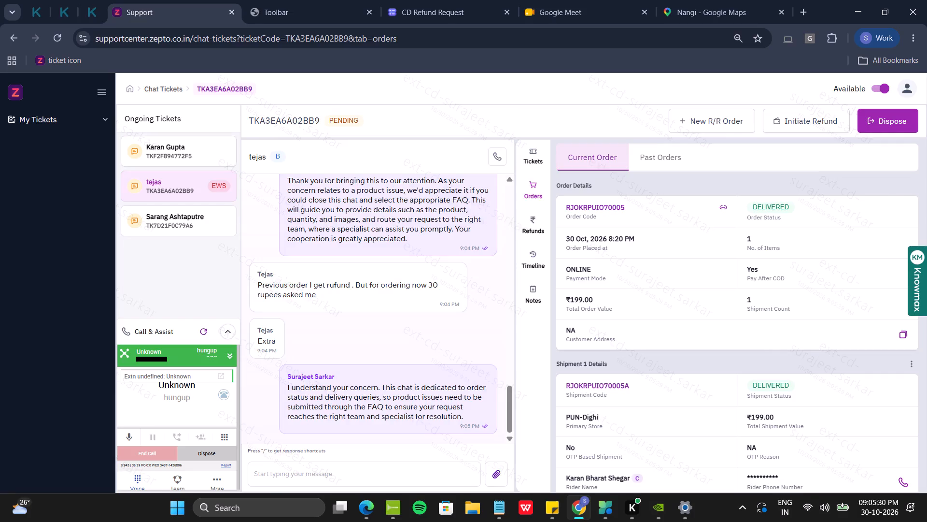
click(67, 0)
click(98, 12)
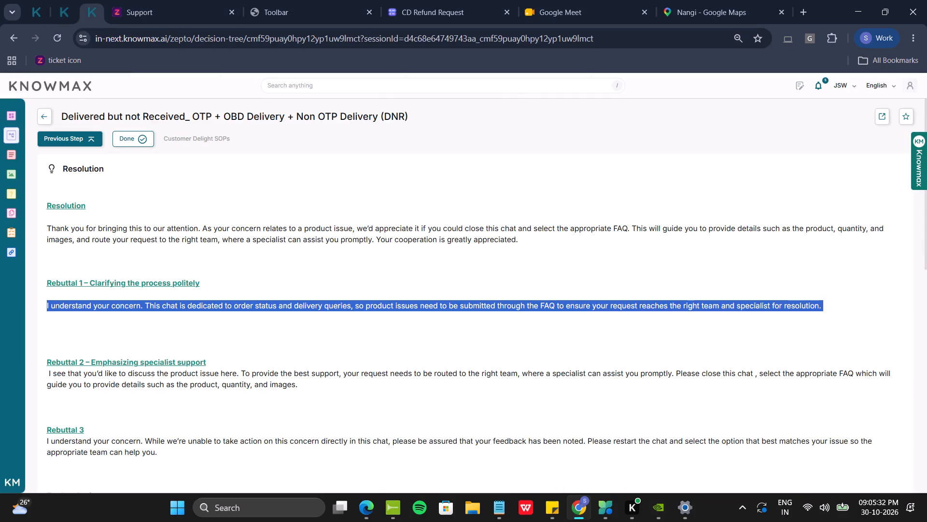
scroll(175, 261, down, 1)
scroll(216, 361, down, 1)
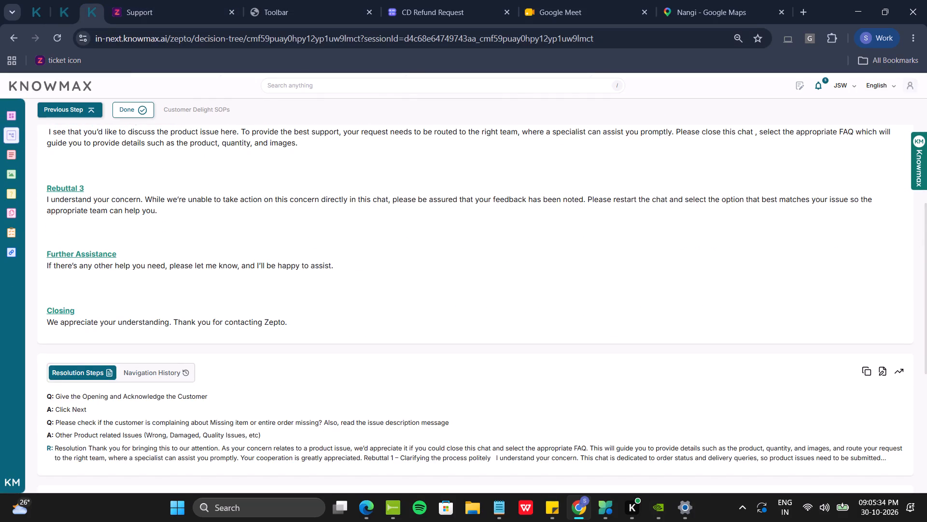
triple_click(208, 265)
right_click(208, 265)
click(236, 277)
click(192, 0)
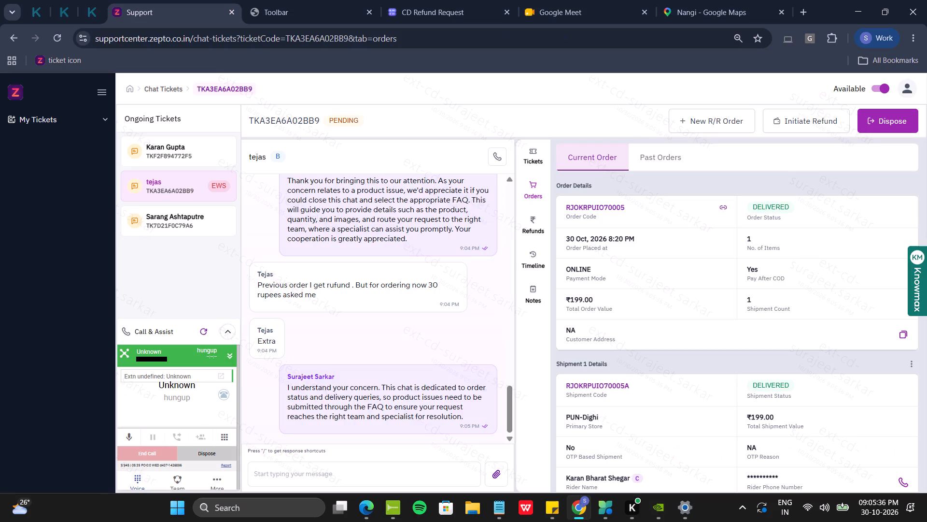
right_click(341, 484)
click(379, 362)
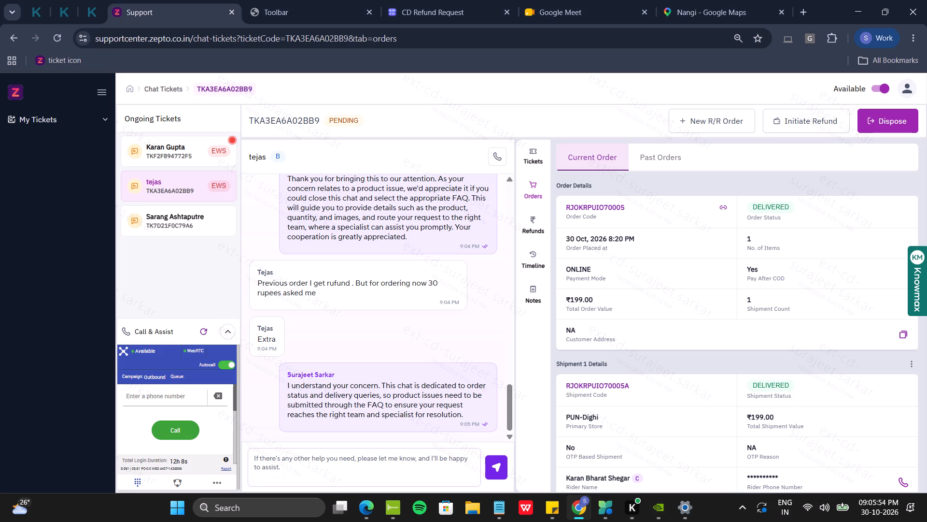
click(492, 464)
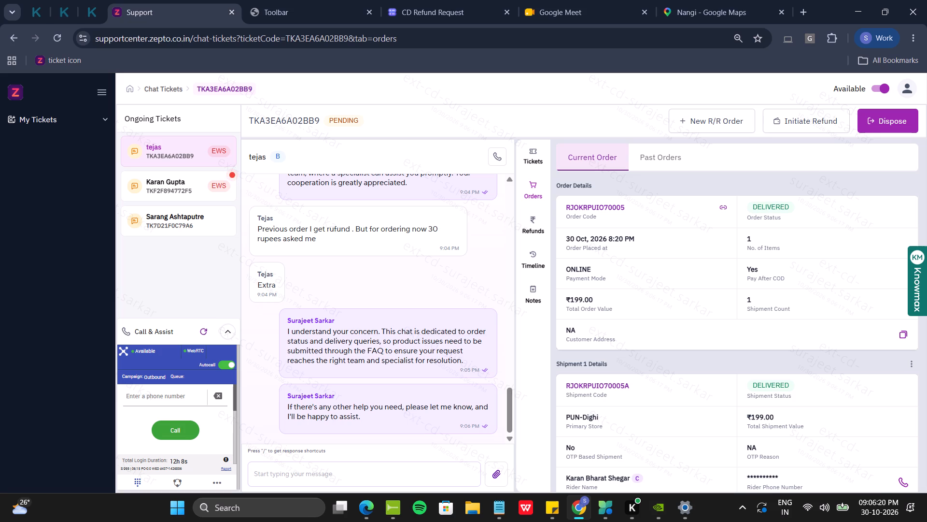
click(192, 180)
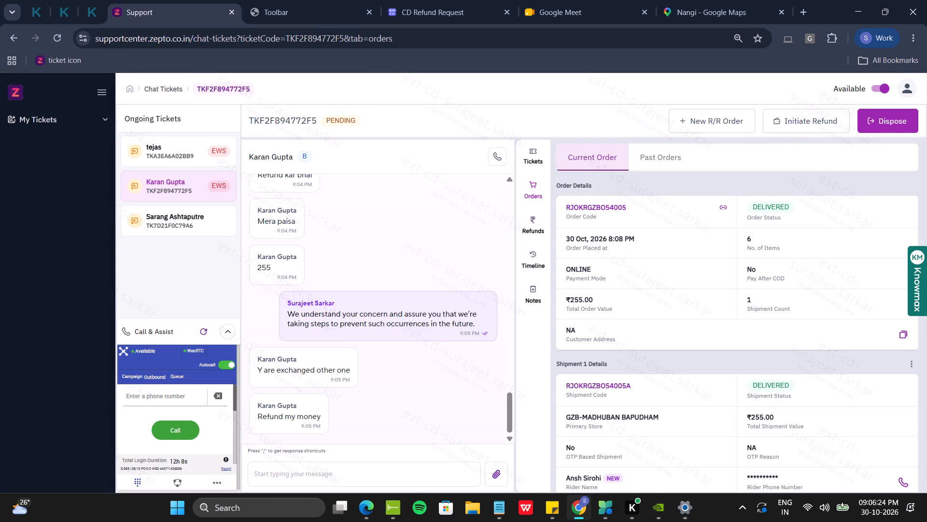
scroll(364, 339, up, 1)
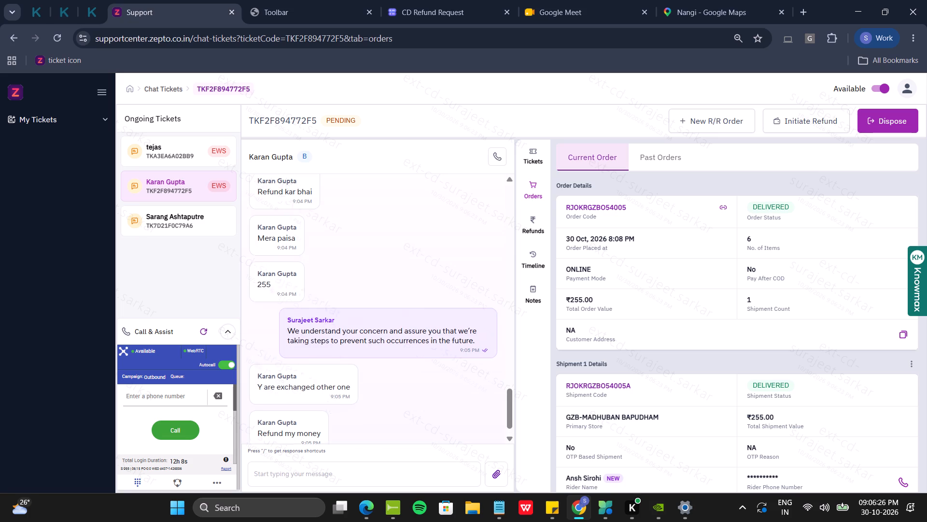
click(335, 216)
scroll(348, 278, up, 2)
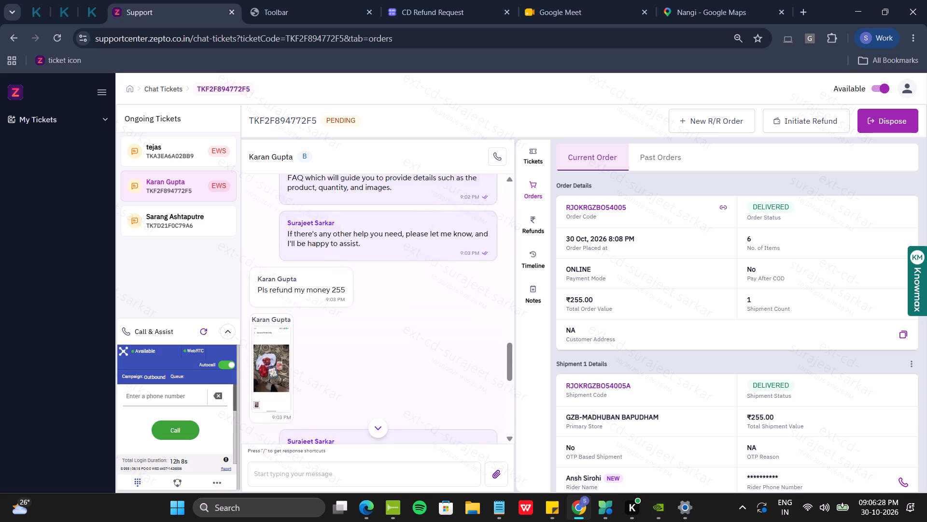
scroll(348, 278, down, 3)
scroll(351, 240, up, 1)
triple_click(355, 245)
key(ctrl+c)
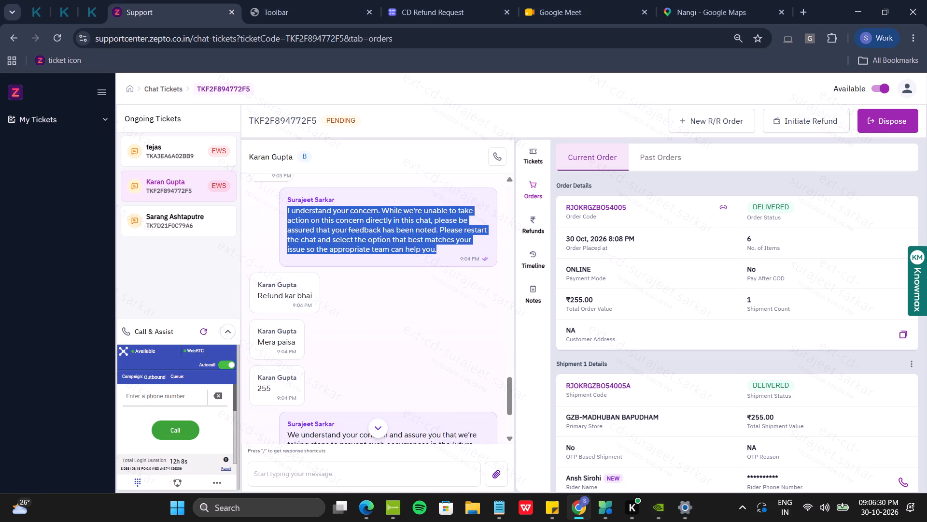
ctrl+click(354, 478)
key(ctrl+v)
Switch to the Knowmax knowledge base.
click(57, 7)
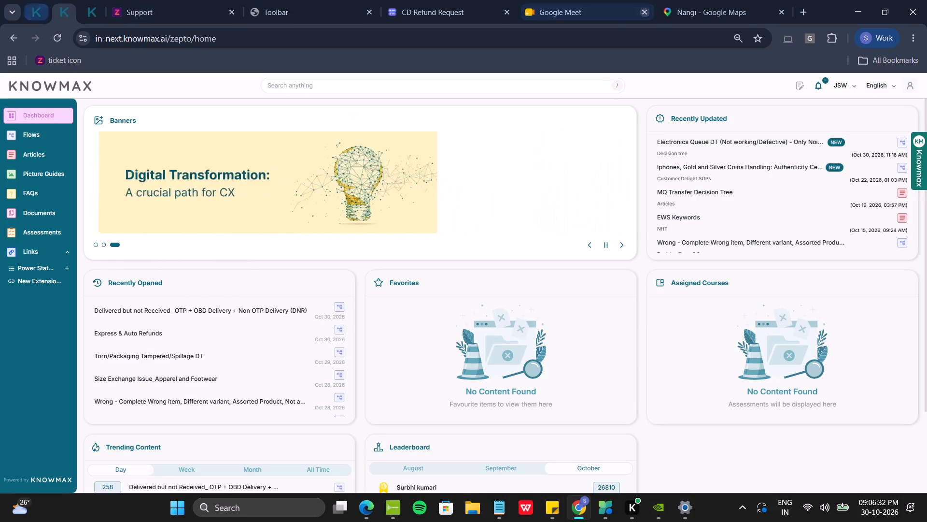
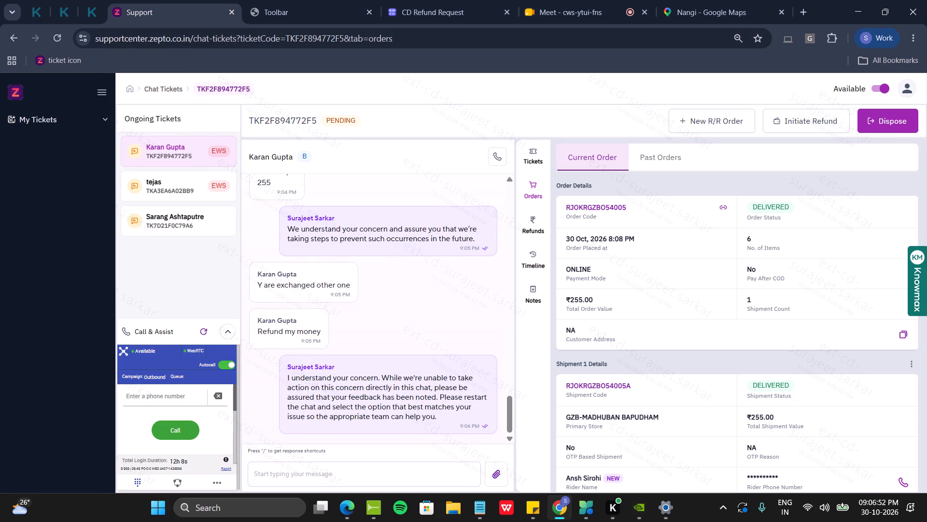
click(54, 0)
click(44, 0)
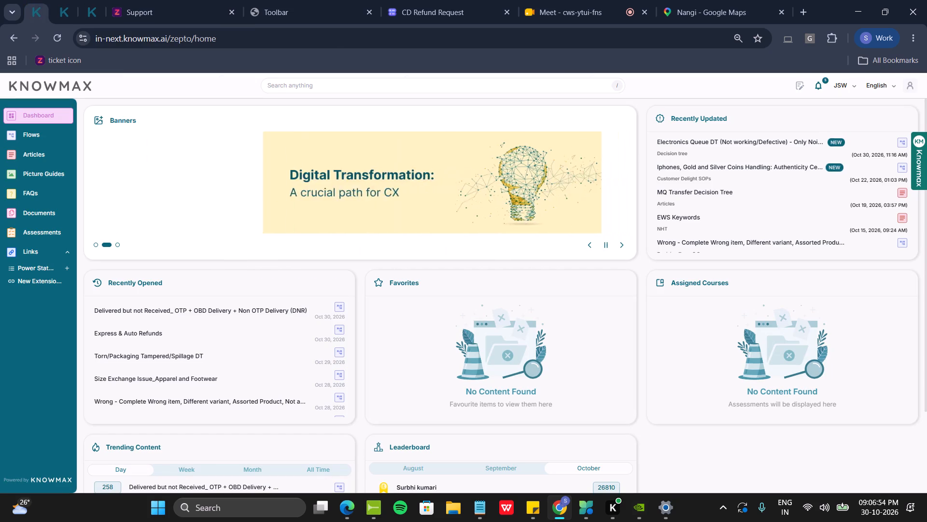
click(51, 3)
click(89, 0)
triple_click(175, 321)
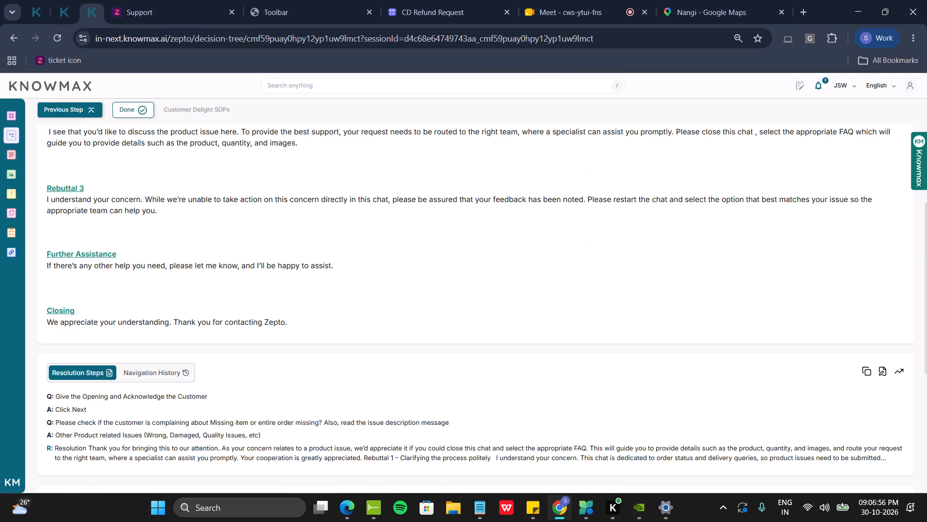
key(ctrl+c)
ctrl+click(188, 0)
key(ctrl+v)
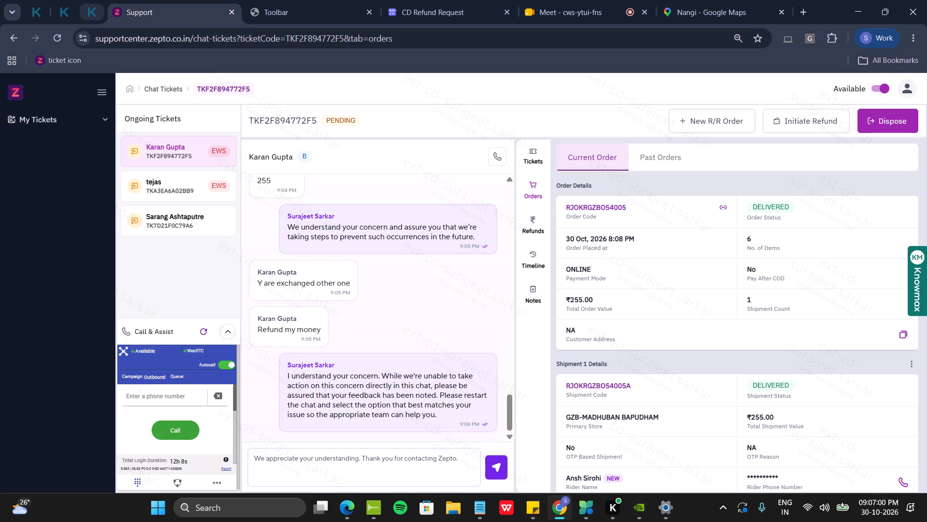
click(494, 470)
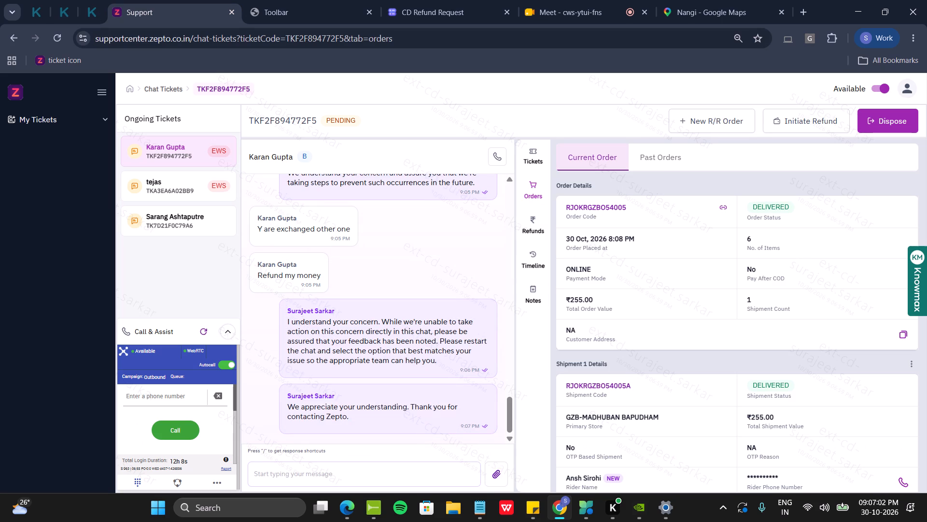
scroll(451, 303, up, 4)
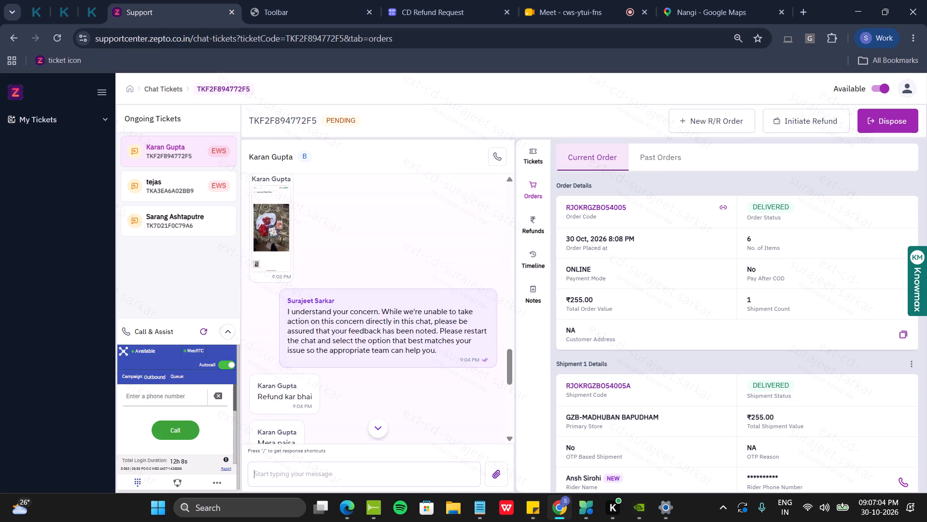
scroll(452, 303, up, 2)
click(904, 114)
click(730, 122)
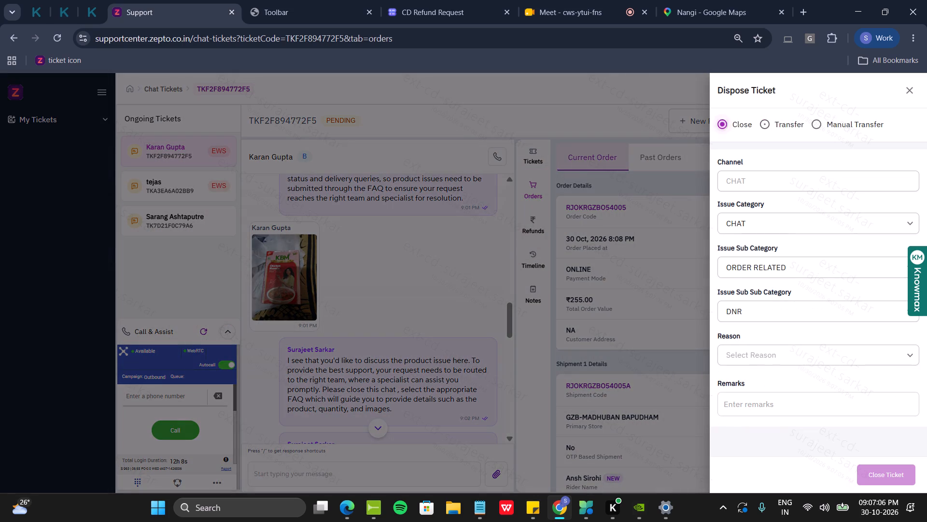
click(758, 221)
click(765, 263)
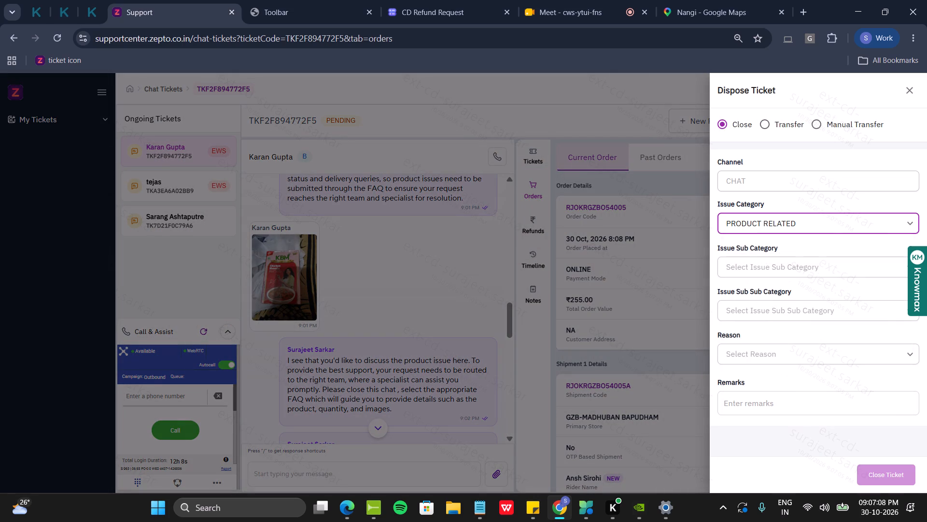
click(766, 265)
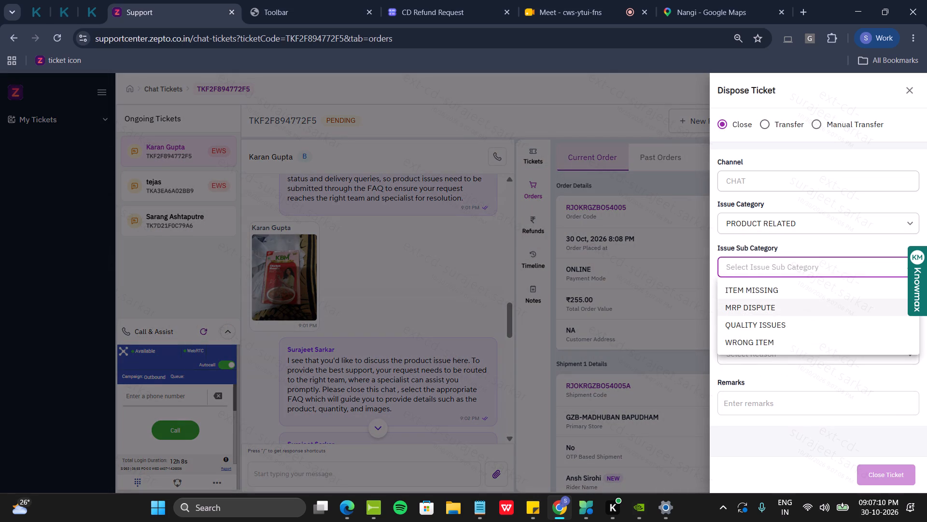
click(777, 341)
click(765, 310)
click(764, 330)
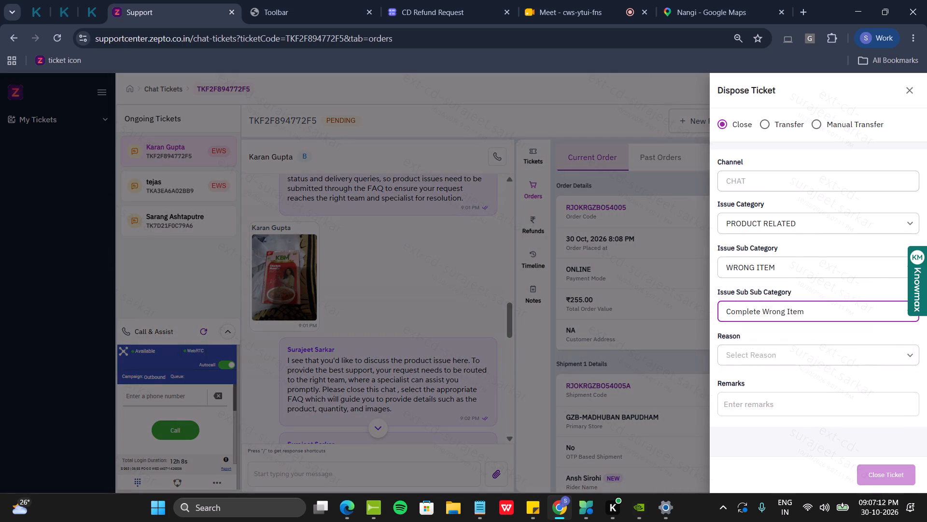
click(768, 357)
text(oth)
click(771, 408)
click(877, 477)
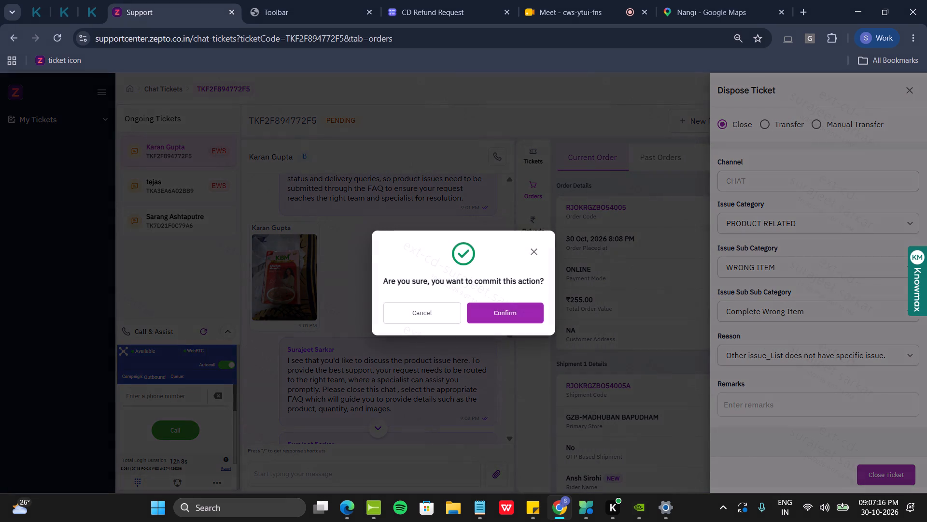
click(509, 317)
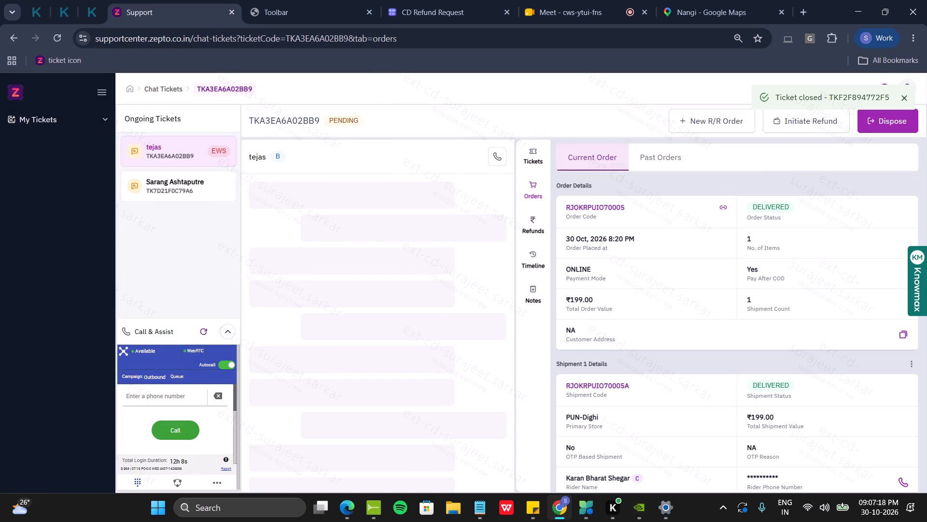
click(303, 476)
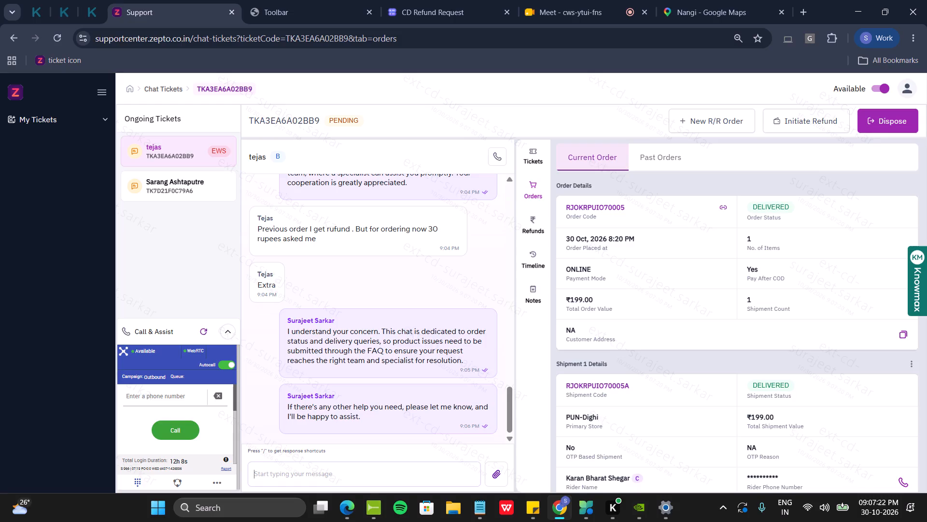
click(142, 183)
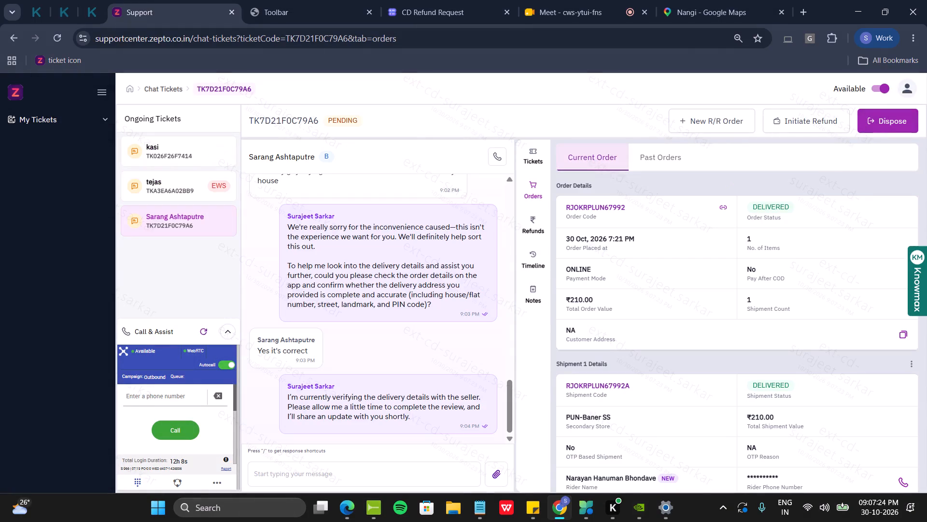
click(903, 487)
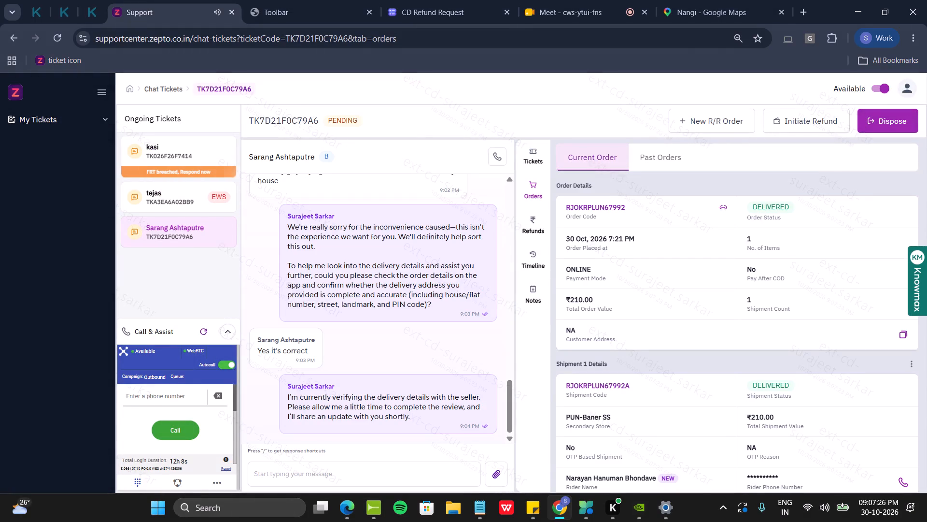
Open the waiting ticket TK026F26F7414 and send the saved greeting that introduces the agent, taken from the clipboard history.
click(201, 153)
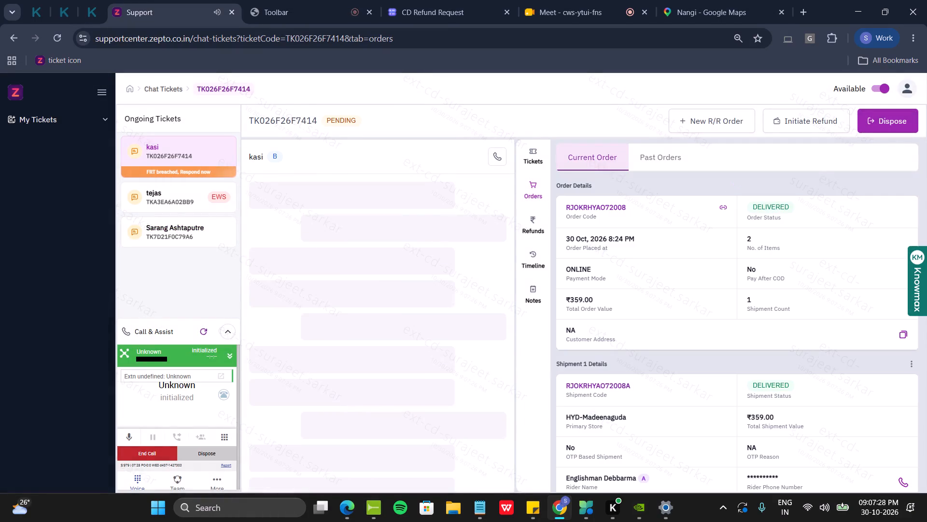
click(292, 475)
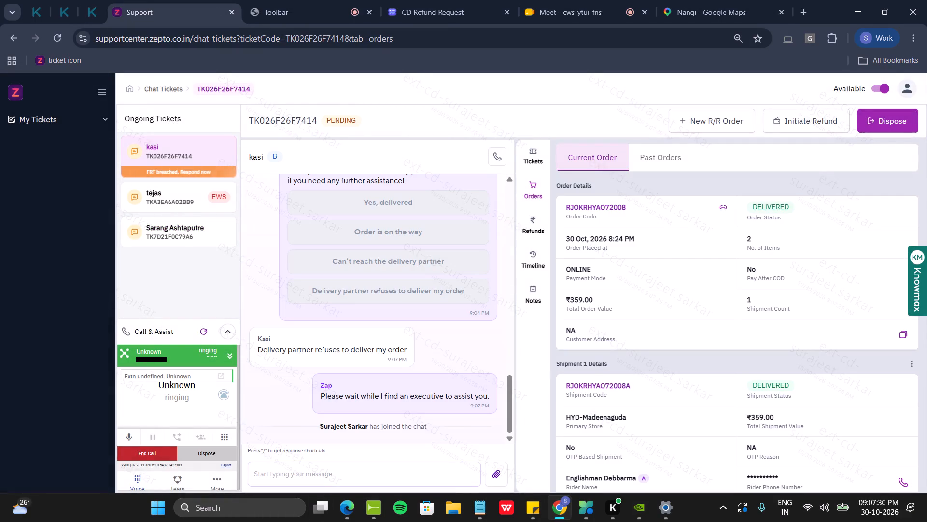
key(super+v)
key(Left)
key(Return)
key(ctrl+v)
key(ctrl+space)
key(Return)
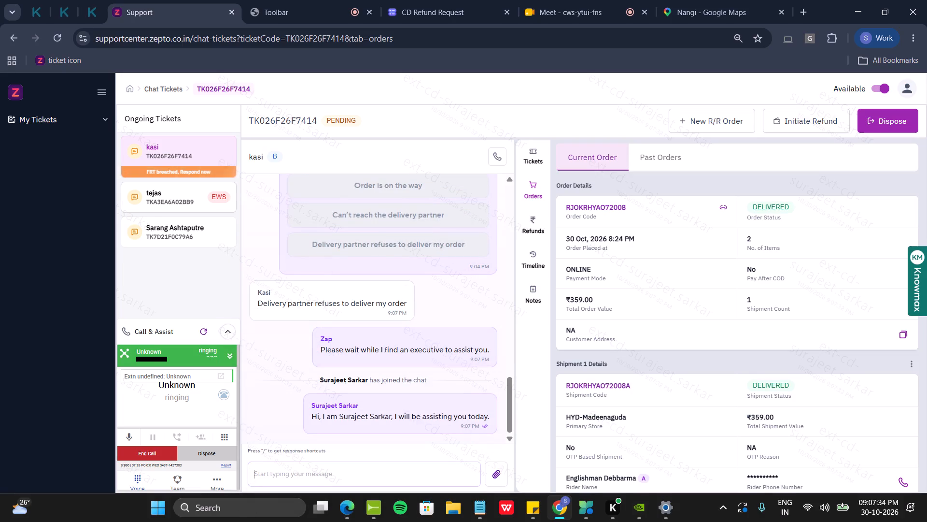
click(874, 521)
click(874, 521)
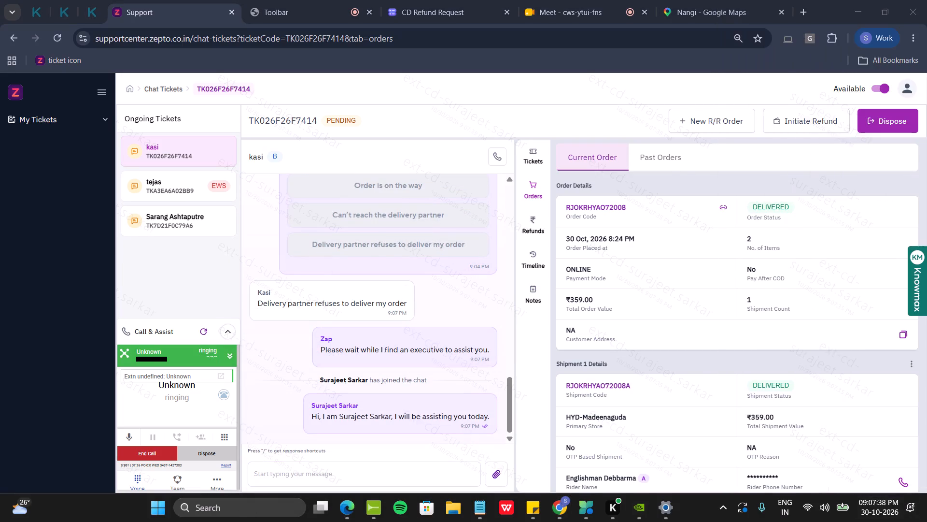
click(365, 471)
Return to TK7D21F0C79A6 and send "While I check this for you, is there any other concern related to this order..." copied from Sticky Notes.
click(183, 182)
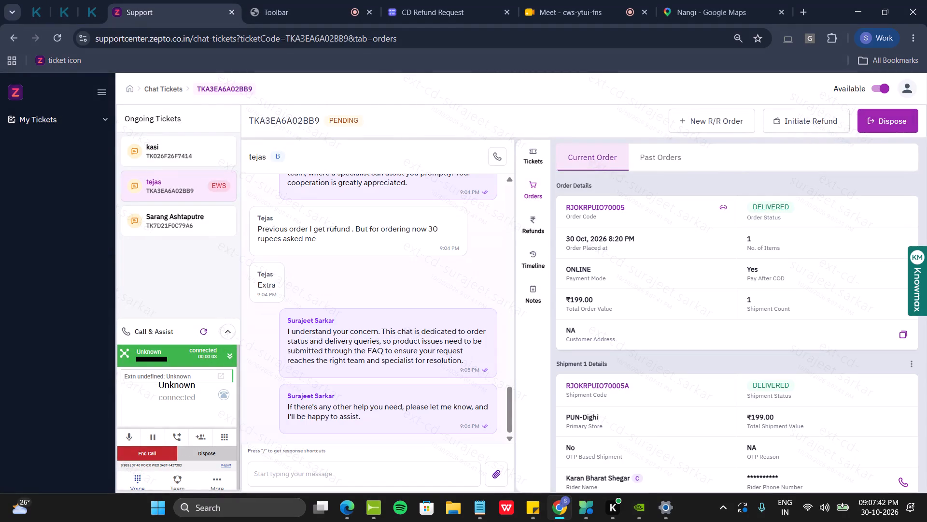
click(212, 228)
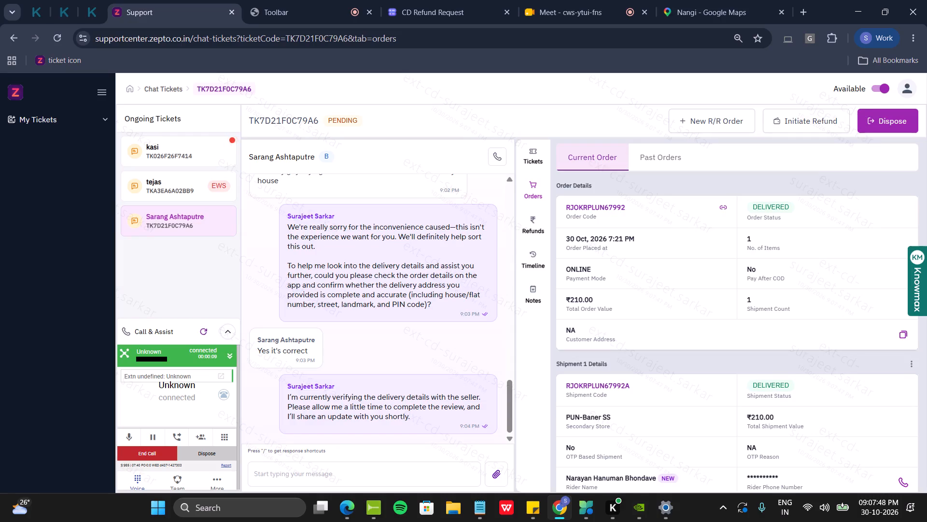
click(539, 503)
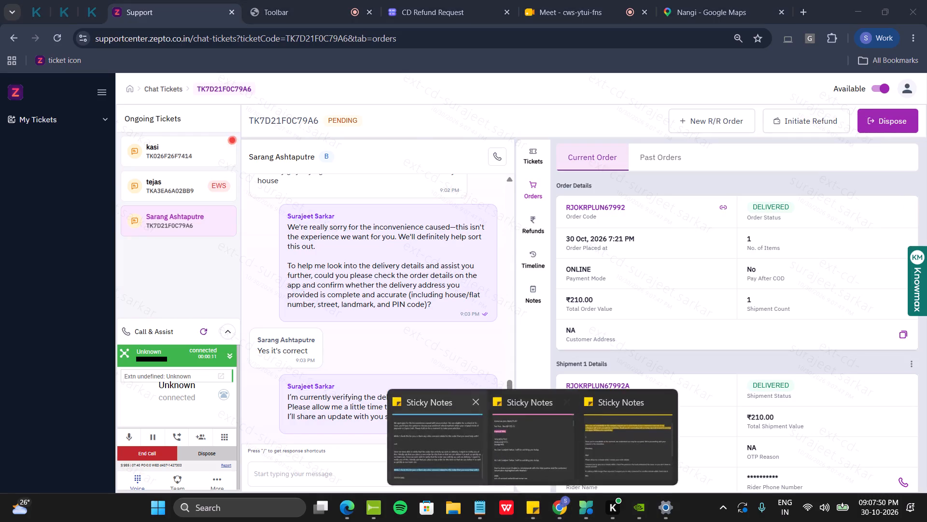
click(459, 443)
key(ctrl+c)
ctrl+click(323, 469)
key(ctrl+v)
key(Return)
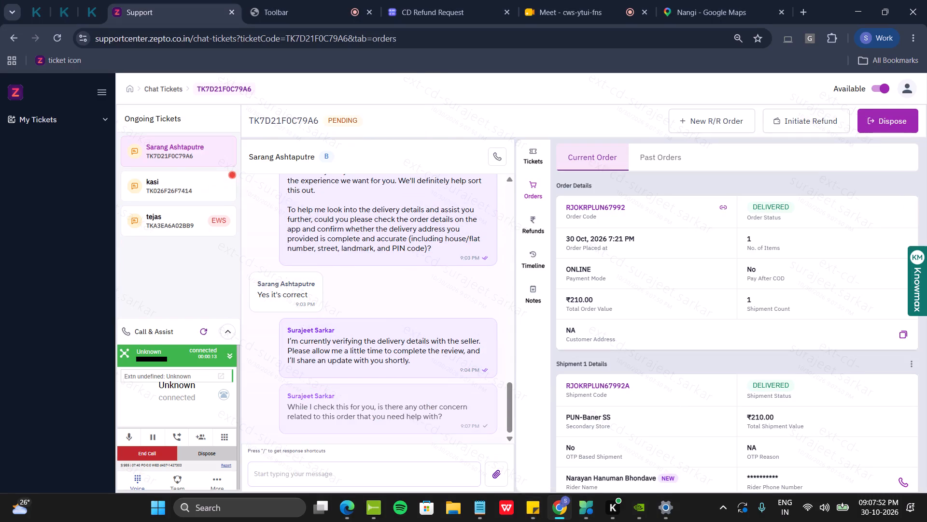
Check the connected Bluetooth devices in Windows Settings and close the window.
click(666, 501)
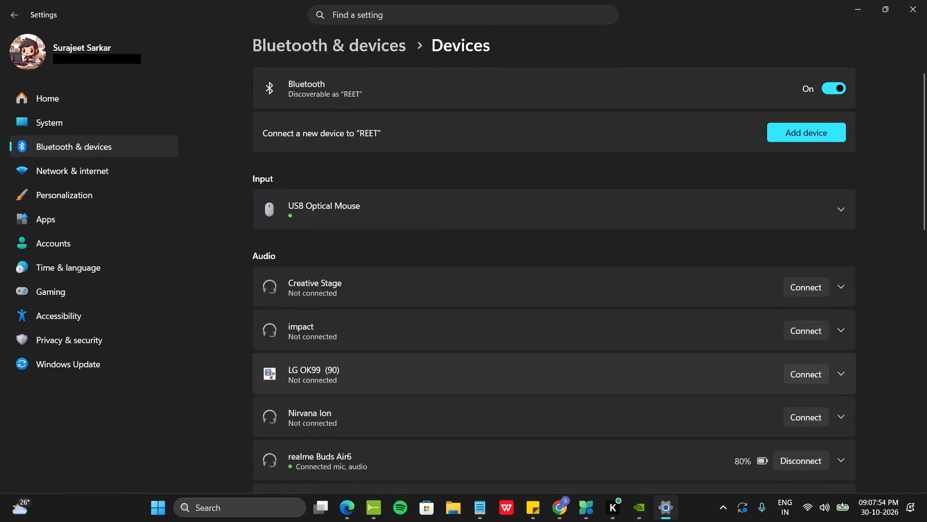
click(901, 2)
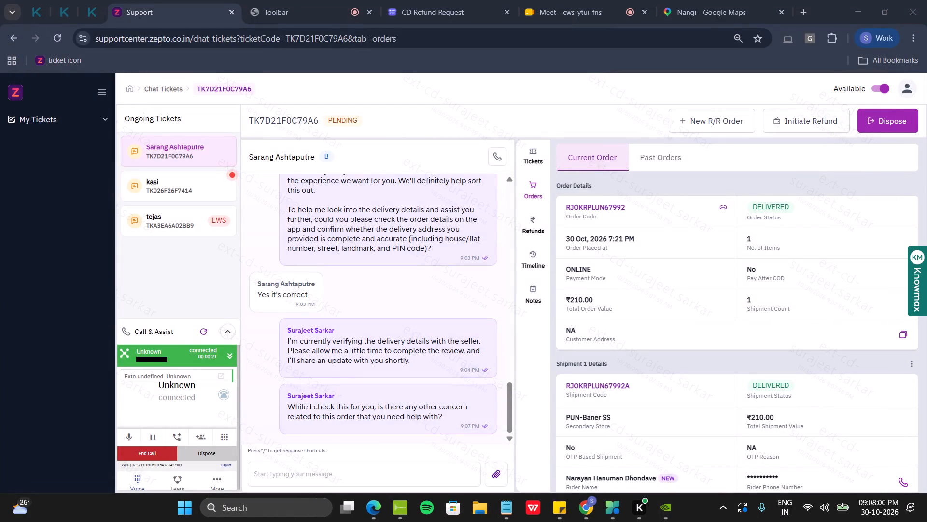
scroll(715, 383, down, 1)
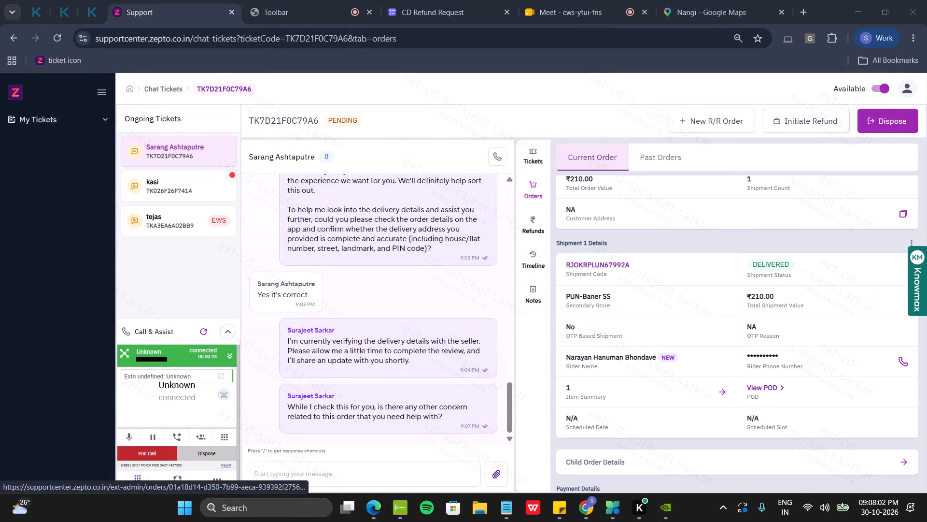
click(722, 391)
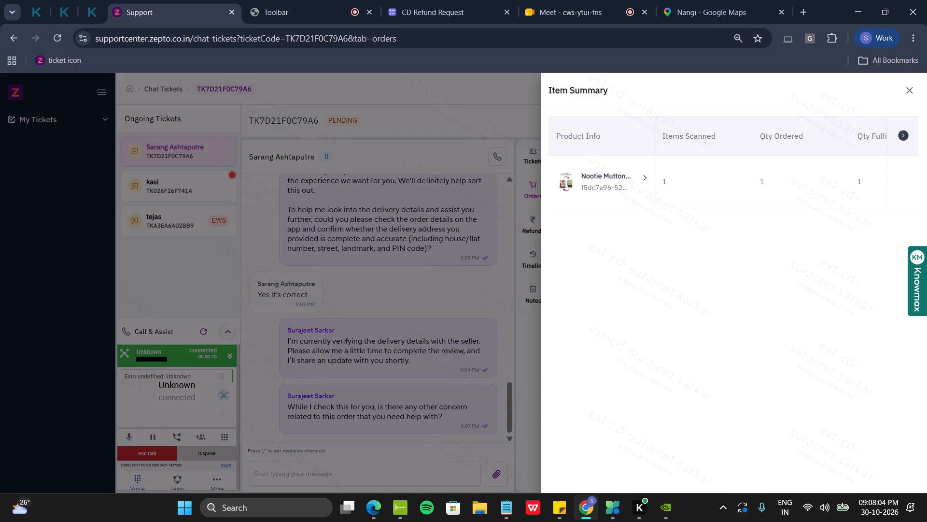
click(483, 298)
click(498, 159)
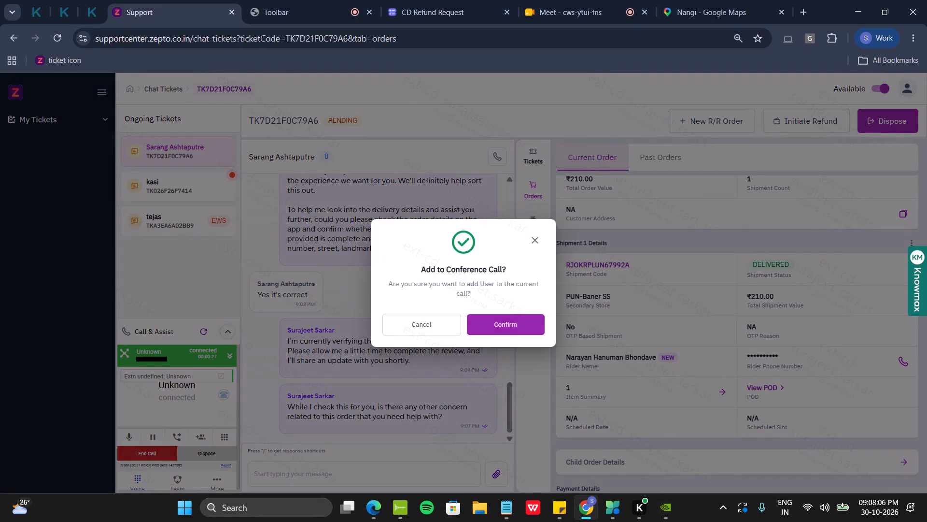
click(509, 320)
click(171, 182)
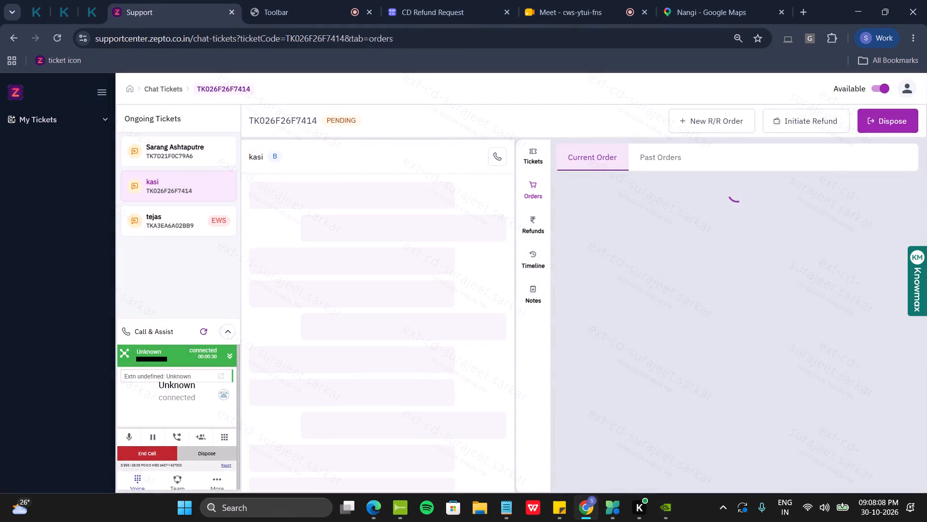
click(303, 474)
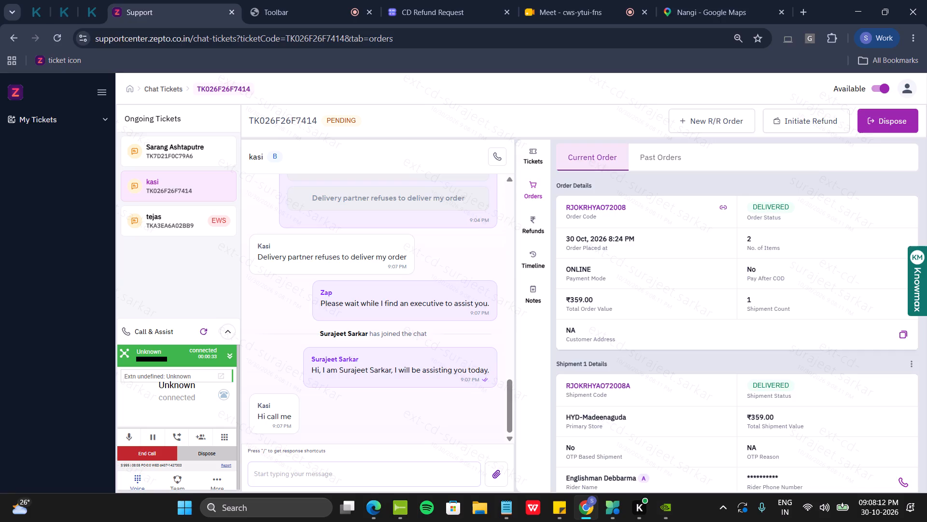
scroll(346, 342, down, 3)
scroll(696, 332, down, 2)
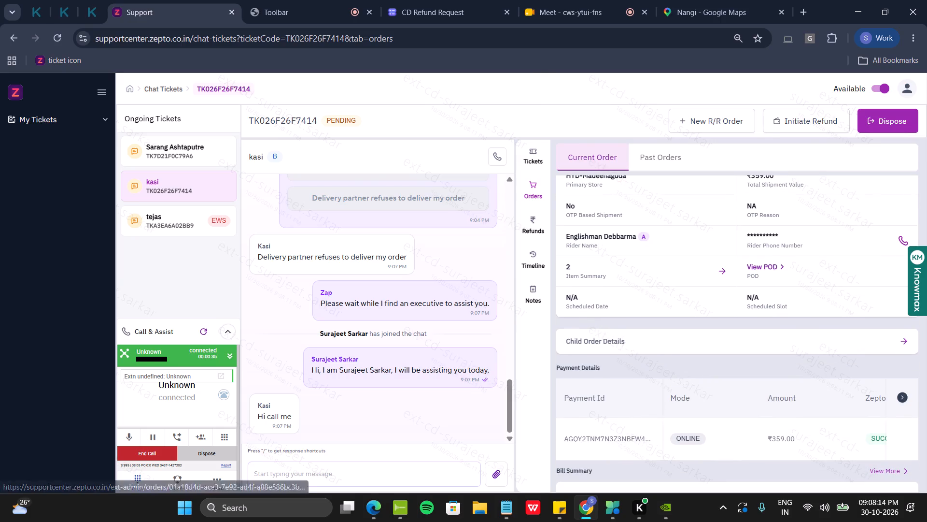
click(719, 273)
click(315, 348)
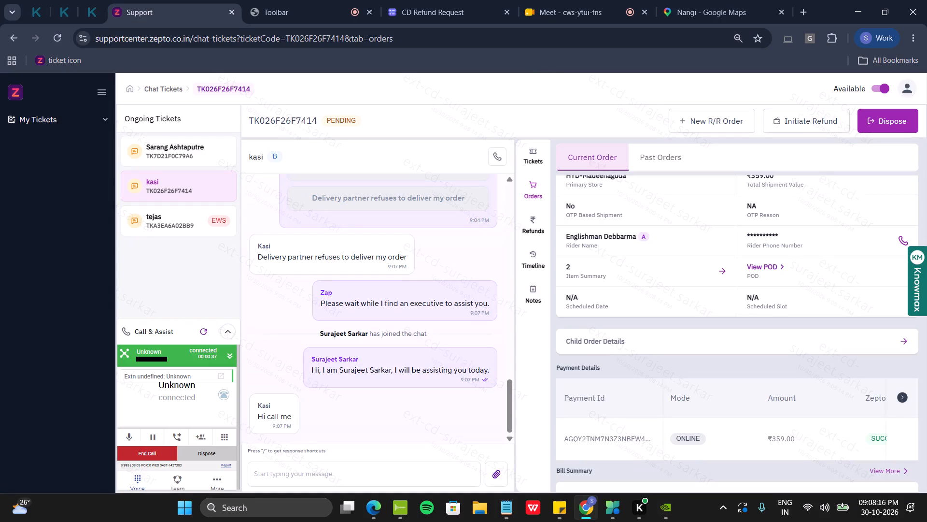
Return to TK7D21F0C79A6 and try to end the ongoing call.
click(190, 164)
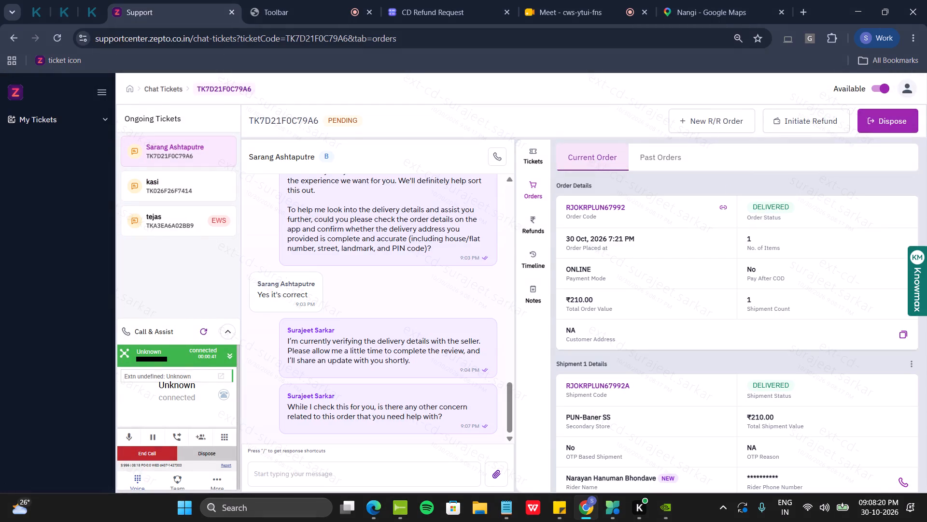
click(148, 452)
click(234, 384)
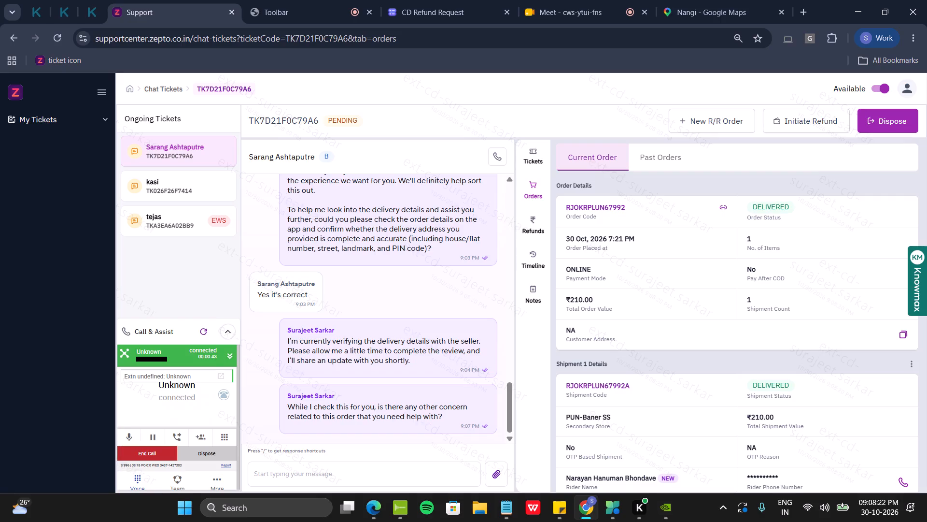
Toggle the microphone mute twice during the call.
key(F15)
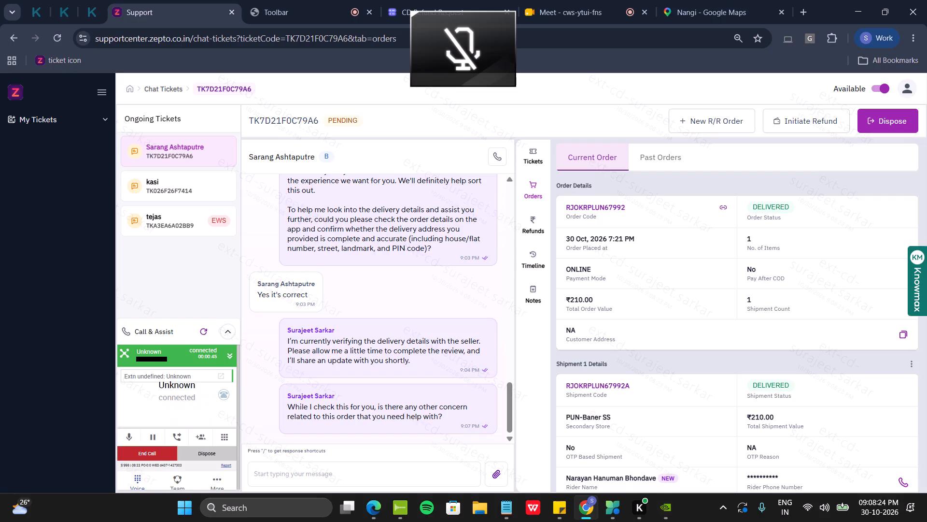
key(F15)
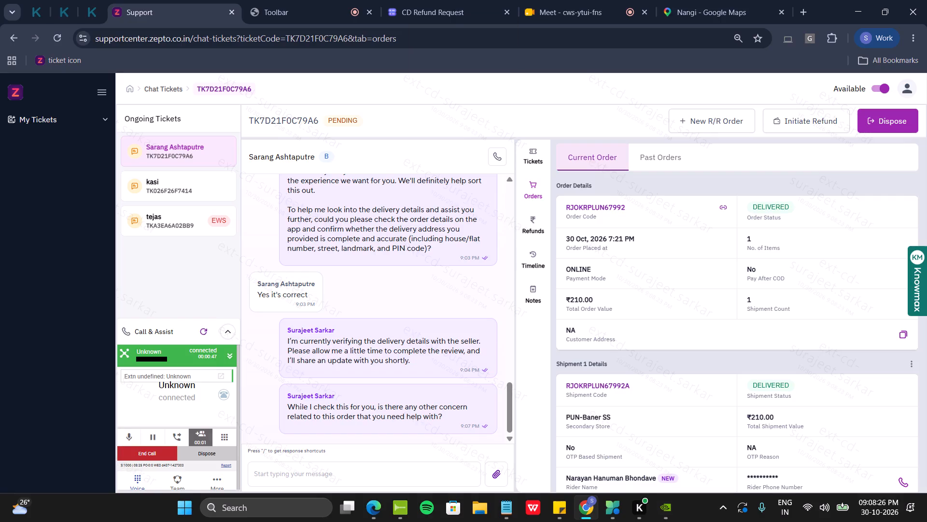
click(300, 470)
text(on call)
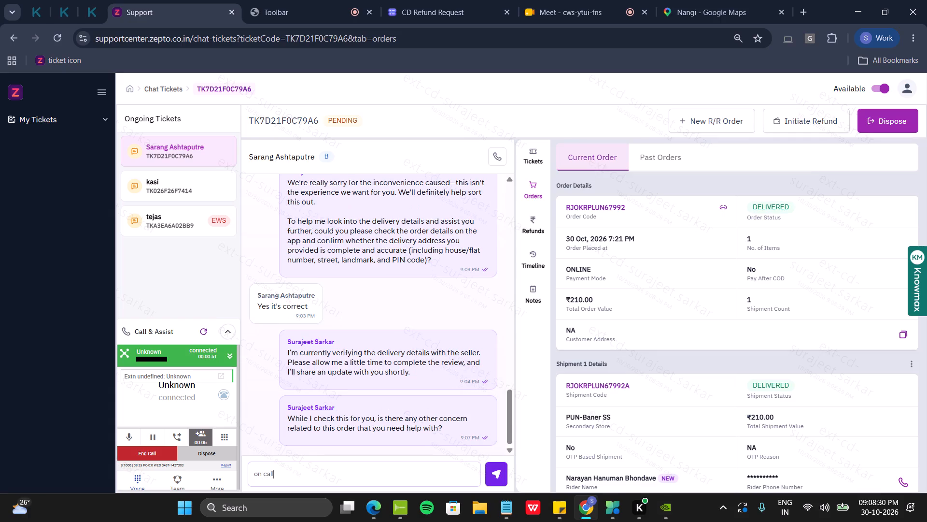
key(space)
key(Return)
Mute the microphone on the ongoing call.
click(132, 430)
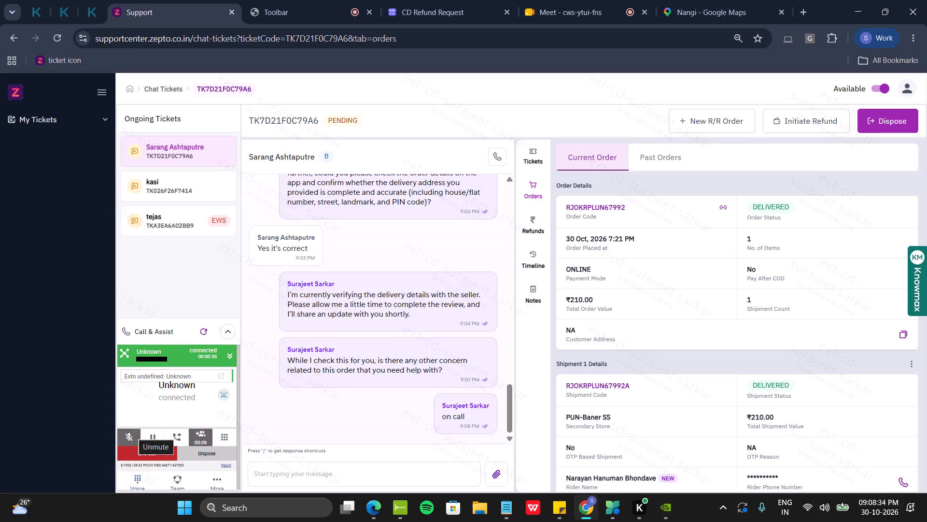
drag(132, 430, 132, 417)
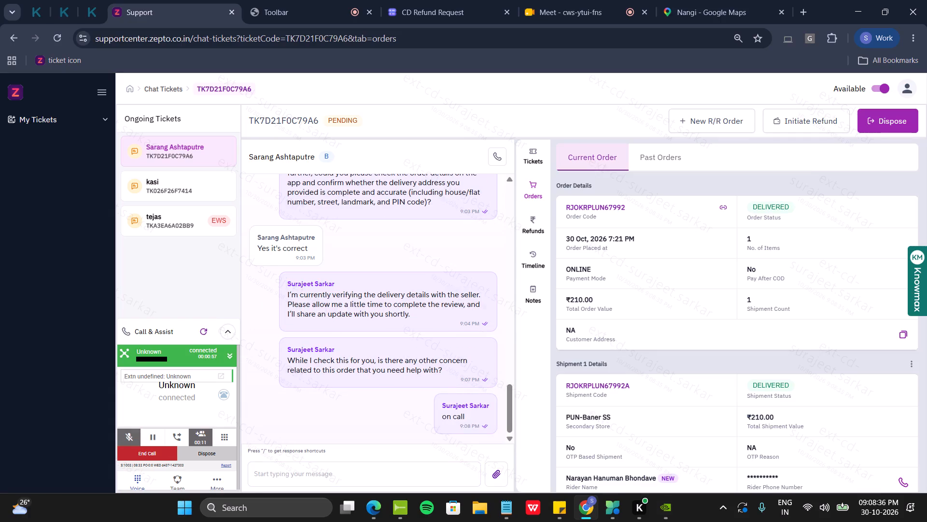
drag(132, 417, 130, 399)
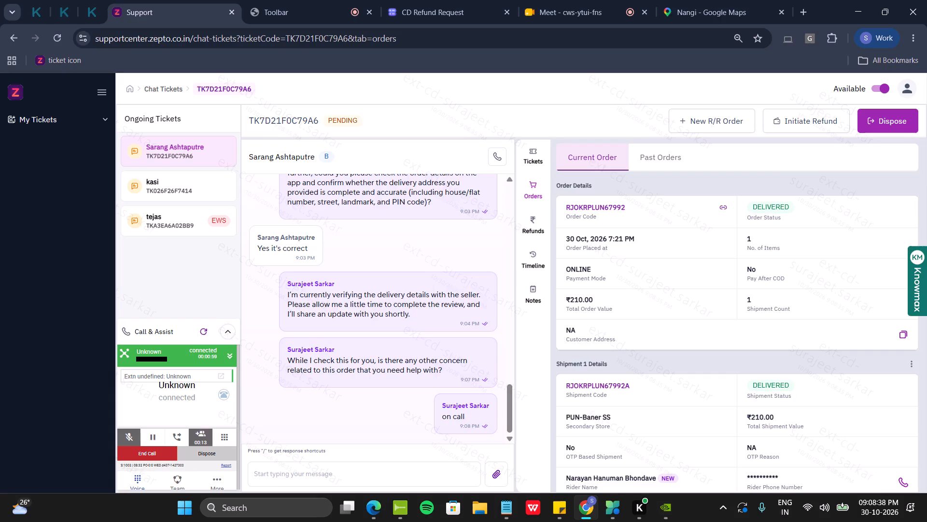
click(190, 190)
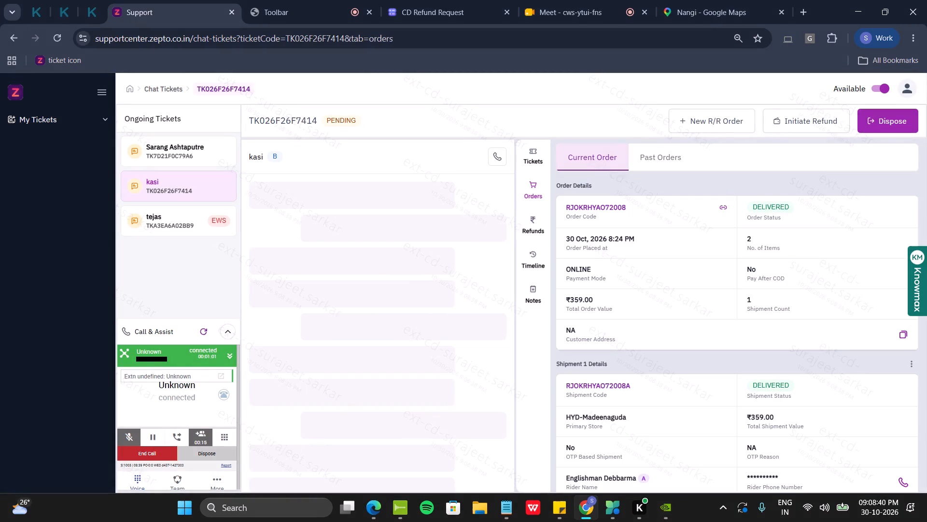
click(298, 473)
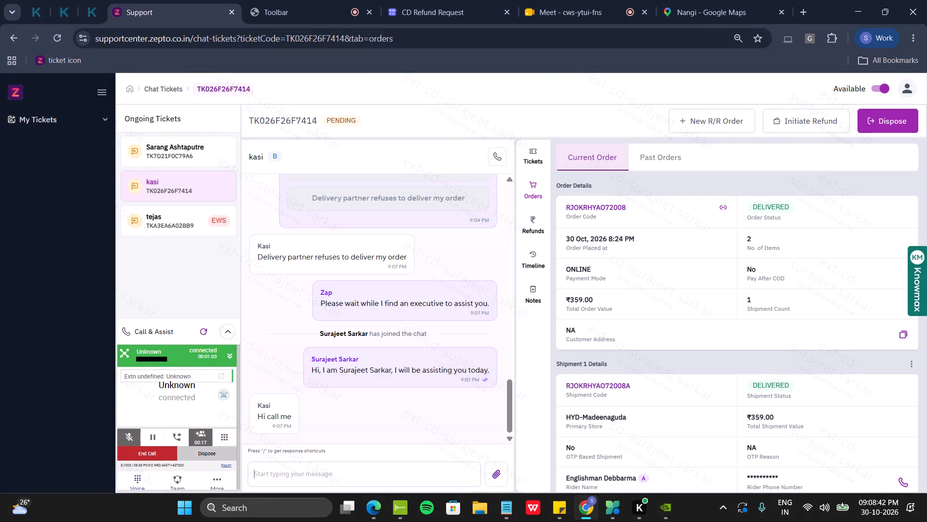
key(super+h)
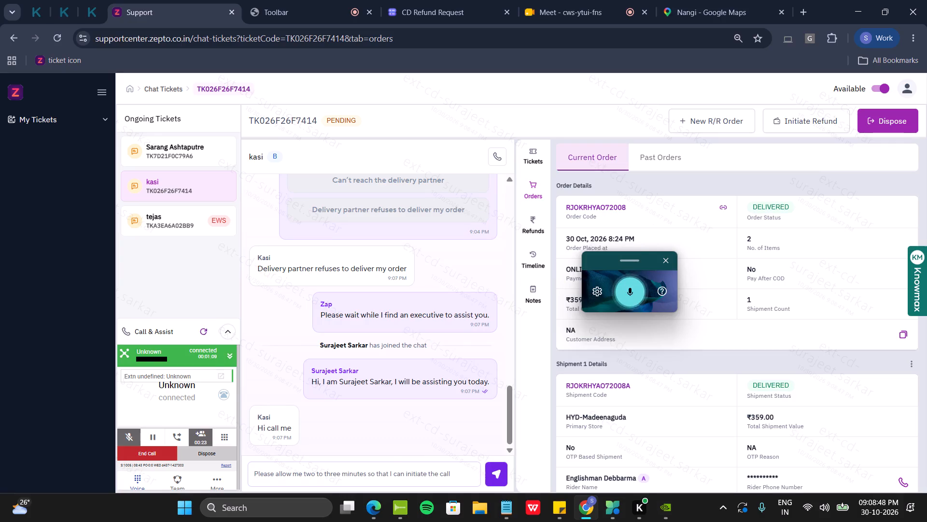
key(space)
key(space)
key(Return)
click(171, 222)
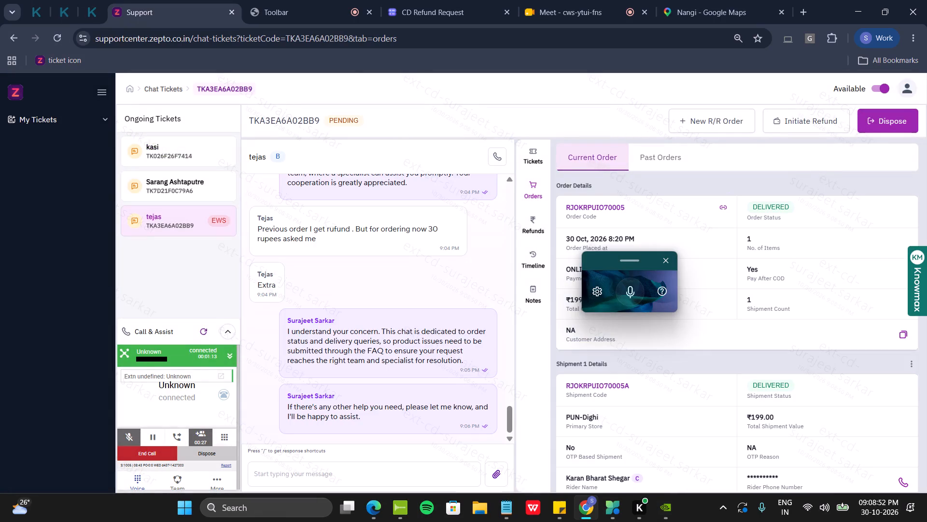
click(66, 0)
click(91, 0)
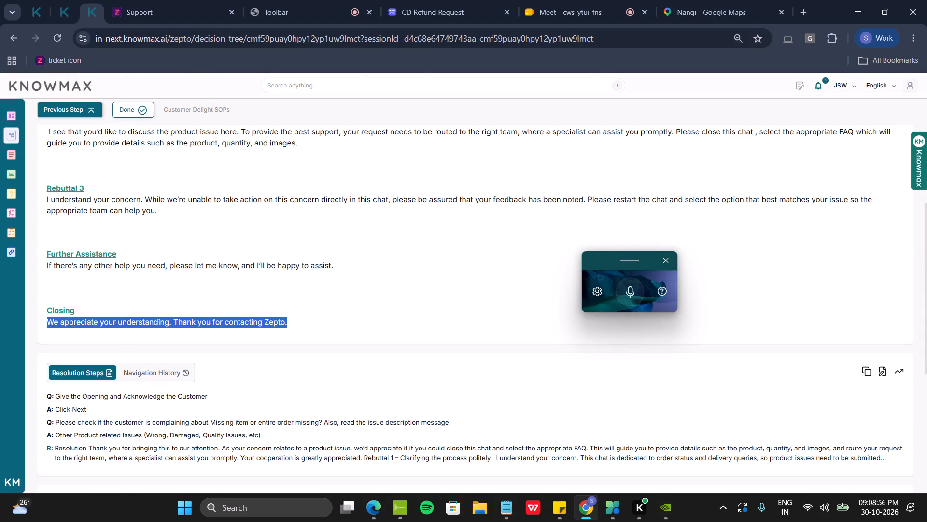
key(ctrl+c)
ctrl+click(166, 0)
ctrl+click(349, 466)
key(ctrl+v)
key(Return)
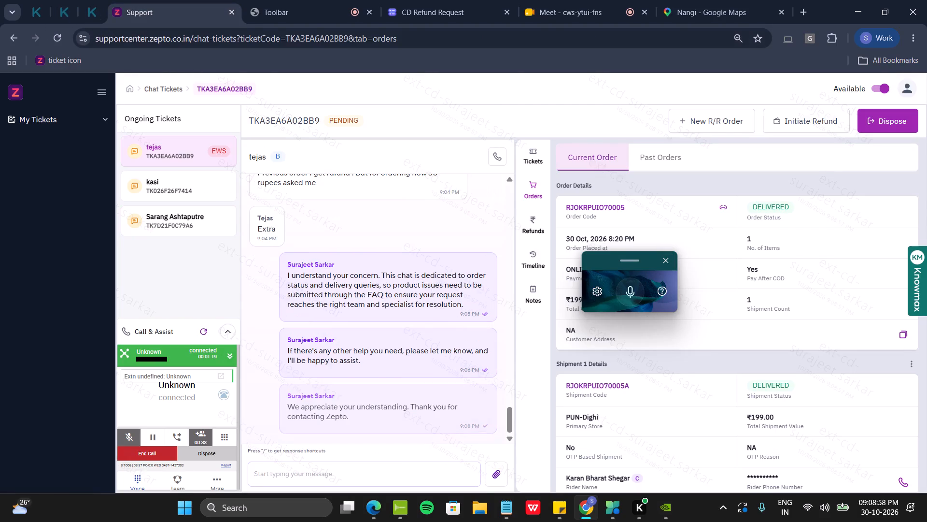
key(ctrl+v)
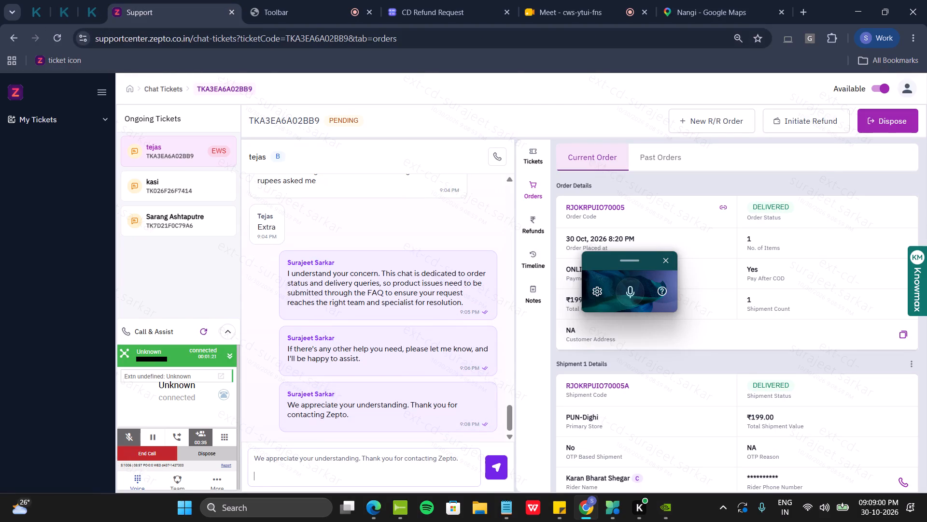
key(Return)
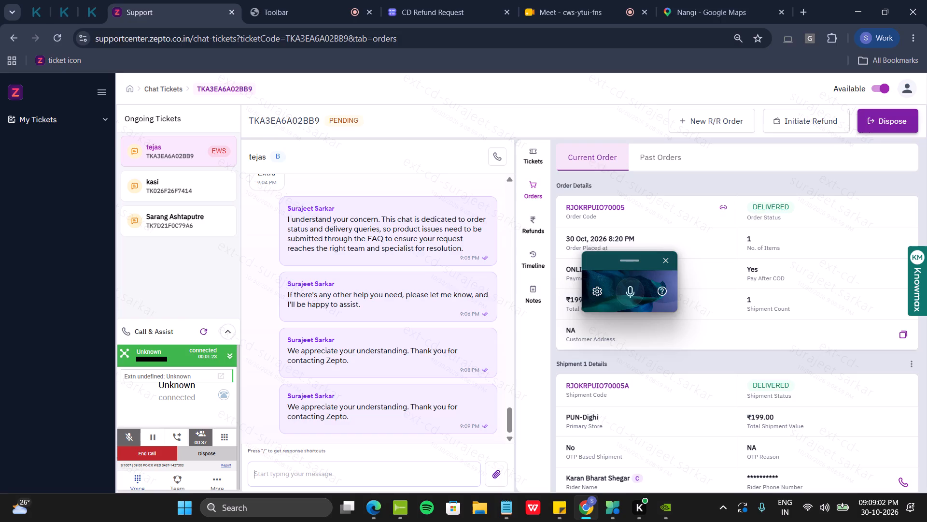
scroll(424, 323, up, 3)
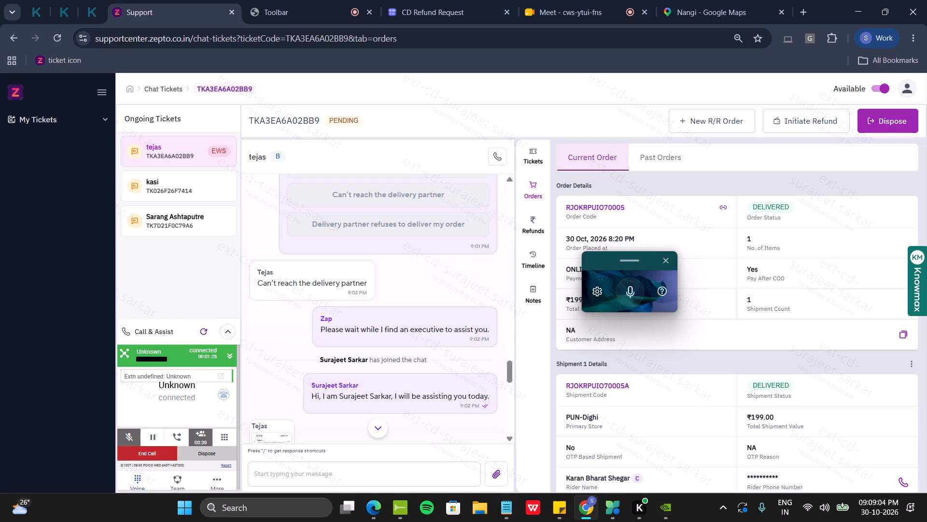
click(910, 118)
click(730, 121)
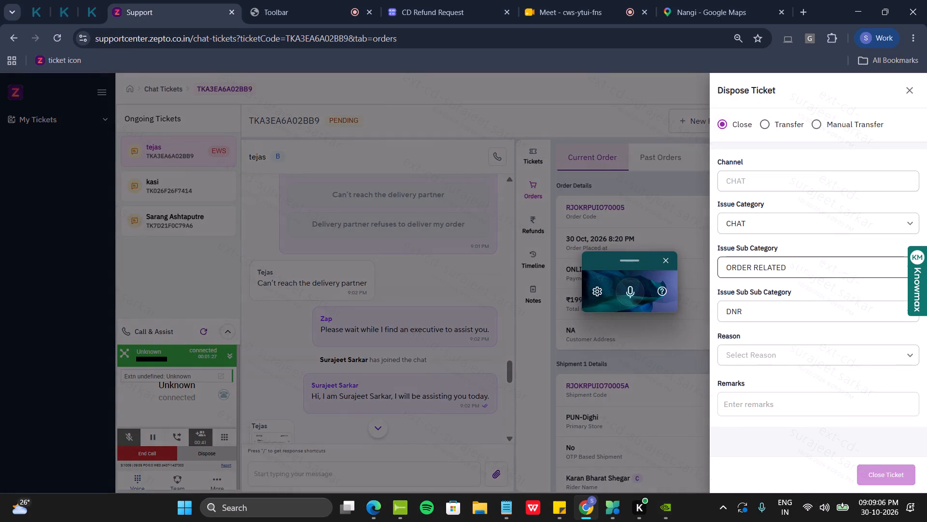
click(758, 234)
click(753, 221)
click(763, 260)
click(765, 267)
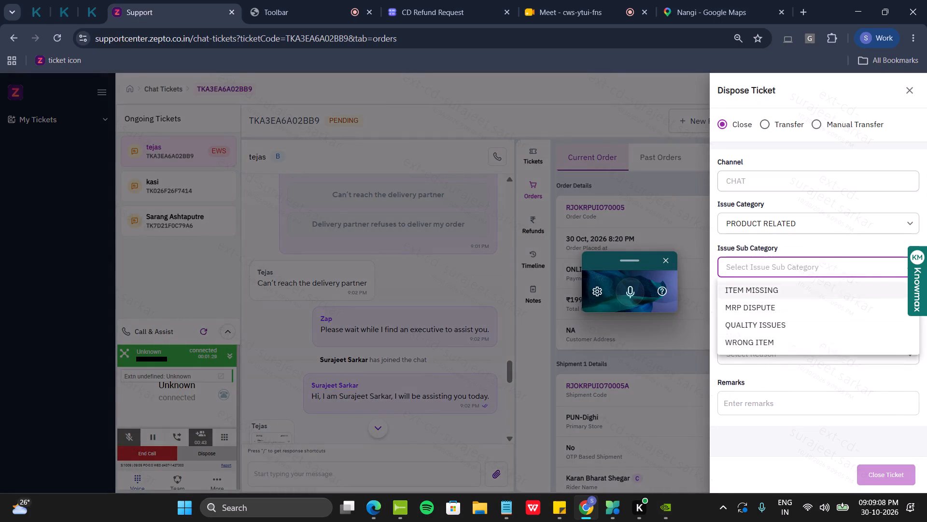
click(773, 332)
click(782, 314)
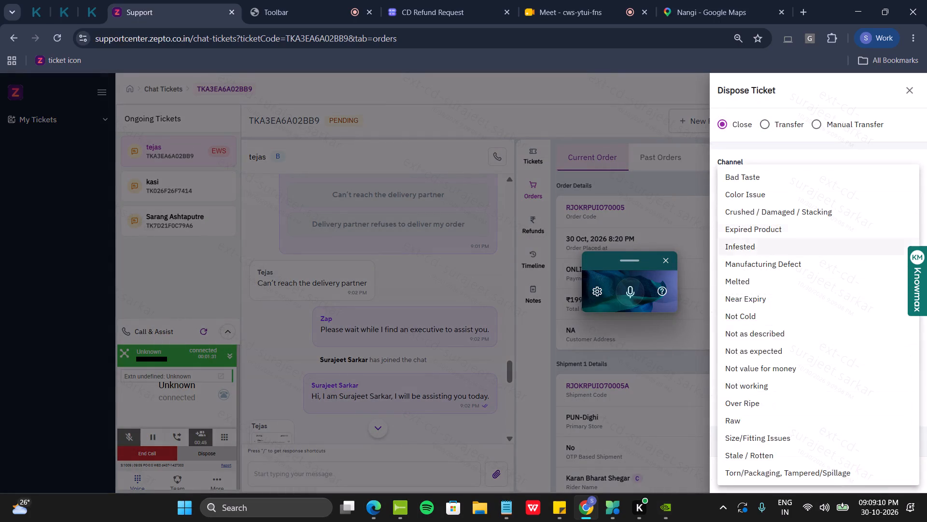
click(778, 333)
Set the disposal reason to "Other issue_List does not have specific issue.", add the remark "cx B", and close the ticket.
click(775, 348)
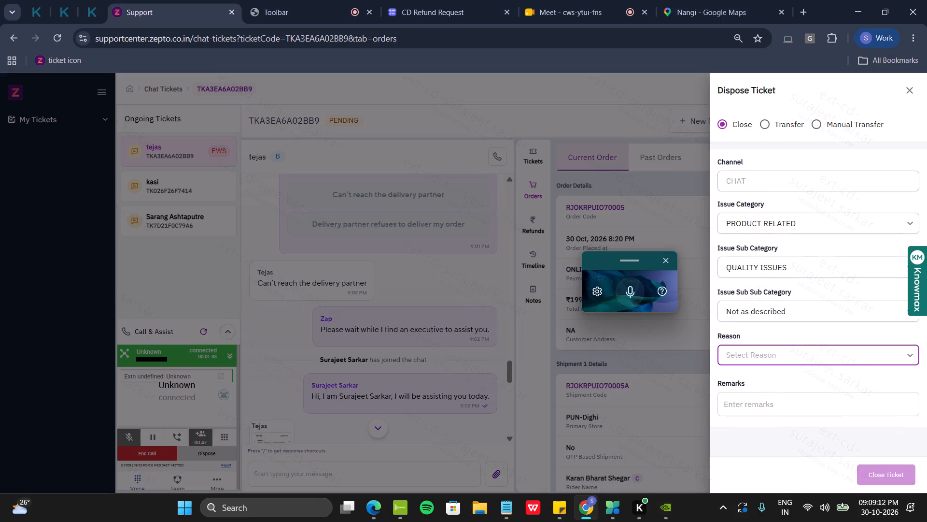
click(776, 350)
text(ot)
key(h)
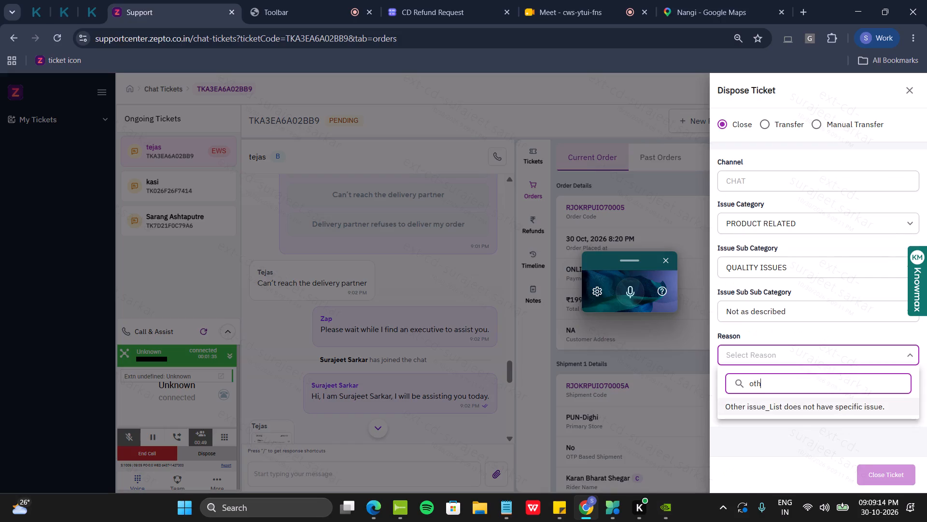
click(797, 409)
click(765, 402)
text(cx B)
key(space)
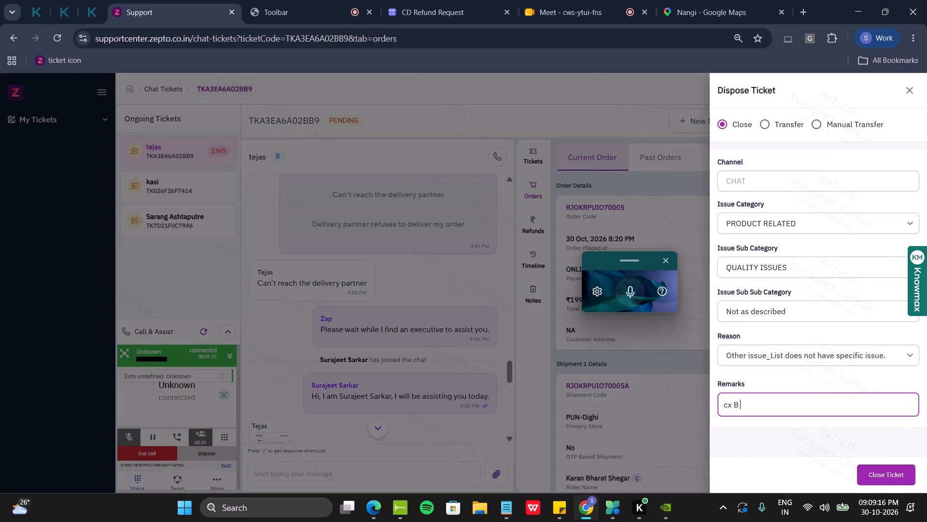
click(892, 475)
click(528, 301)
click(529, 310)
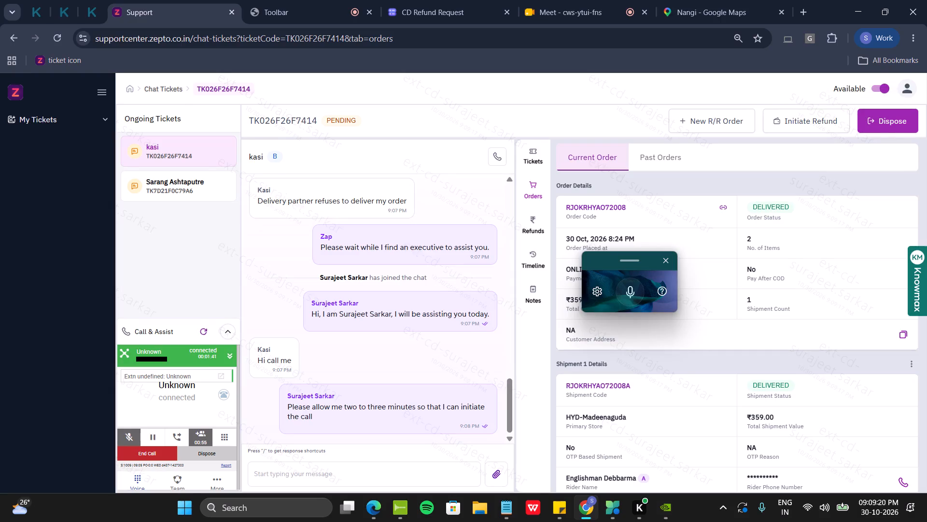
click(360, 475)
click(182, 185)
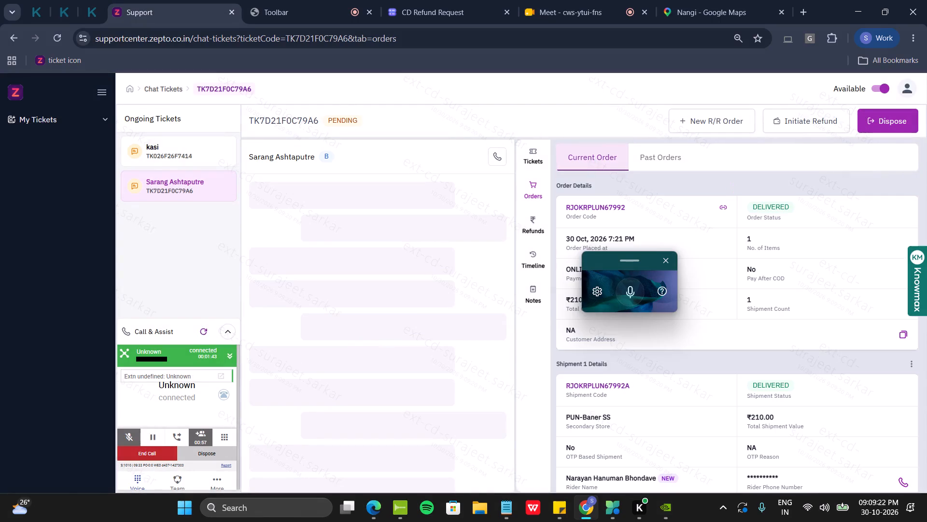
click(350, 475)
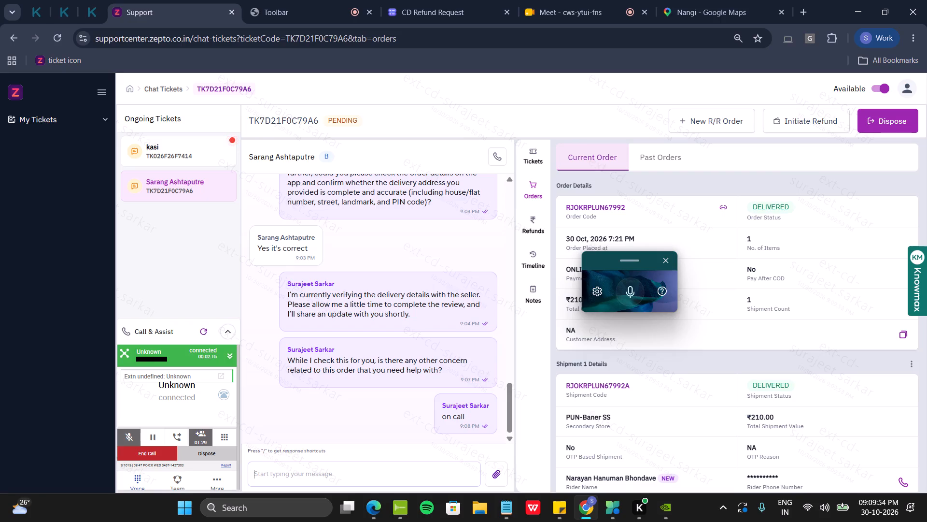
click(180, 144)
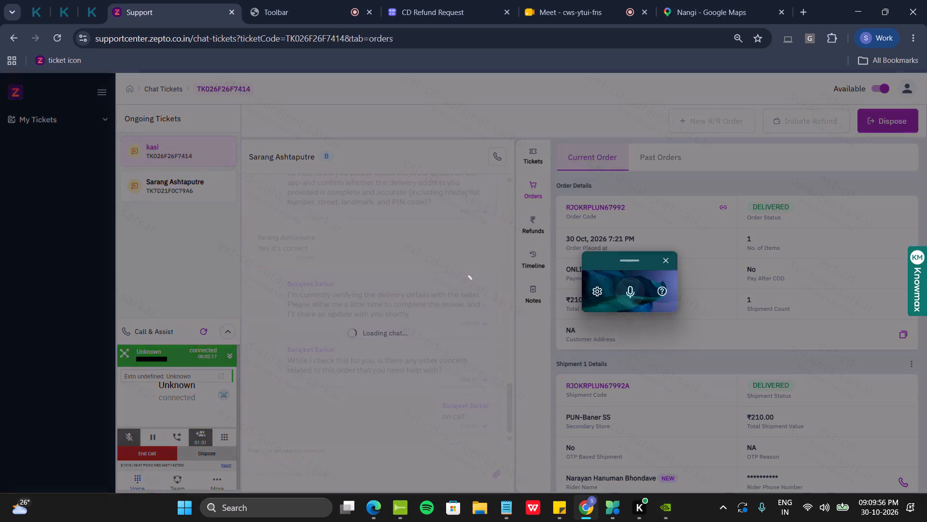
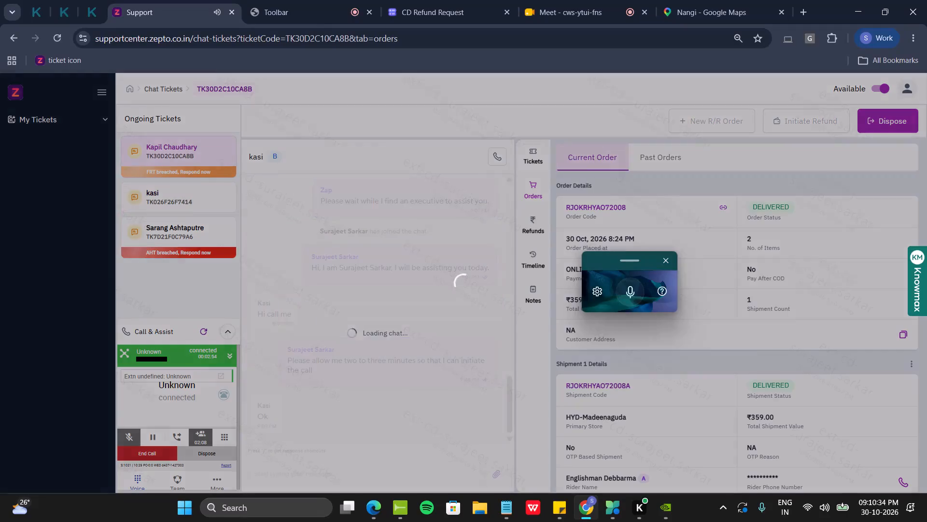
click(346, 477)
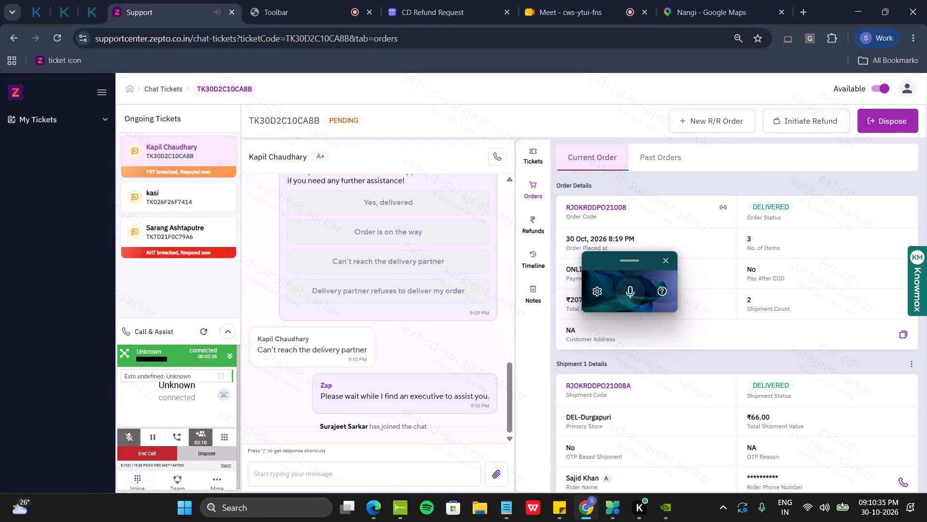
key(super+v)
key(Left)
key(Return)
key(ctrl+space)
key(ctrl+v)
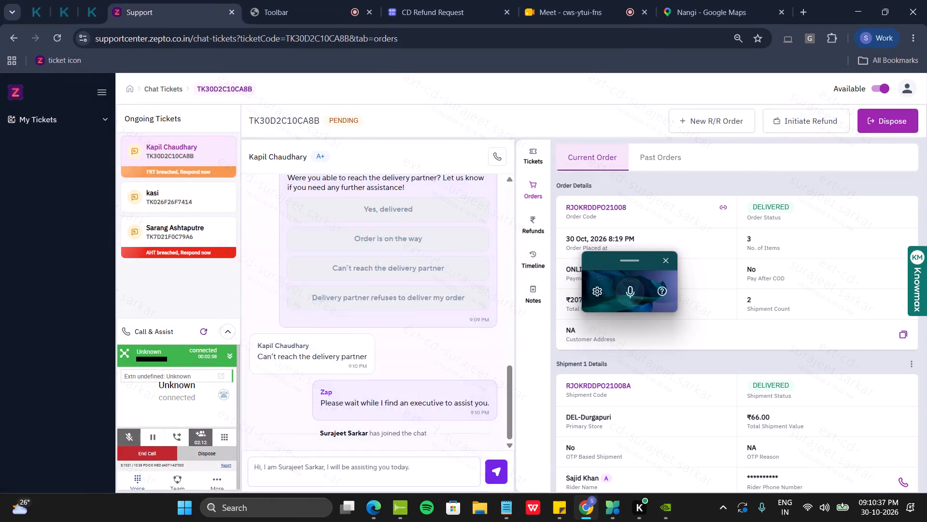
key(Return)
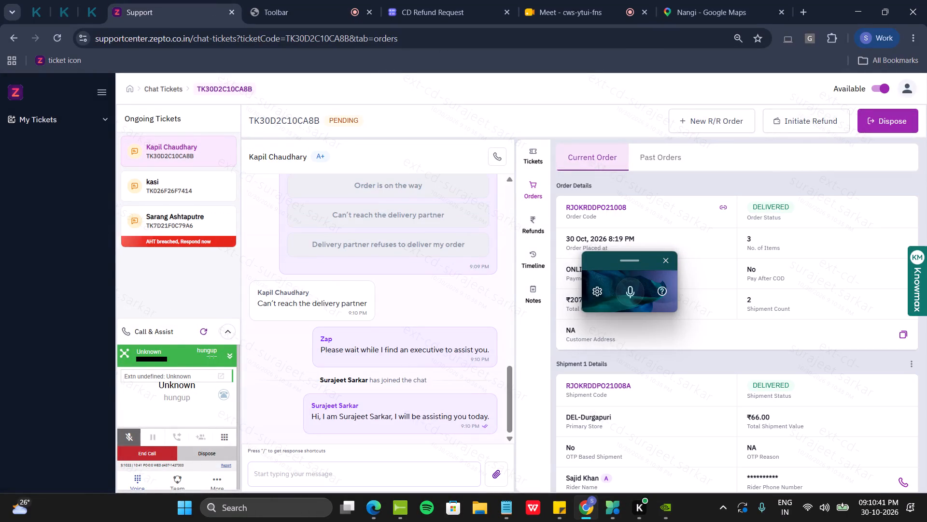
Unmute the microphone for the call.
click(124, 435)
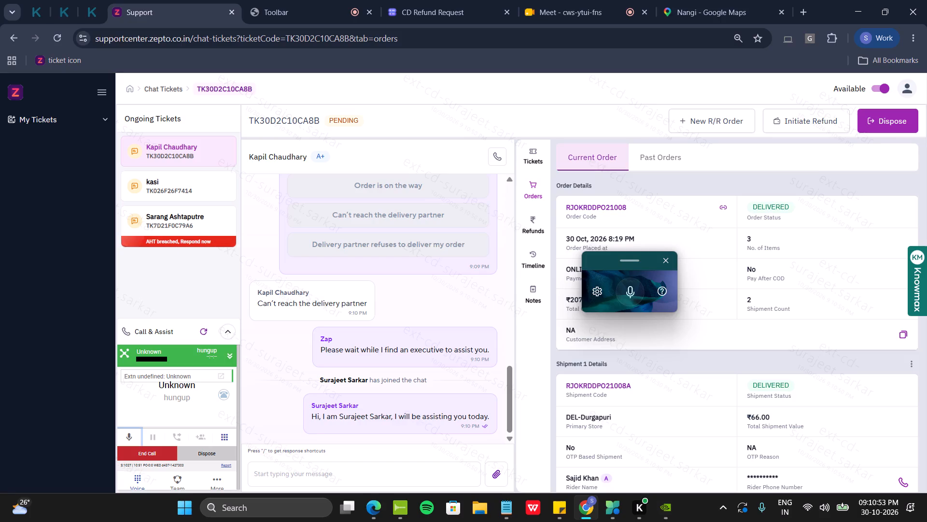
click(182, 246)
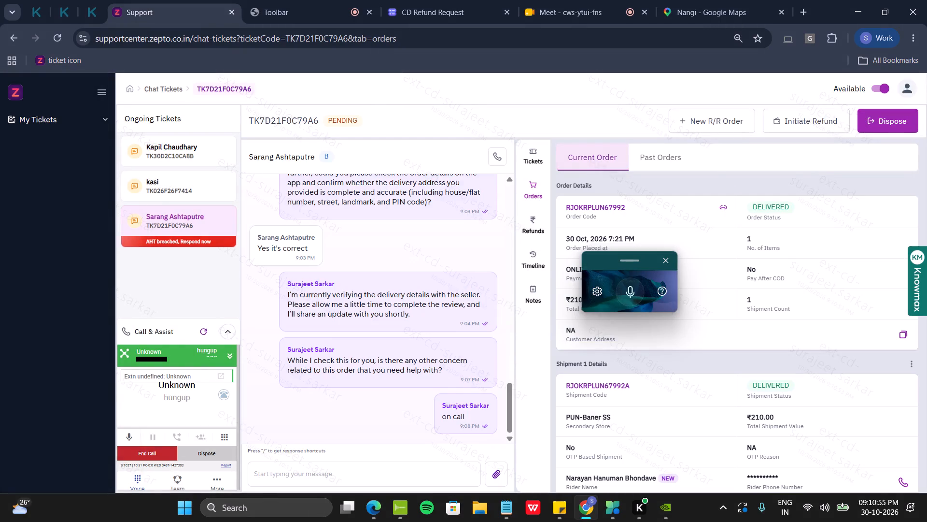
click(212, 191)
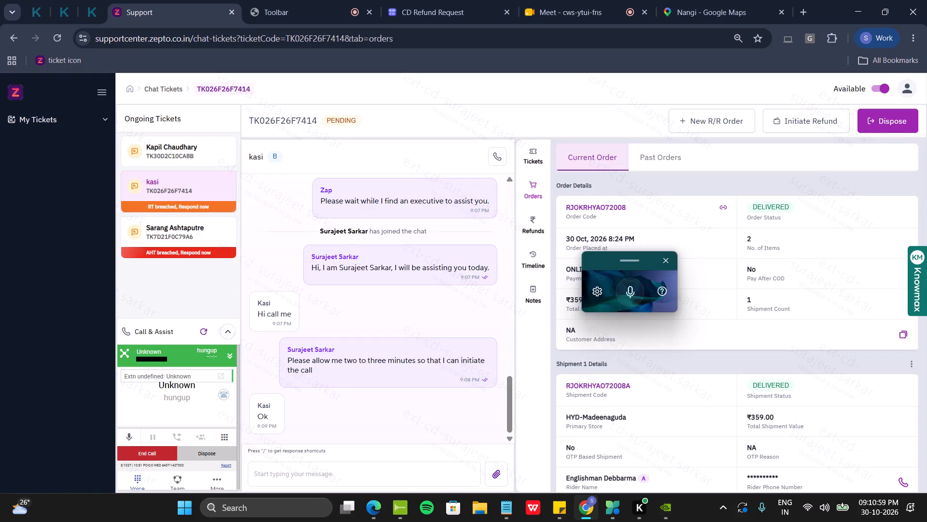
click(307, 477)
click(200, 241)
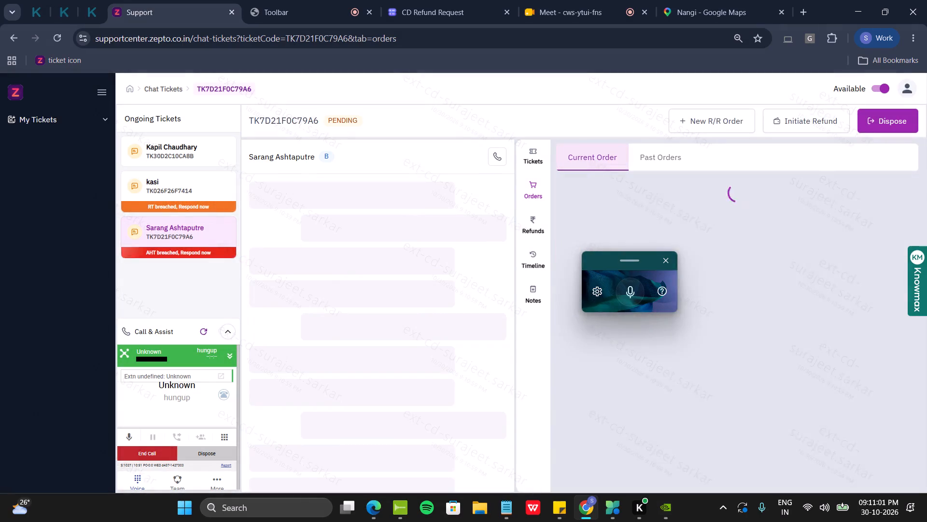
Start the Knowmax "Delivered but not Received" (DNR) flow with task ID TK7D21F0C79A6.
click(97, 0)
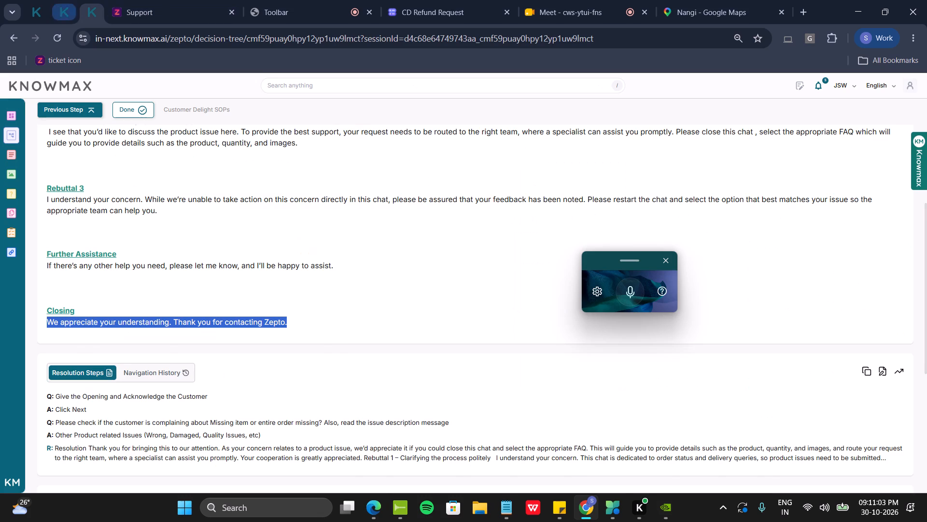
click(53, 3)
click(38, 4)
click(175, 311)
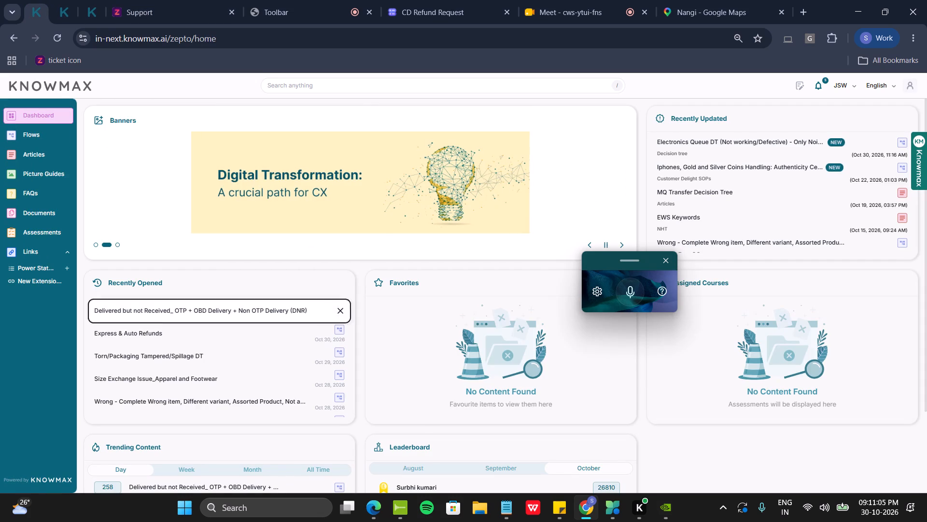
click(86, 0)
click(63, 0)
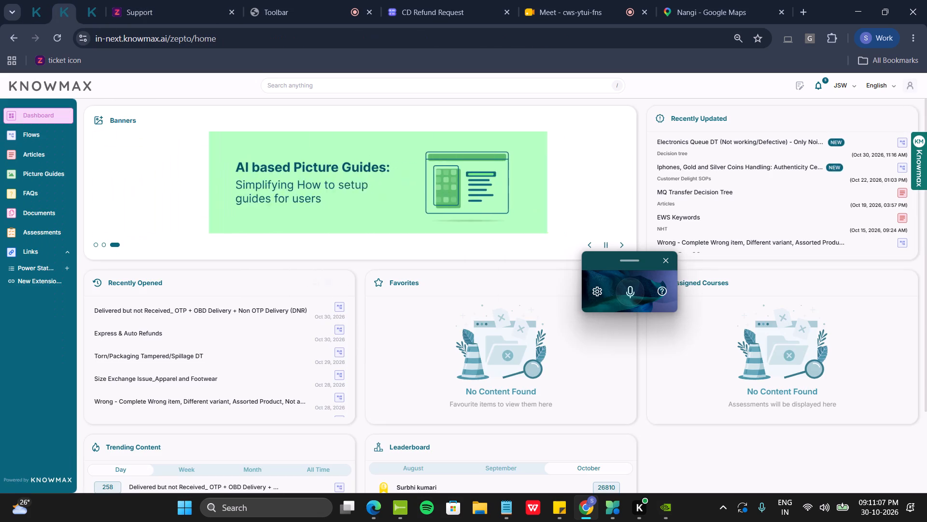
click(163, 307)
click(179, 0)
double_click(305, 124)
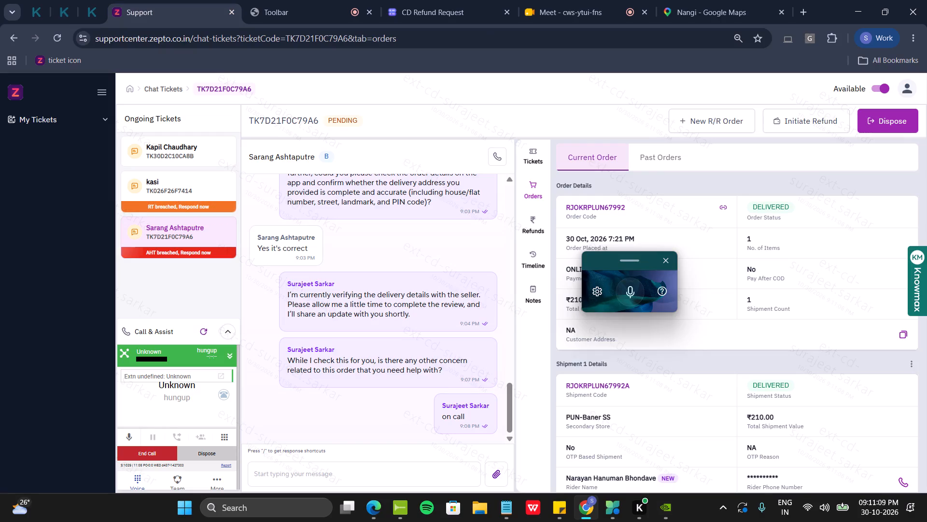
key(ctrl+c)
click(44, 0)
key(ctrl+v)
click(446, 302)
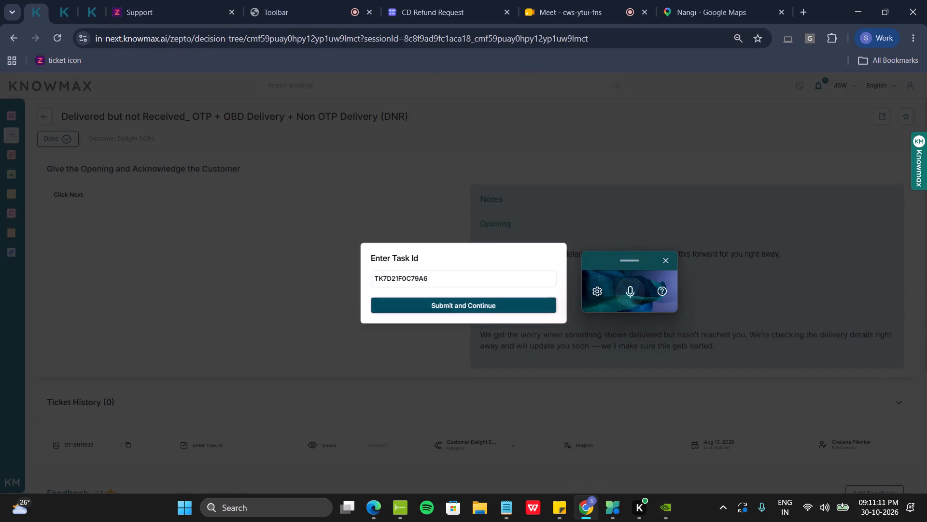
Work through the DNR flow for a customer contacting within 24 hours, up to the step on using Auto Refunds.
click(120, 184)
click(137, 202)
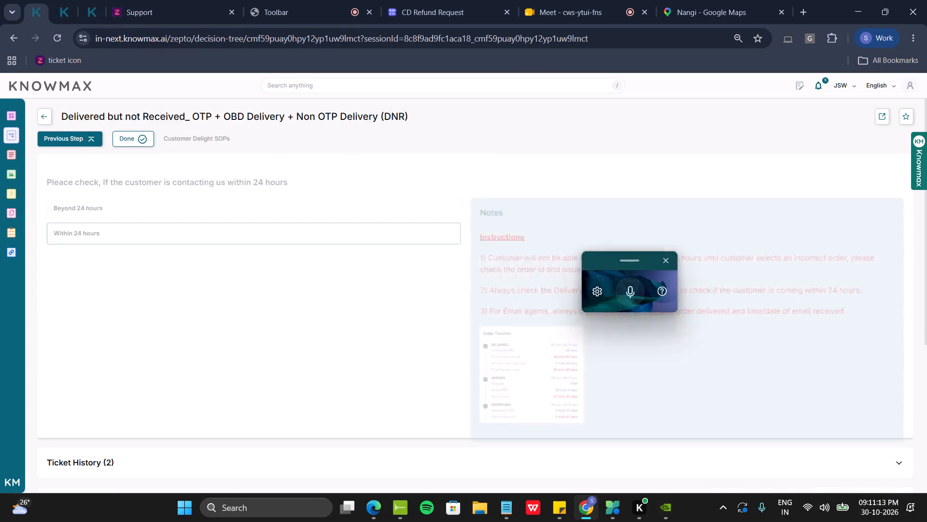
click(106, 224)
click(114, 199)
click(117, 225)
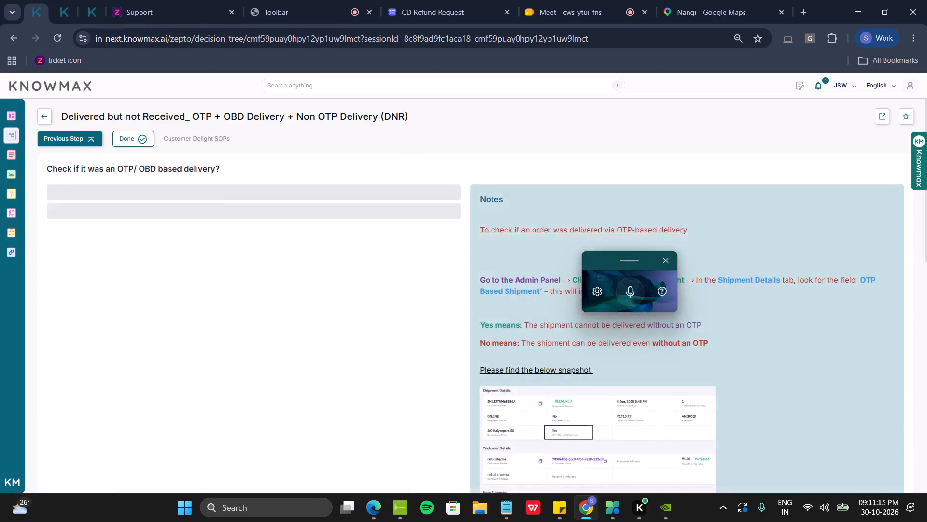
click(121, 220)
click(133, 200)
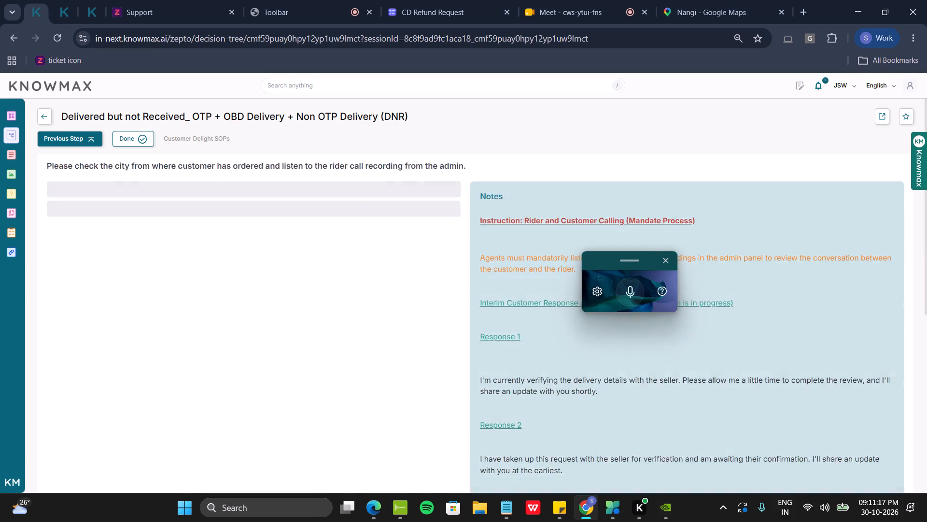
click(114, 218)
click(117, 193)
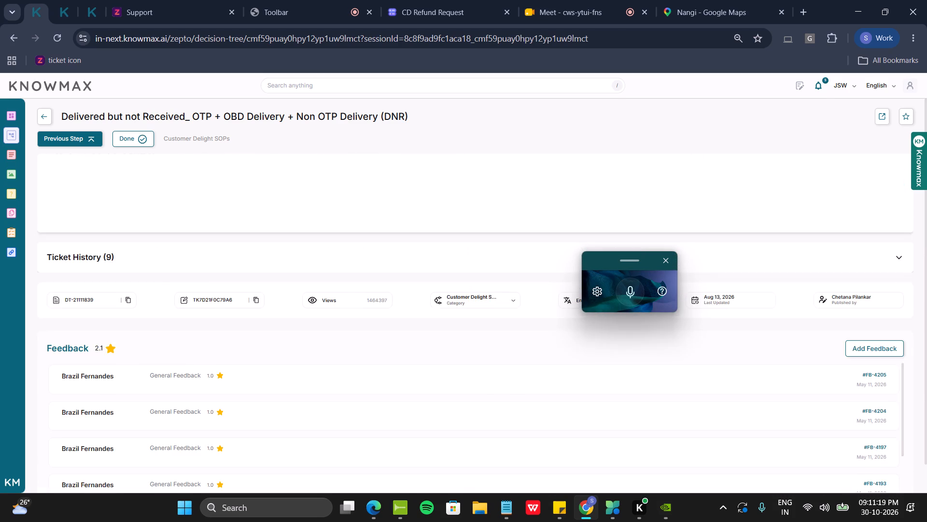
click(169, 271)
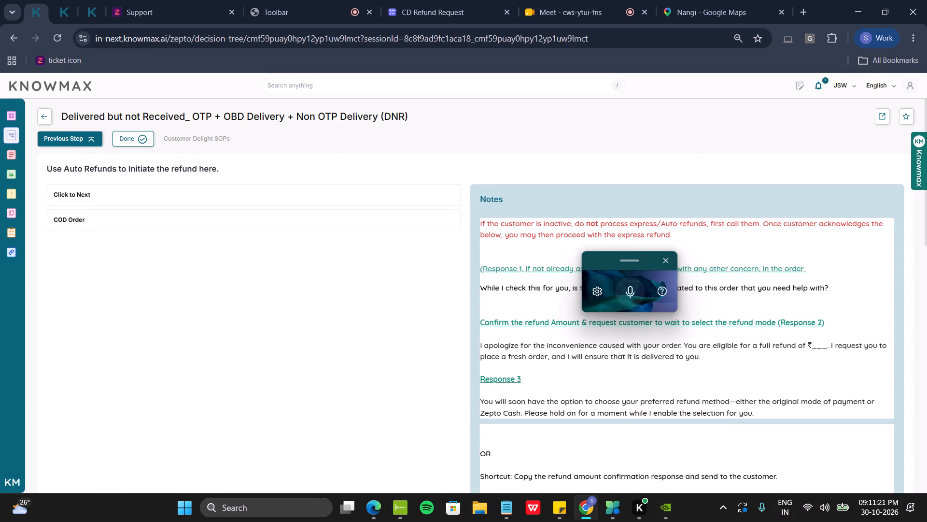
triple_click(576, 347)
key(ctrl+c)
ctrl+triple_click(590, 403)
key(ctrl+c)
click(136, 4)
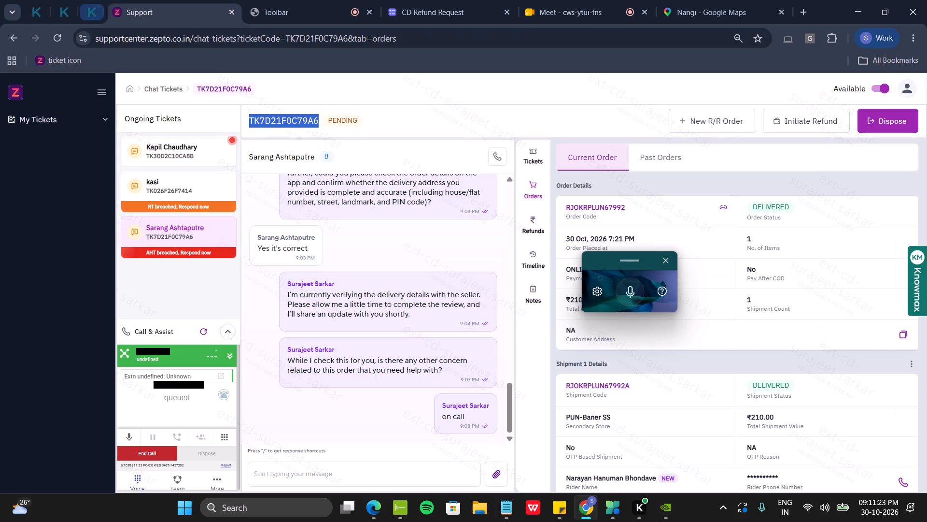
click(273, 474)
key(super+v)
click(327, 386)
key(ctrl+v)
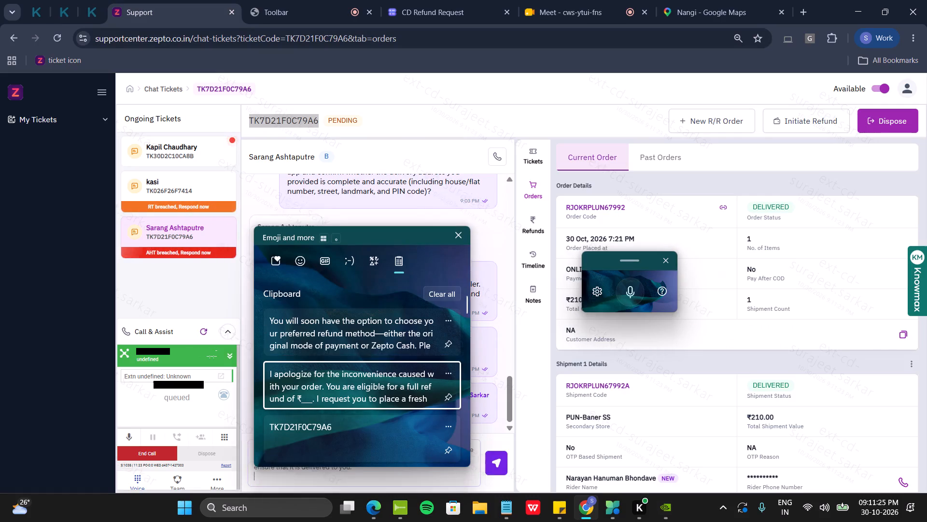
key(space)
double_click(315, 457)
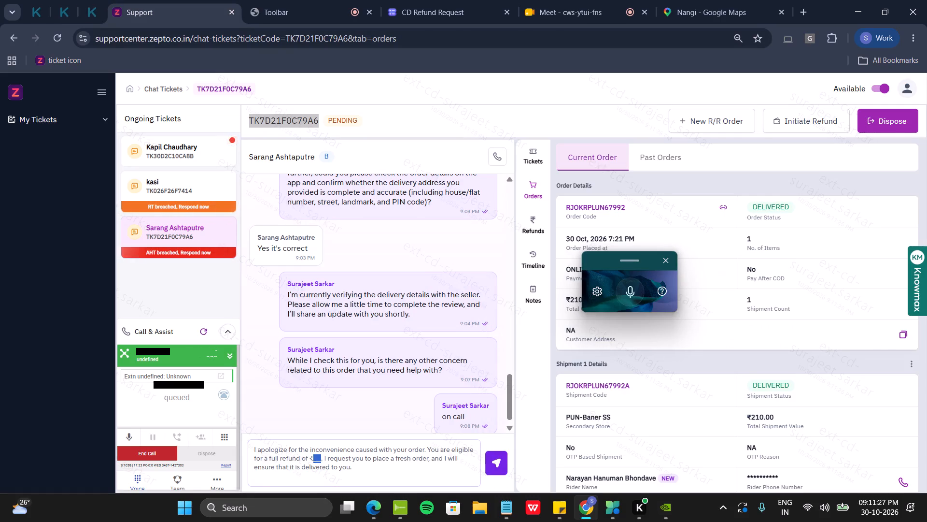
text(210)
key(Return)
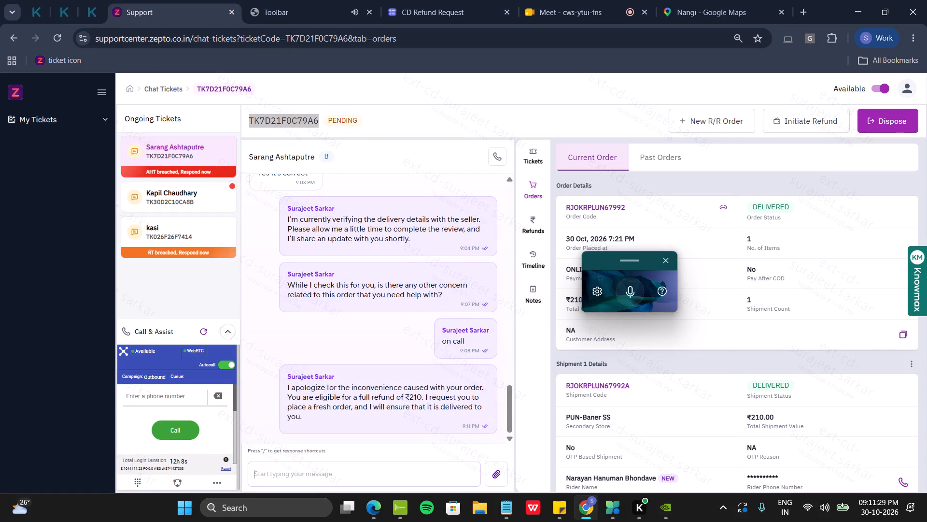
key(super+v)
click(336, 341)
key(ctrl+v)
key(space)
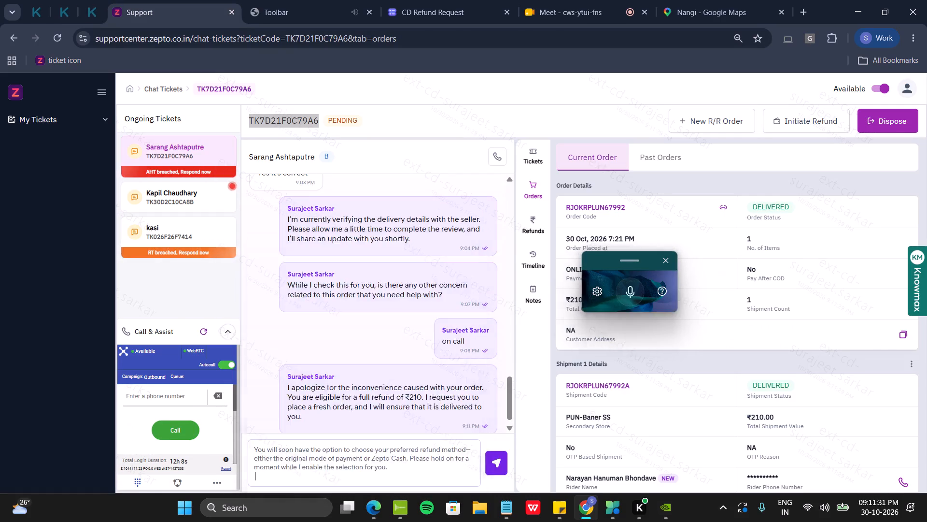
click(500, 475)
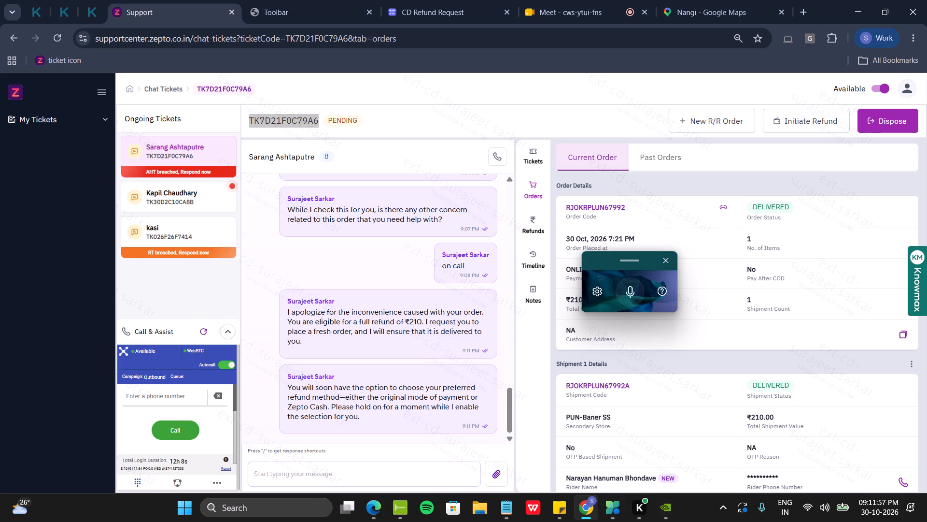
click(794, 128)
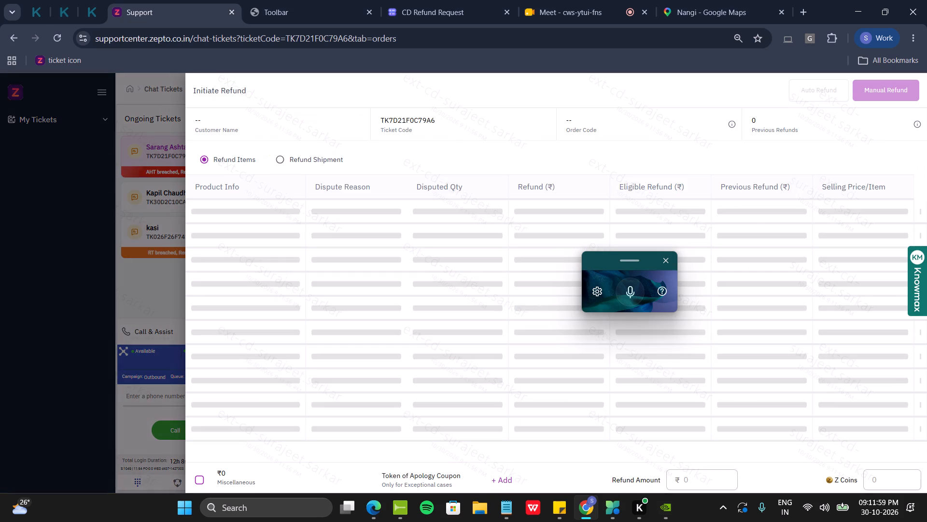
click(282, 159)
click(209, 218)
click(496, 211)
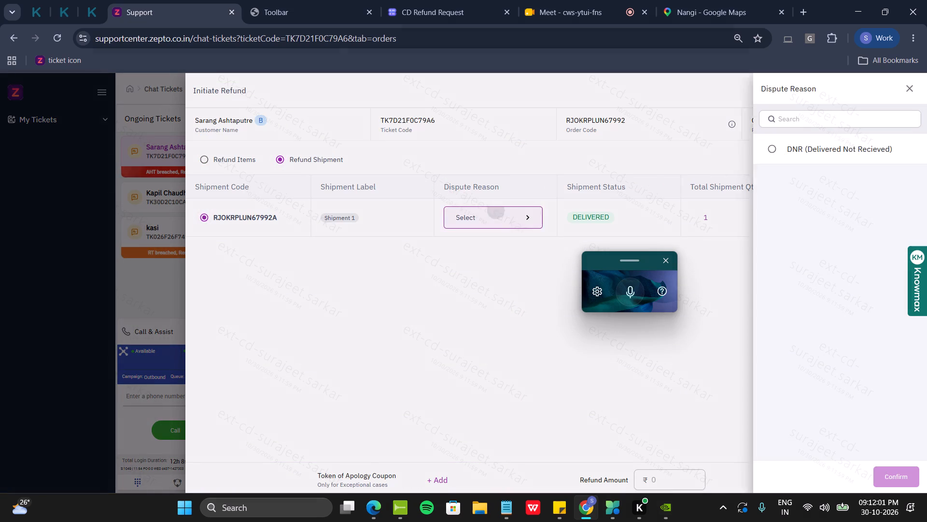
click(773, 150)
click(882, 476)
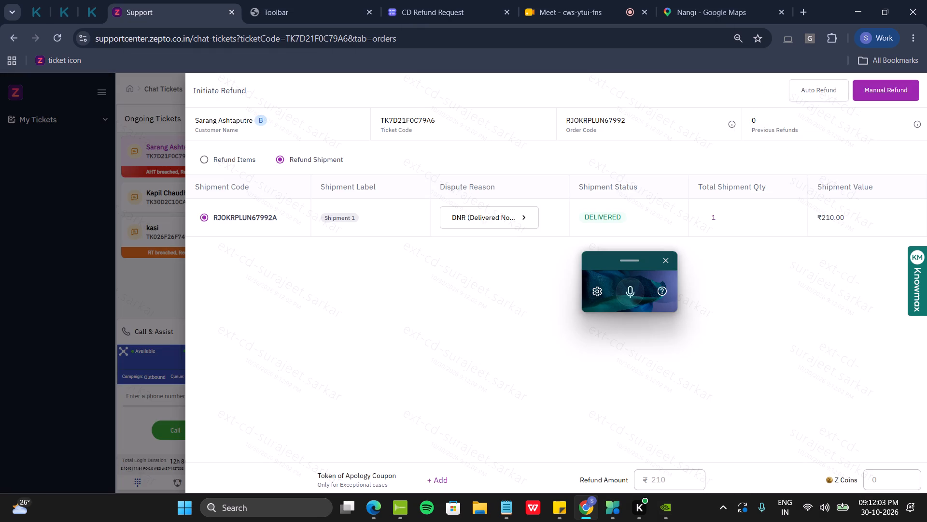
click(814, 88)
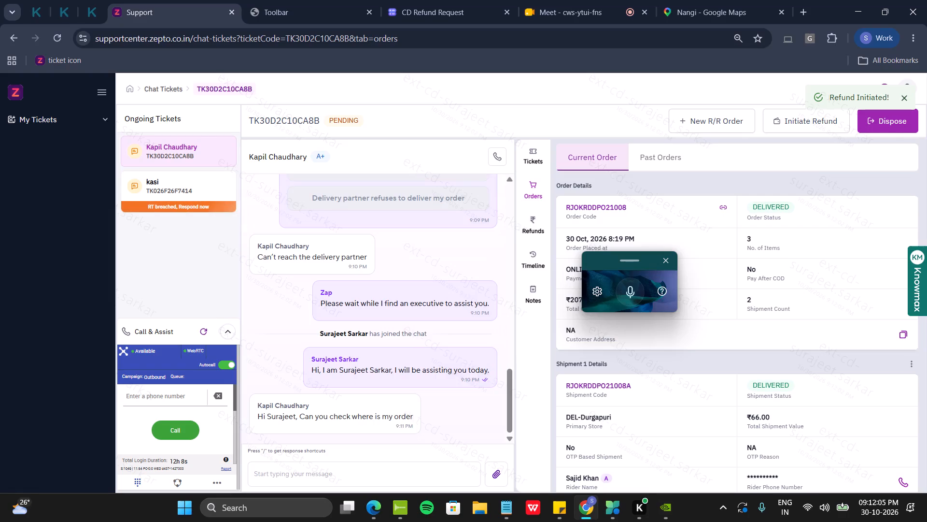
Reply in TK30D2C10CA8B with the saved DNR response saying the delivery details are being checked and an update will follow.
click(337, 471)
key(super+v)
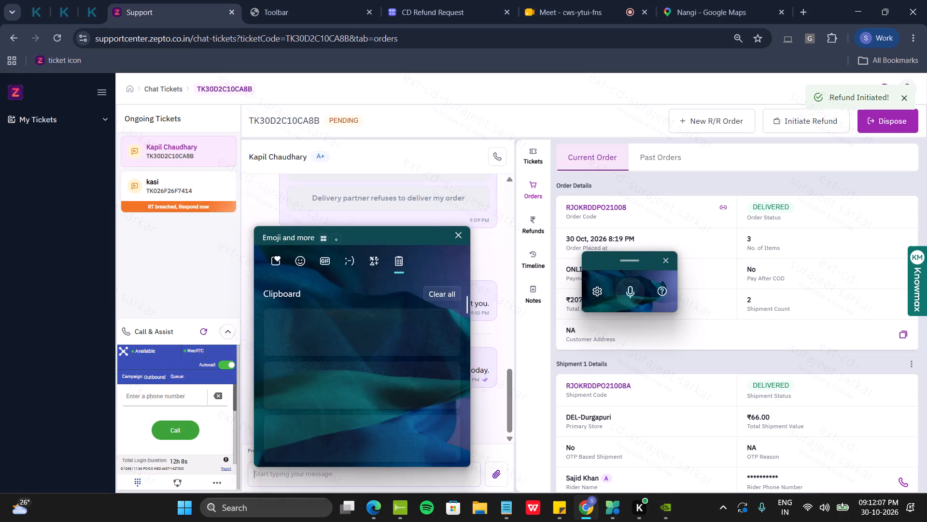
key(Left)
key(Left)
key(Return)
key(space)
key(ctrl+v)
key(Return)
click(194, 192)
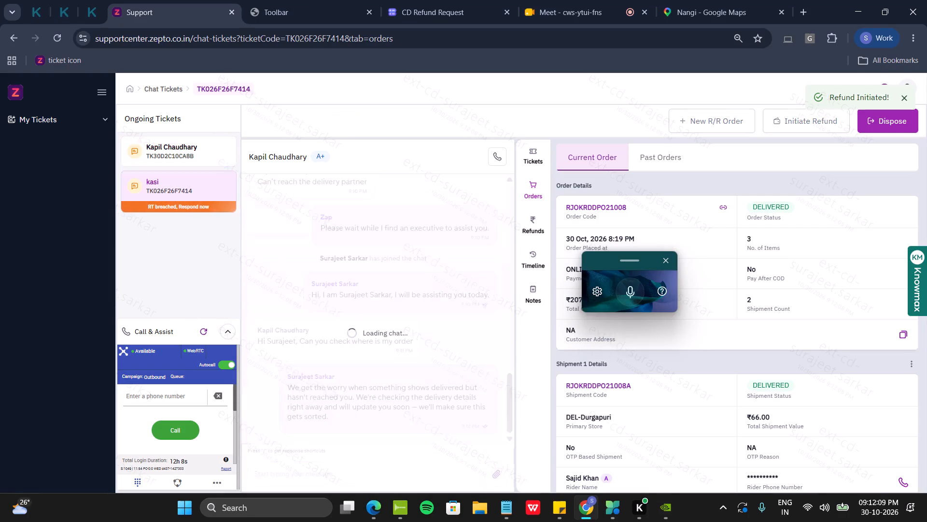
click(499, 157)
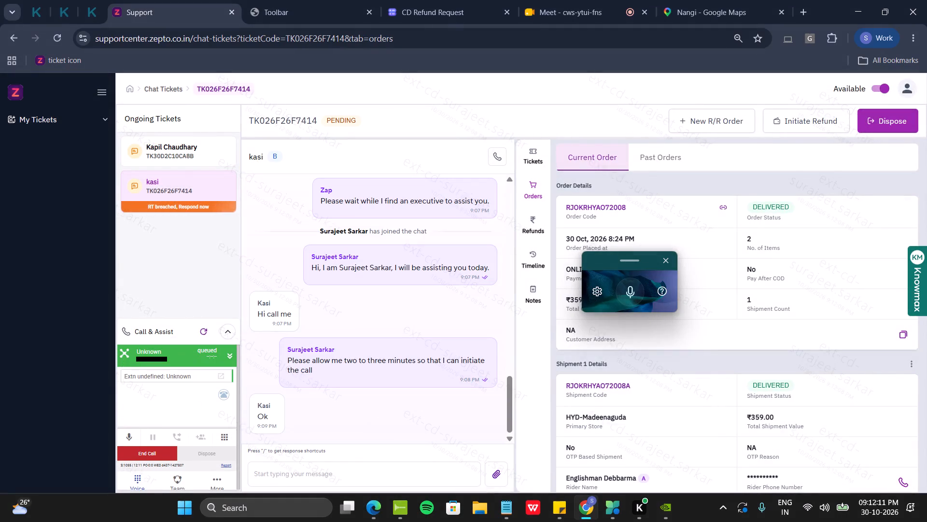
click(663, 259)
scroll(682, 383, down, 3)
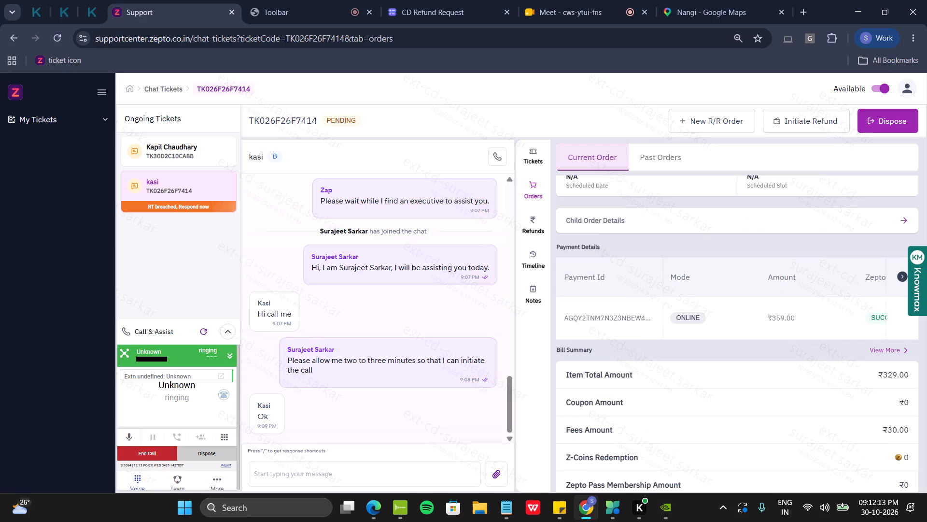
click(421, 493)
click(418, 475)
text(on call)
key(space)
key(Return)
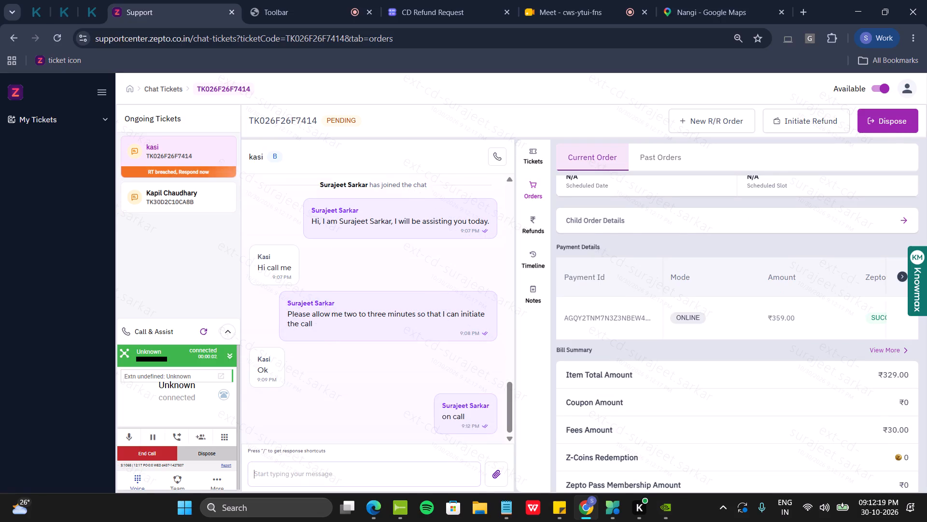
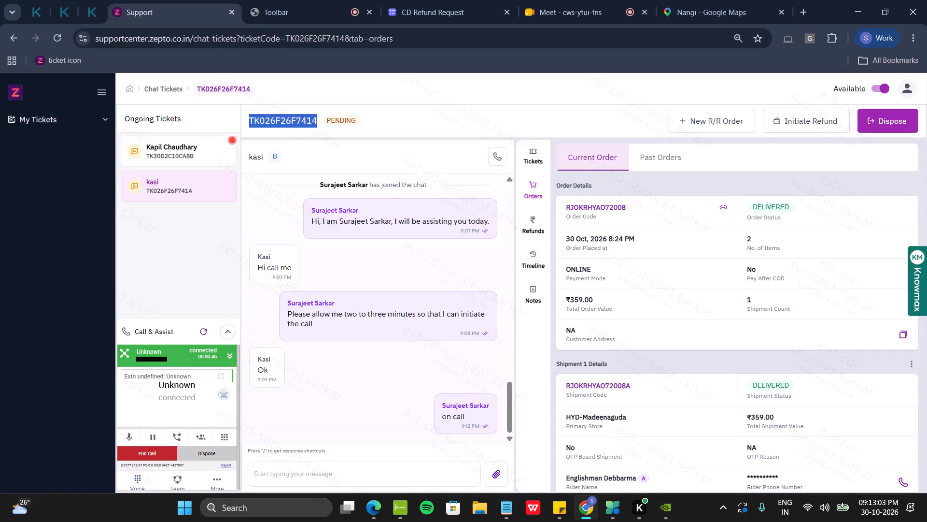
Add the rider to the ongoing customer call as a conference.
click(514, 319)
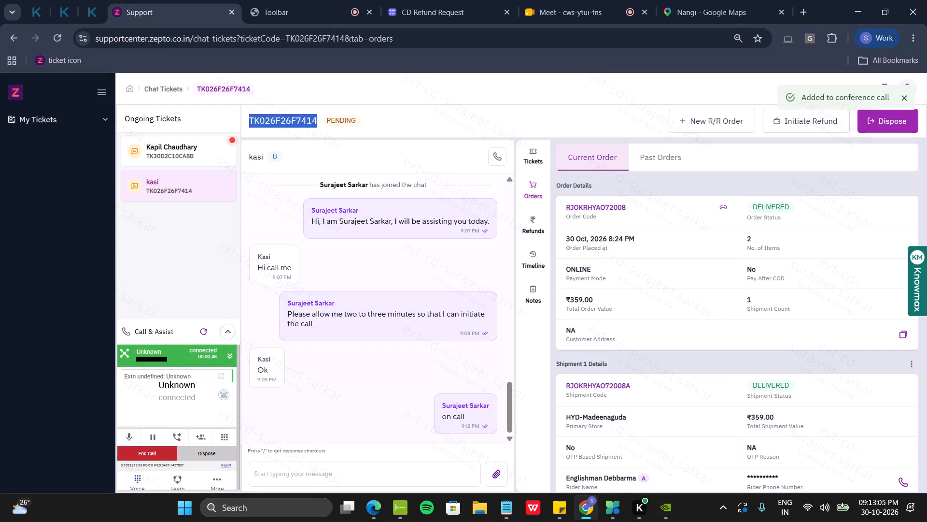
click(592, 384)
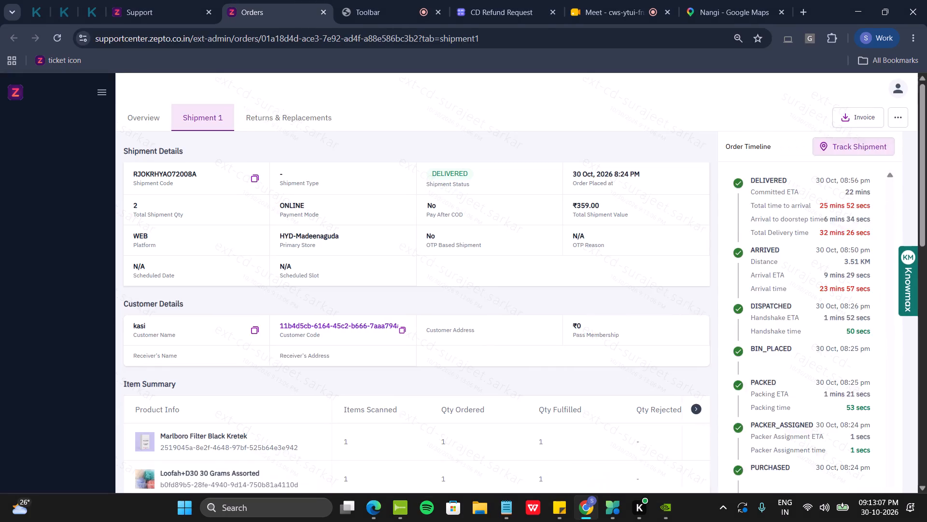
scroll(198, 392, down, 18)
scroll(336, 455, up, 9)
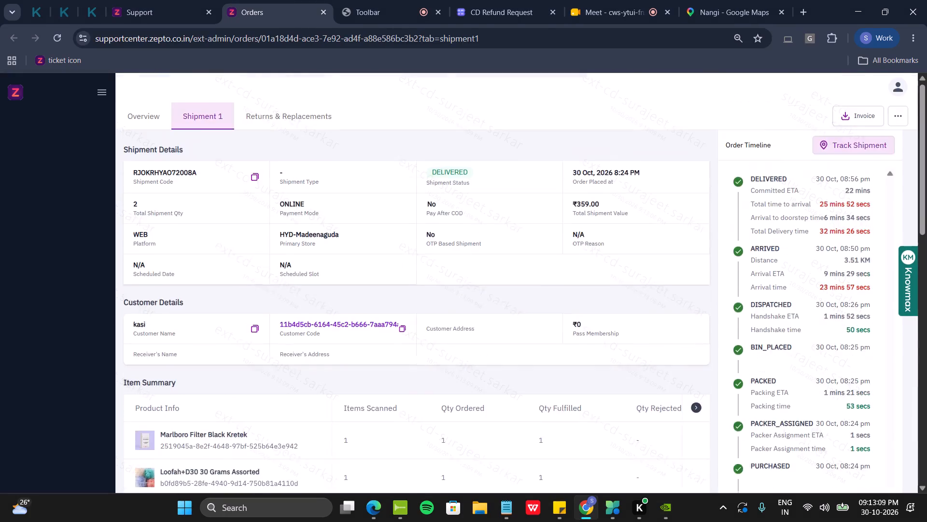
click(117, 0)
click(576, 388)
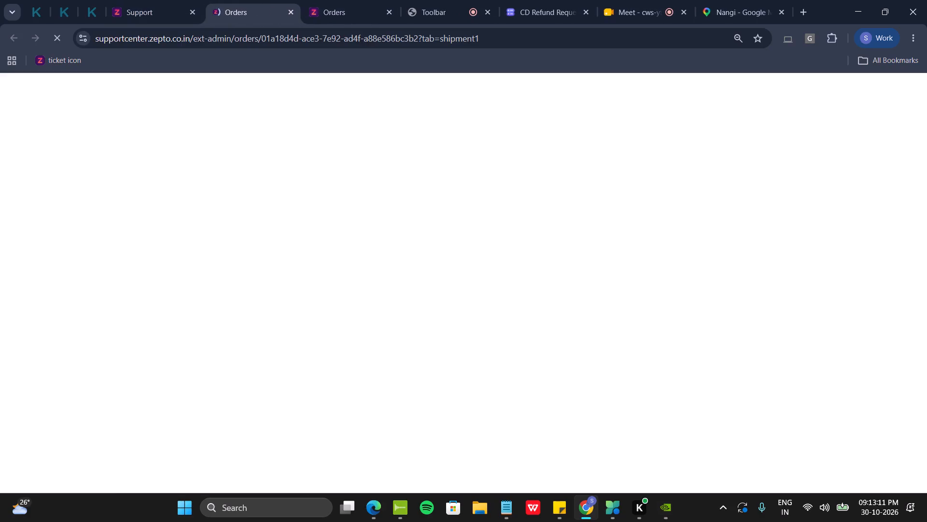
click(152, 10)
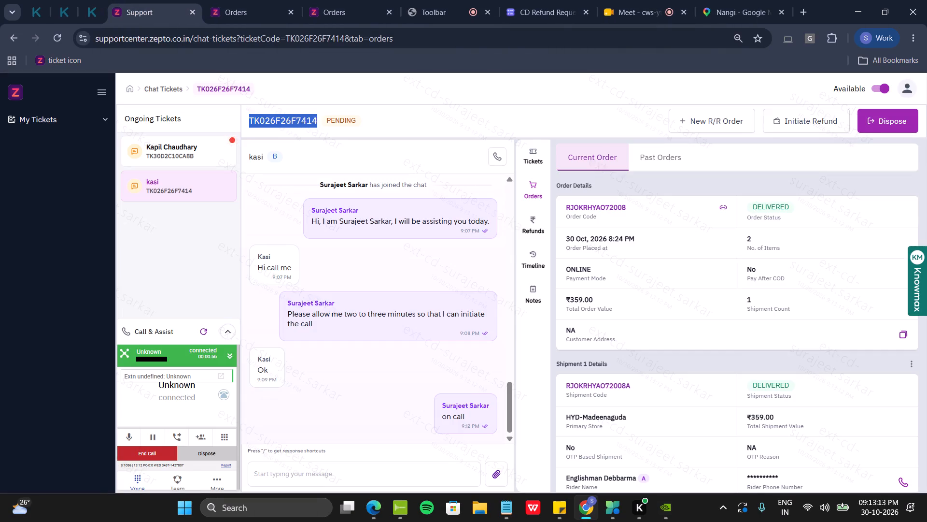
click(290, 11)
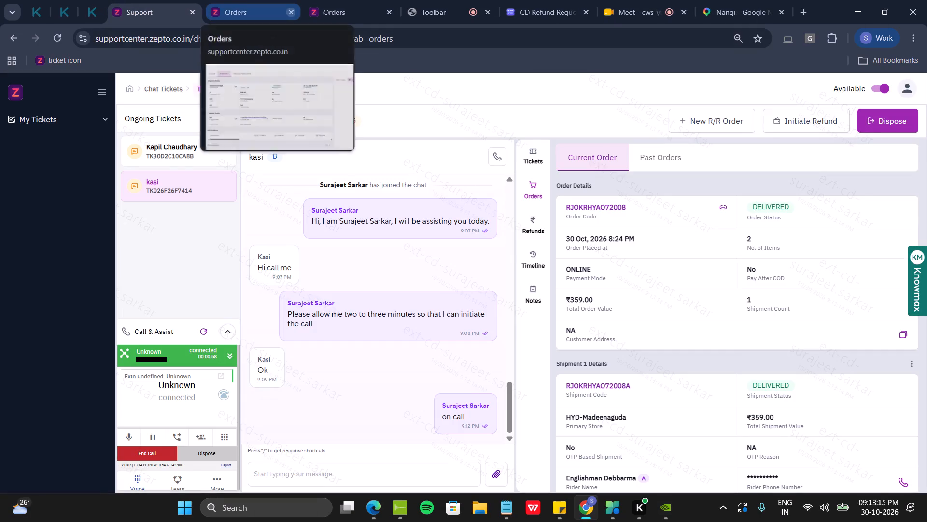
click(290, 11)
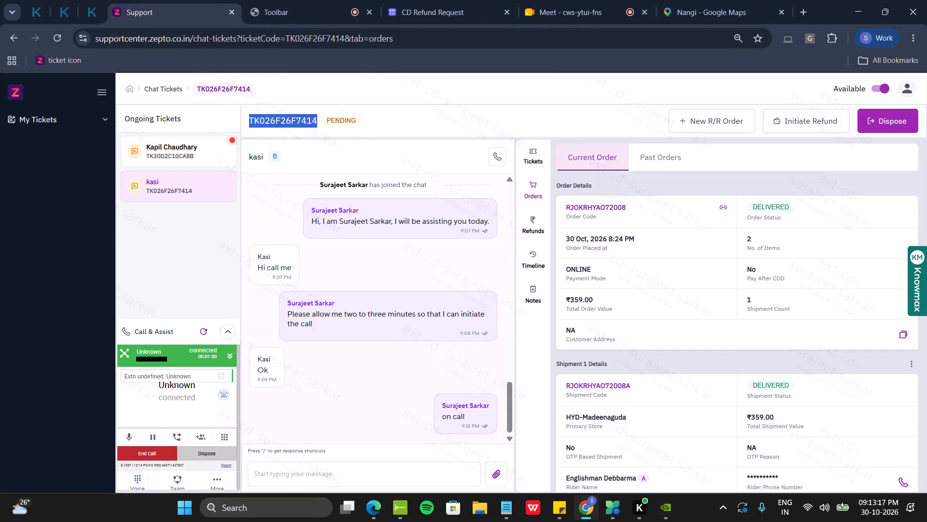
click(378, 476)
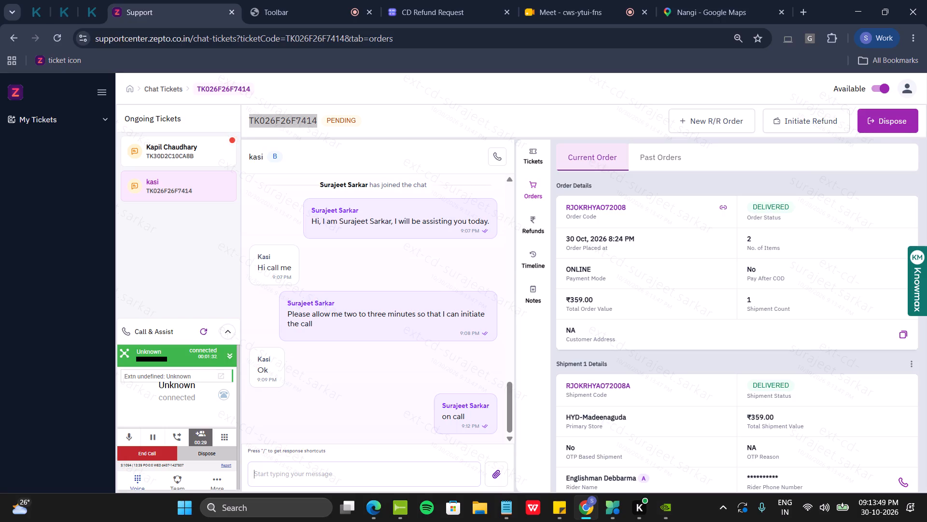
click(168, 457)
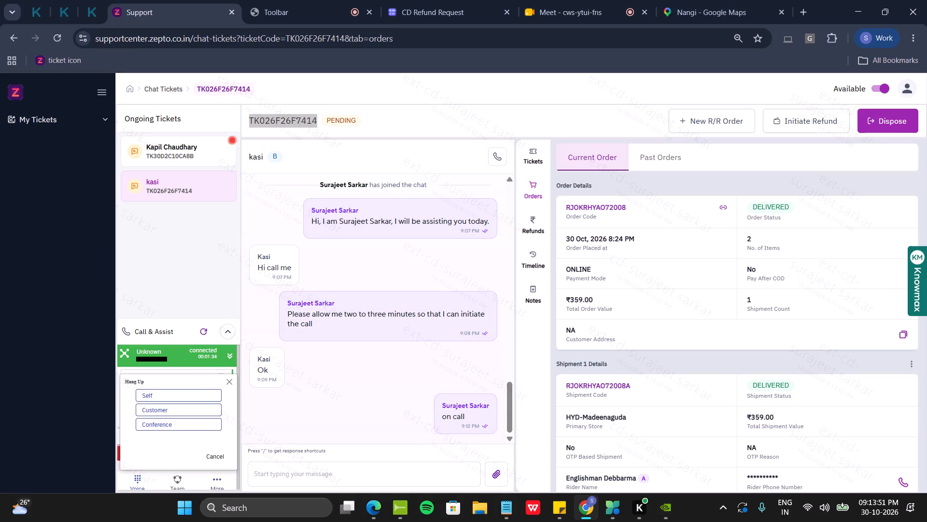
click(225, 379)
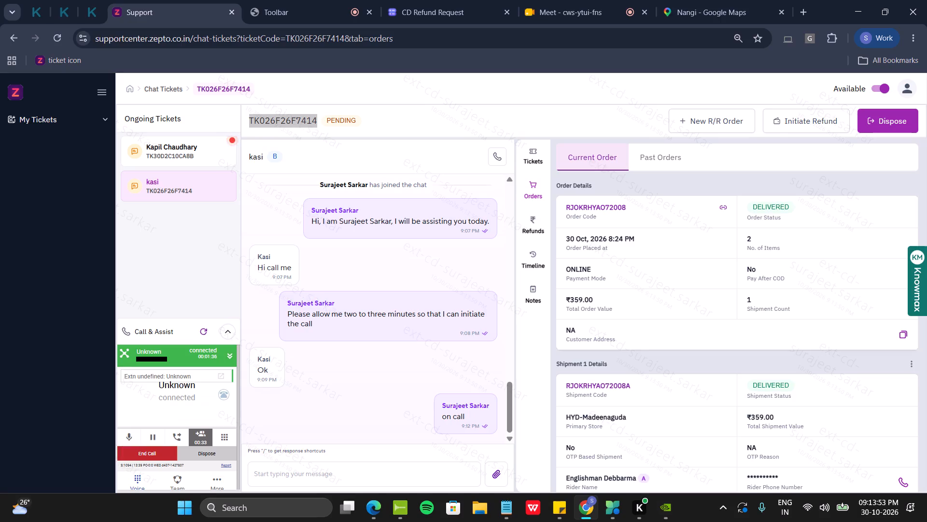
double_click(268, 125)
key(ctrl+c)
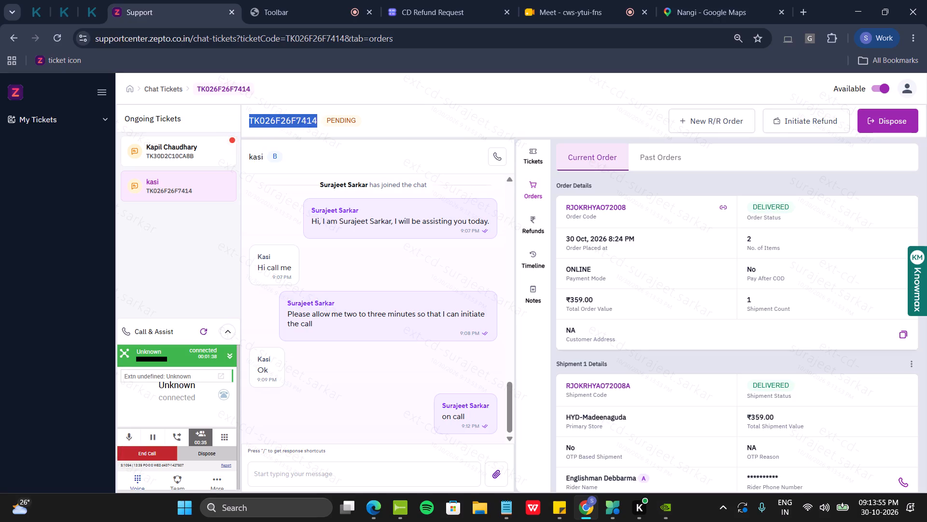
key(ctrl+c)
click(74, 0)
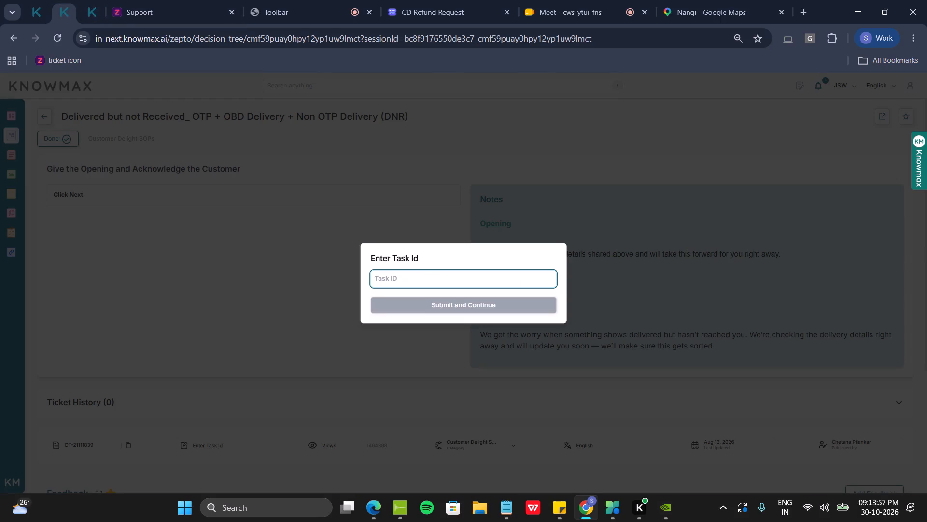
key(ctrl+v)
click(416, 304)
click(130, 194)
click(101, 191)
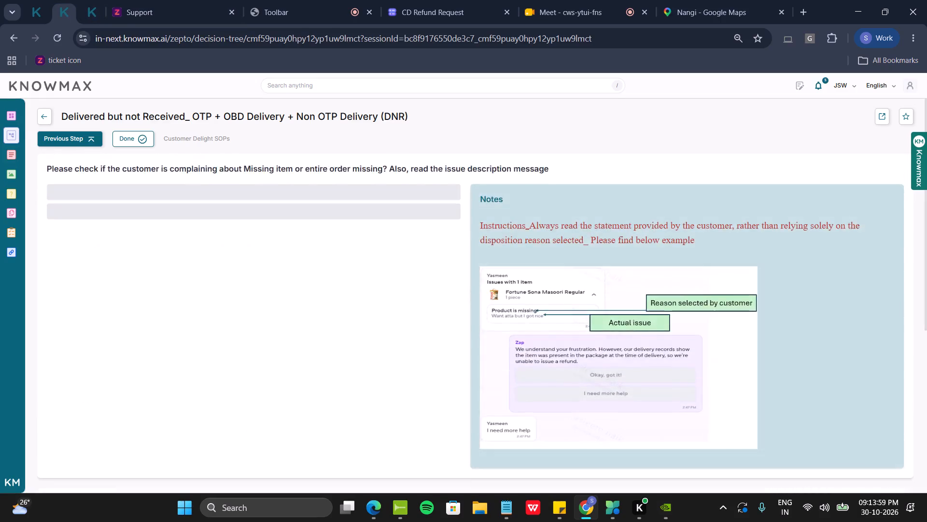
click(103, 218)
click(106, 195)
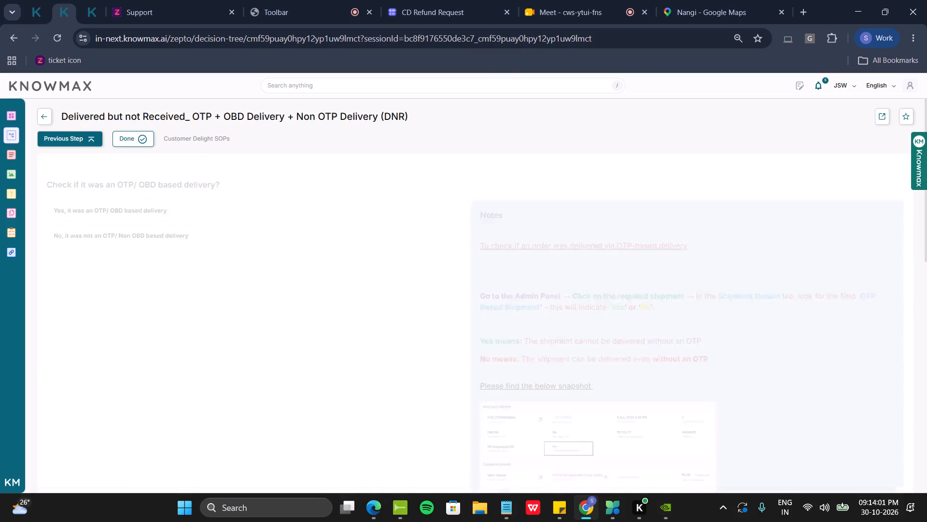
click(110, 228)
click(118, 199)
triple_click(228, 243)
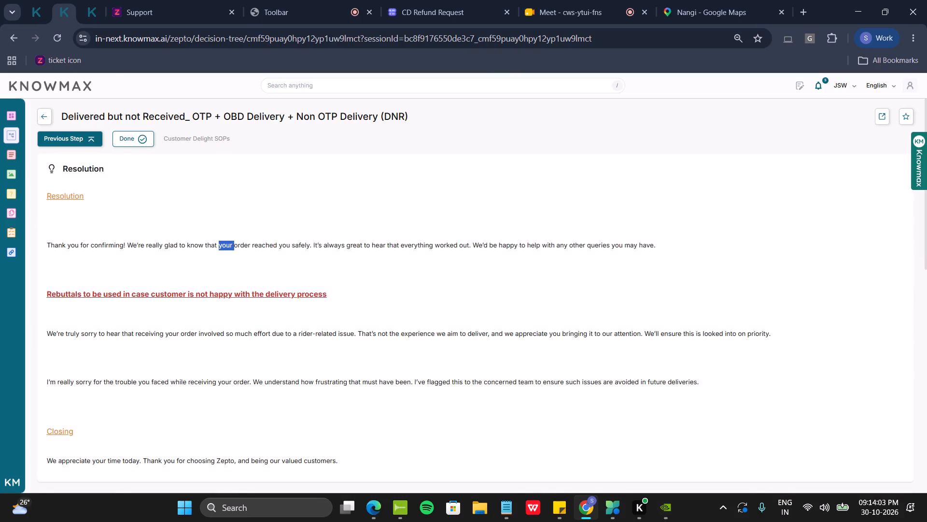
key(ctrl+c)
ctrl+click(134, 0)
ctrl+click(315, 484)
key(ctrl+v)
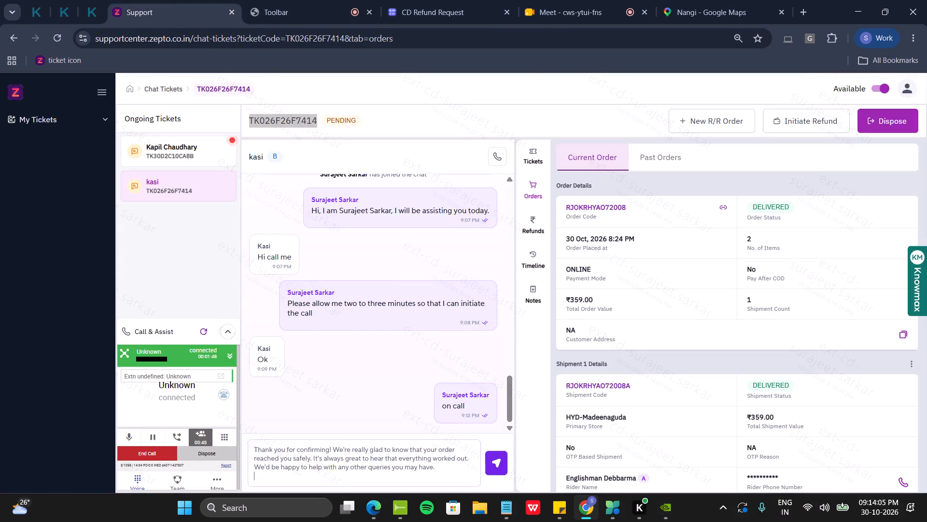
key(Return)
Hang up the conference part of the call while keeping the customer connected.
click(169, 455)
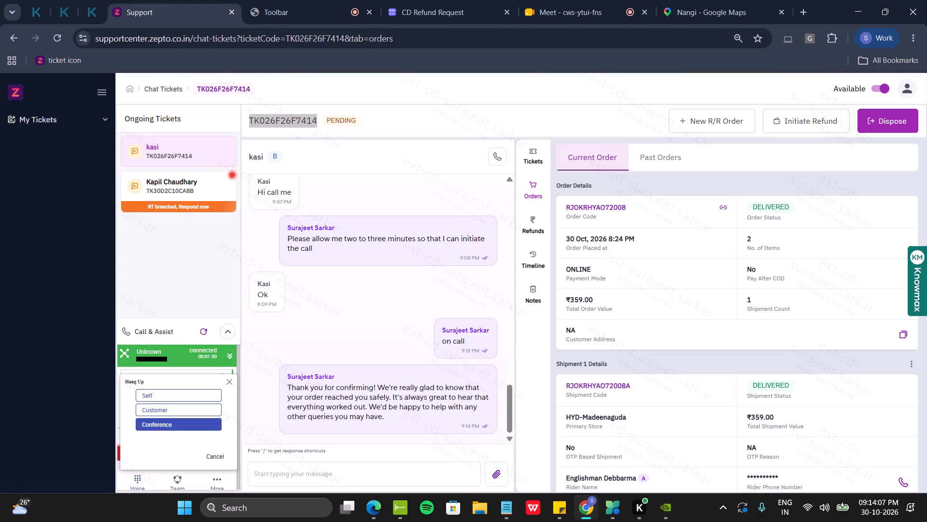
click(172, 429)
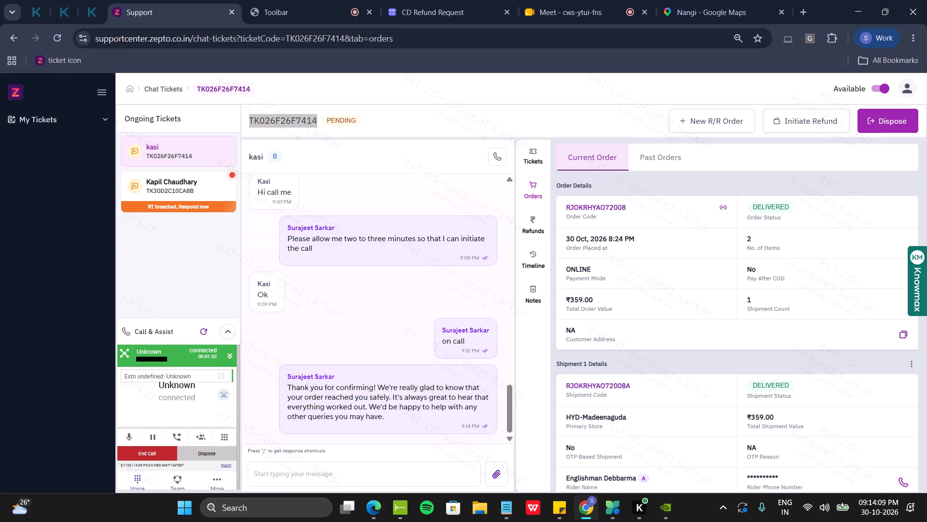
click(67, 0)
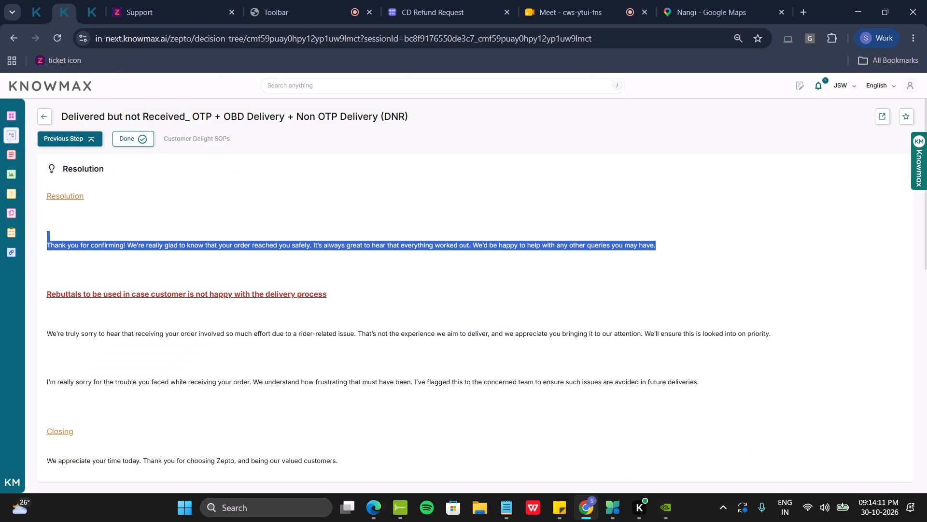
triple_click(158, 330)
key(ctrl+c)
click(117, 0)
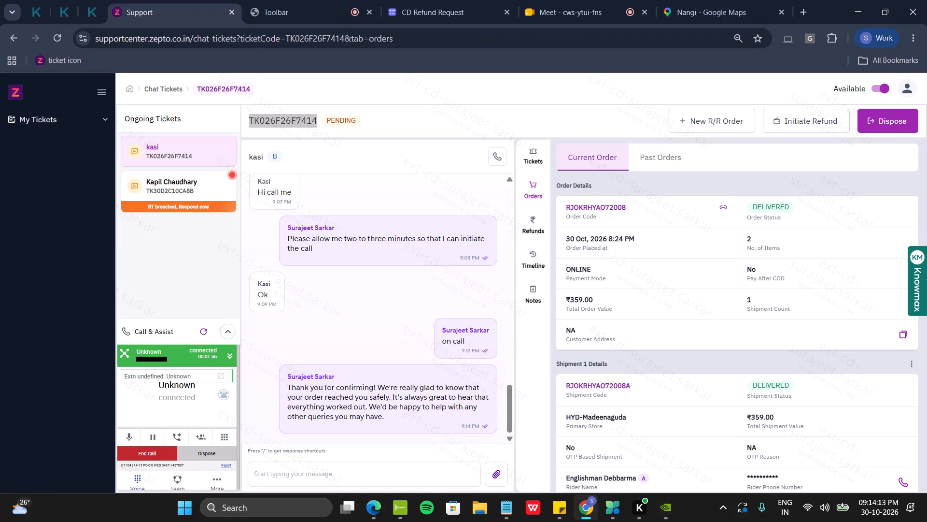
ctrl+click(338, 481)
key(ctrl+v)
double_click(257, 155)
key(ctrl+c)
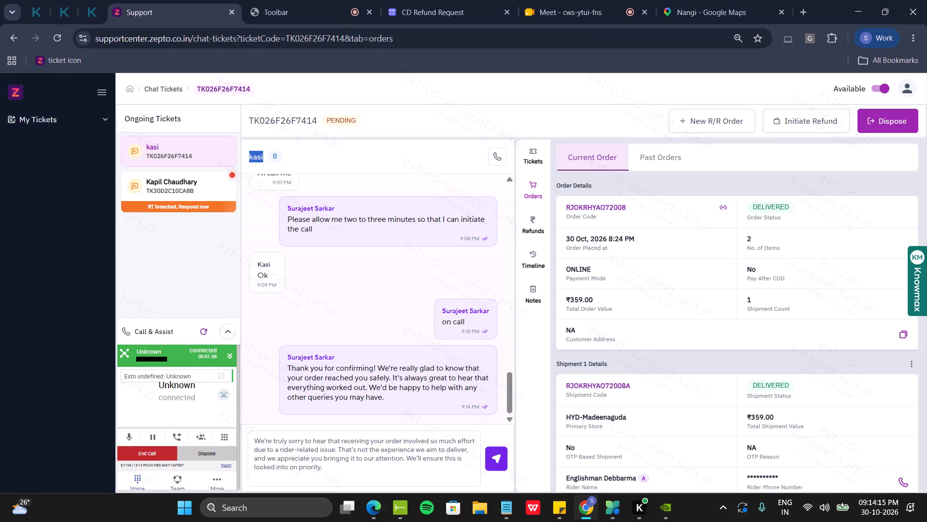
ctrl+click(253, 441)
key(ctrl+v)
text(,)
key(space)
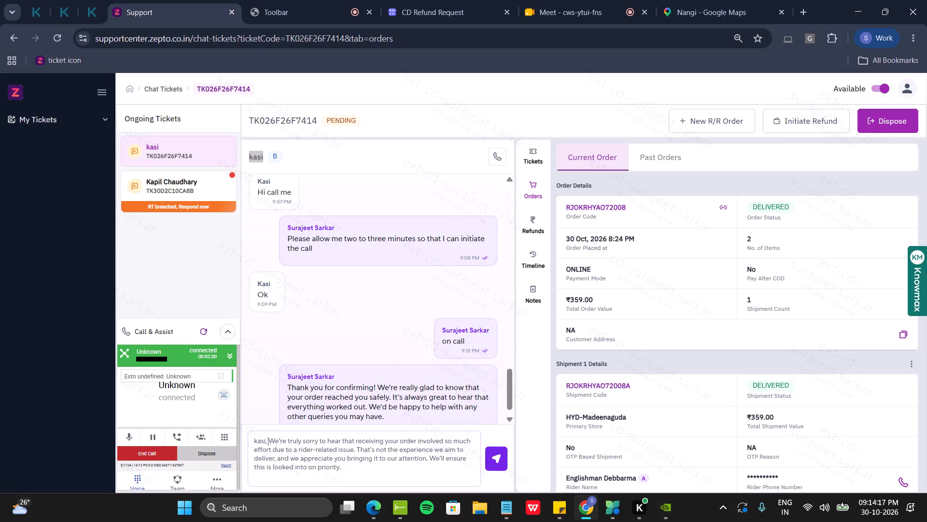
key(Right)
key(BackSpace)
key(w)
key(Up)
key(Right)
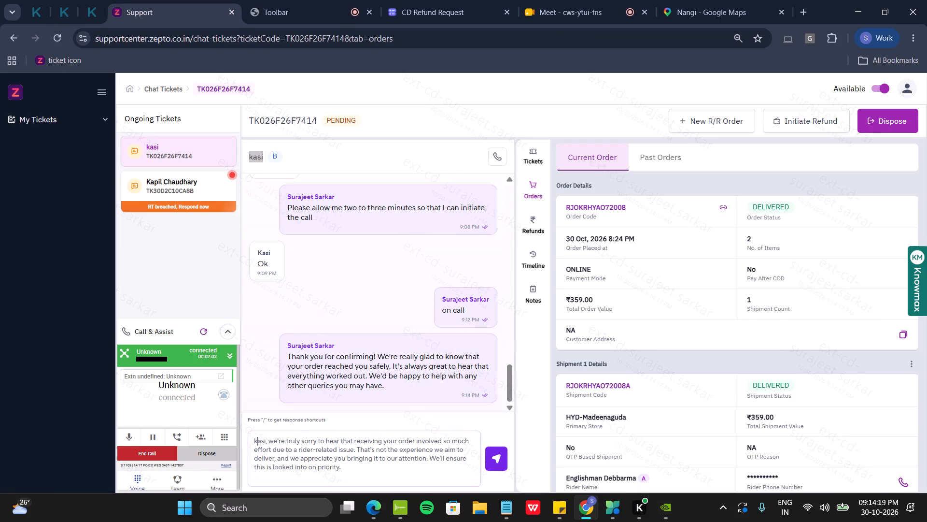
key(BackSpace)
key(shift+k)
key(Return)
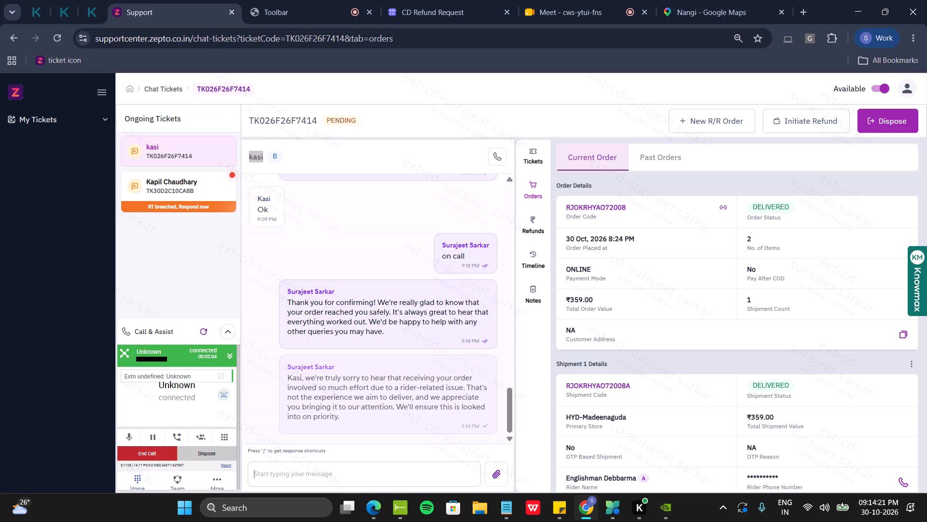
Hang up the customer's call.
click(163, 457)
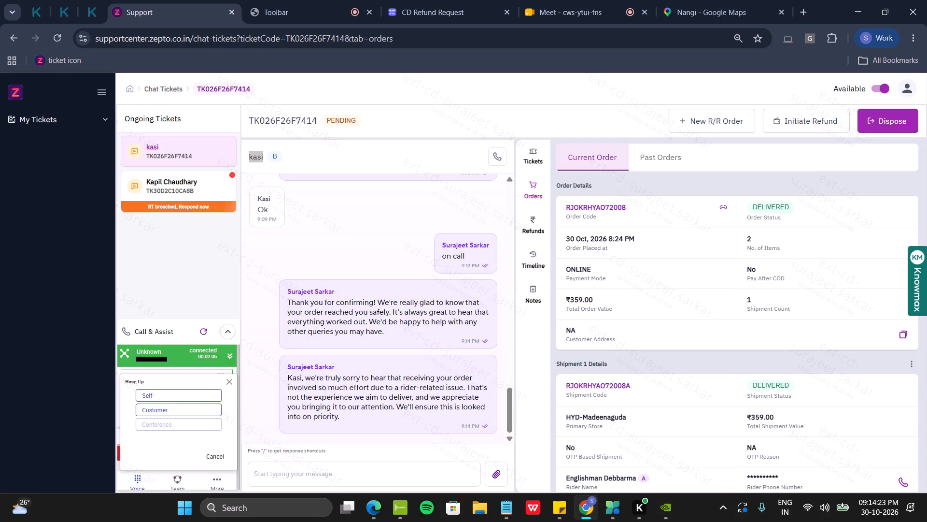
click(167, 416)
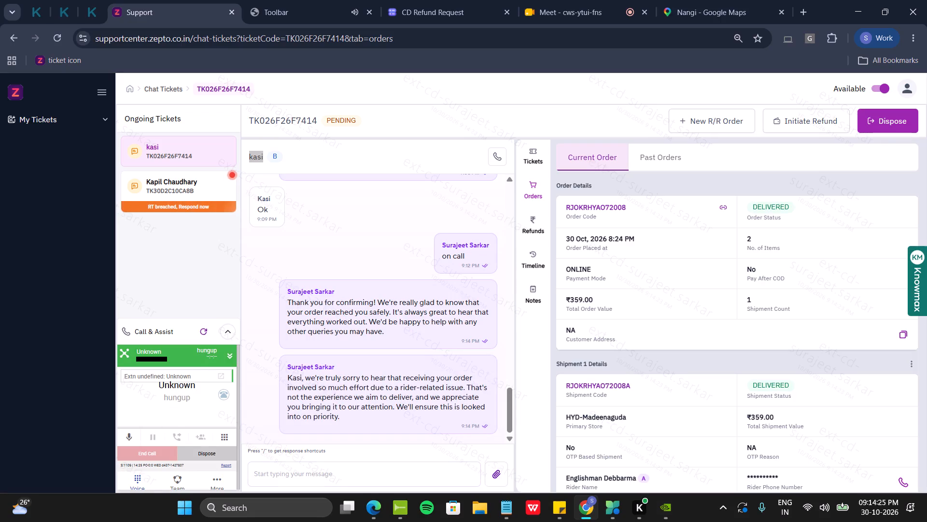
click(307, 476)
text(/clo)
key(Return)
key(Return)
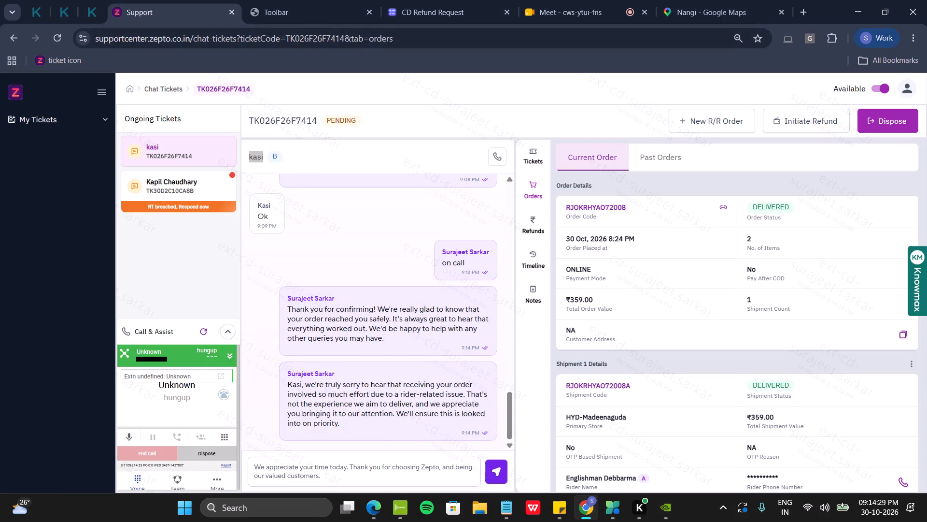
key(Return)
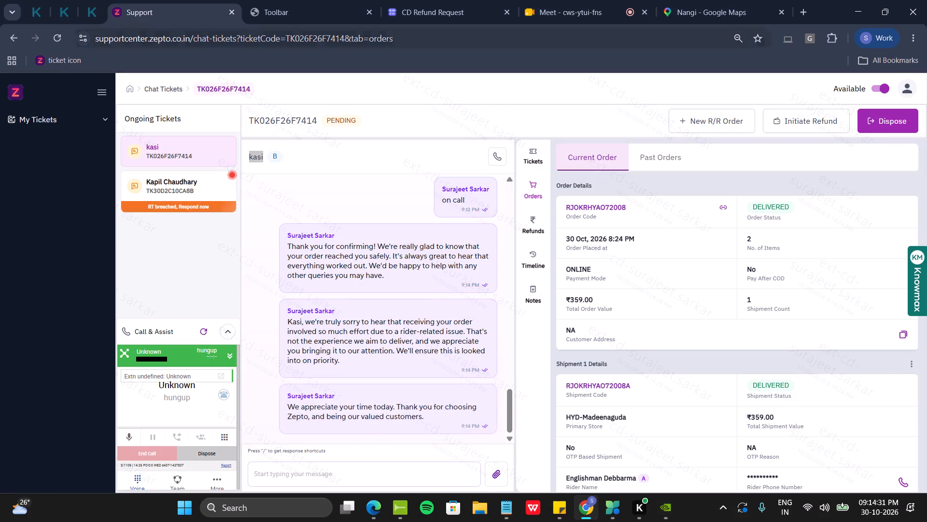
Close ticket TK026F26F7414 with the reason "Other issue_List does not have specific issue.".
click(889, 129)
click(714, 130)
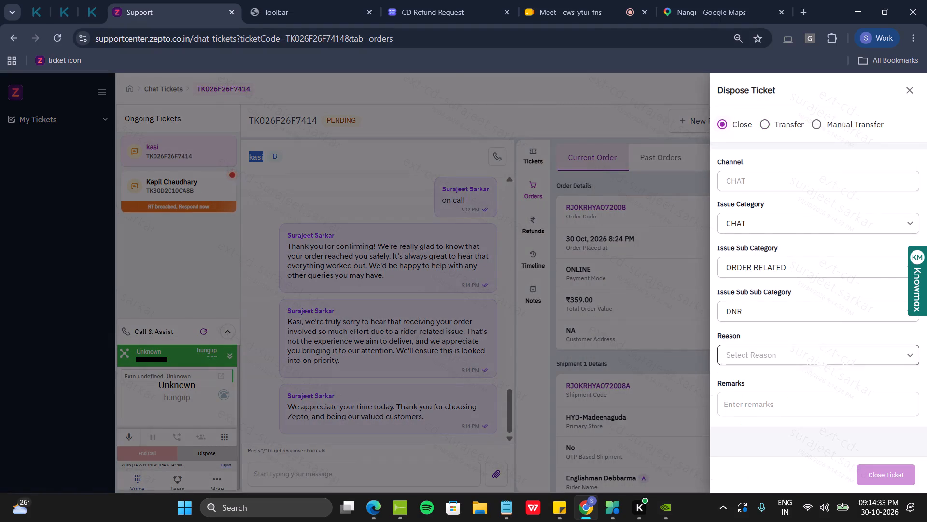
click(772, 352)
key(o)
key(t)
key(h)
click(811, 410)
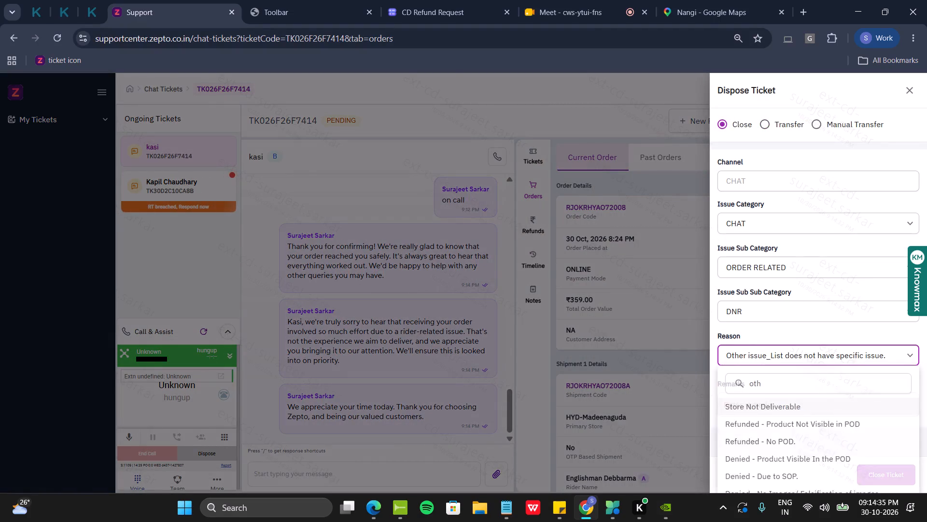
click(896, 476)
click(507, 304)
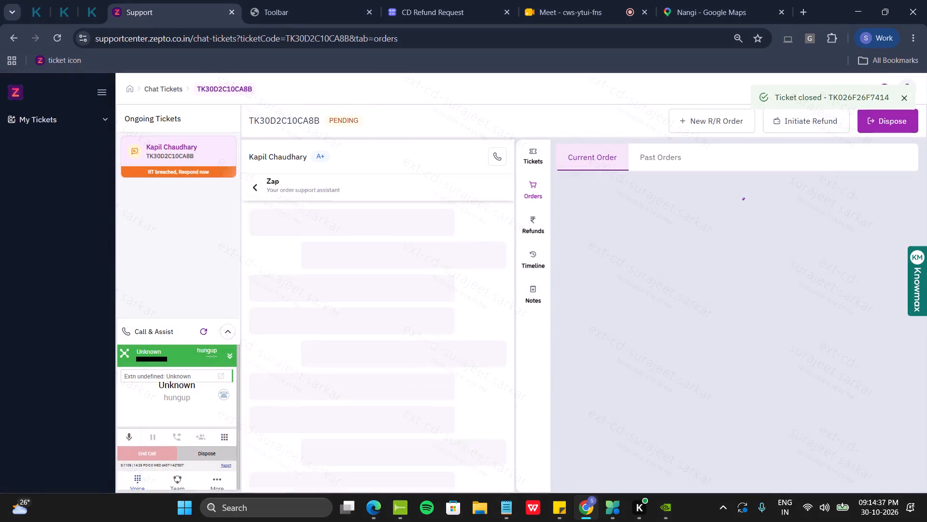
click(346, 470)
key(super+v)
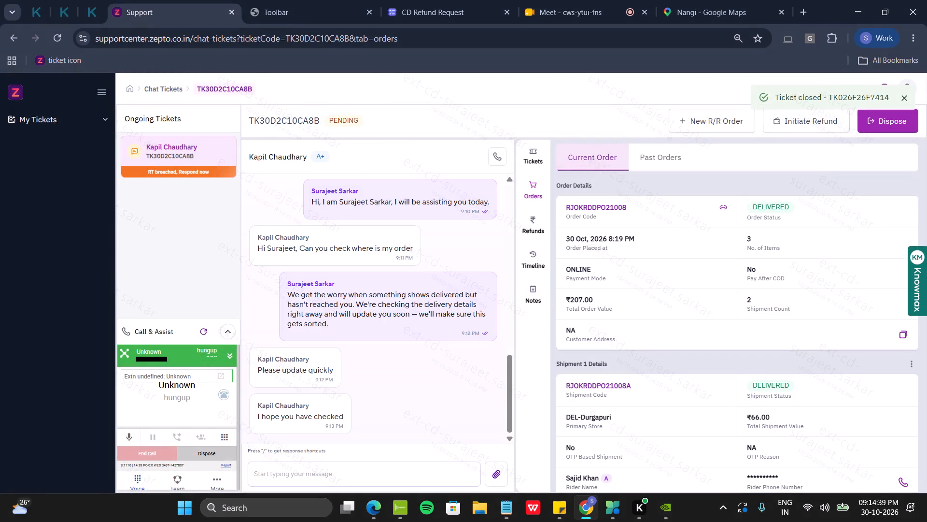
key(Left)
key(Left)
key(Left)
key(Return)
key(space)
key(ctrl+v)
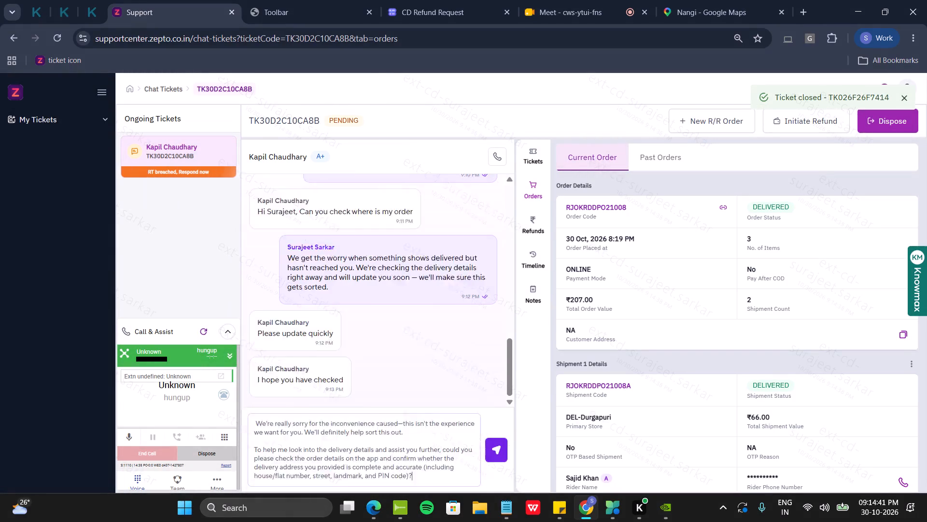
key(Return)
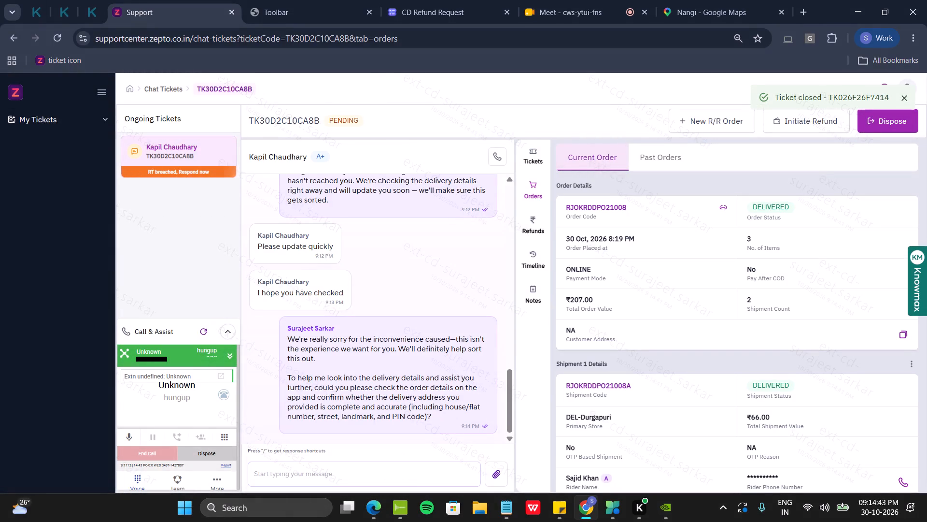
Save and dispose the ended call with the disposition Test and a sub-disposition.
click(191, 455)
click(145, 402)
click(151, 466)
scroll(151, 467, down, 3)
click(159, 397)
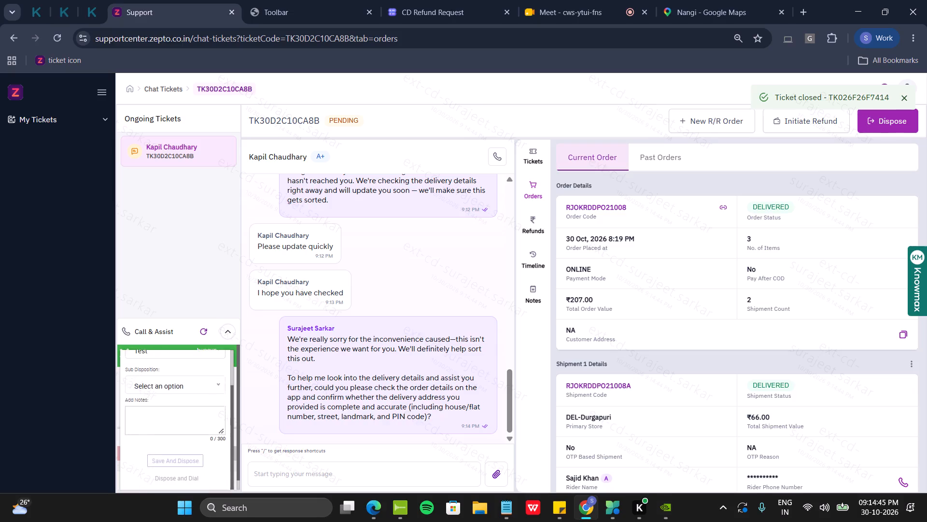
click(157, 386)
double_click(155, 461)
scroll(679, 401, down, 1)
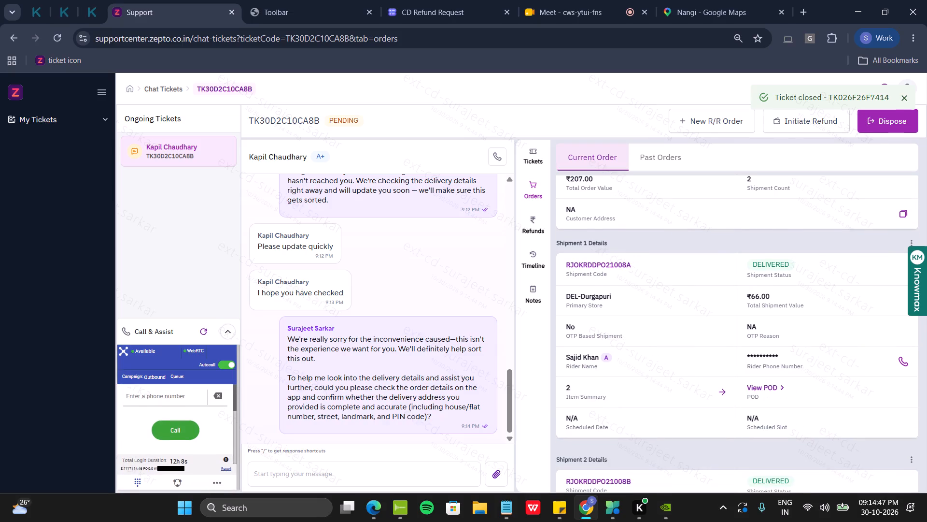
scroll(790, 363, down, 2)
scroll(790, 363, up, 1)
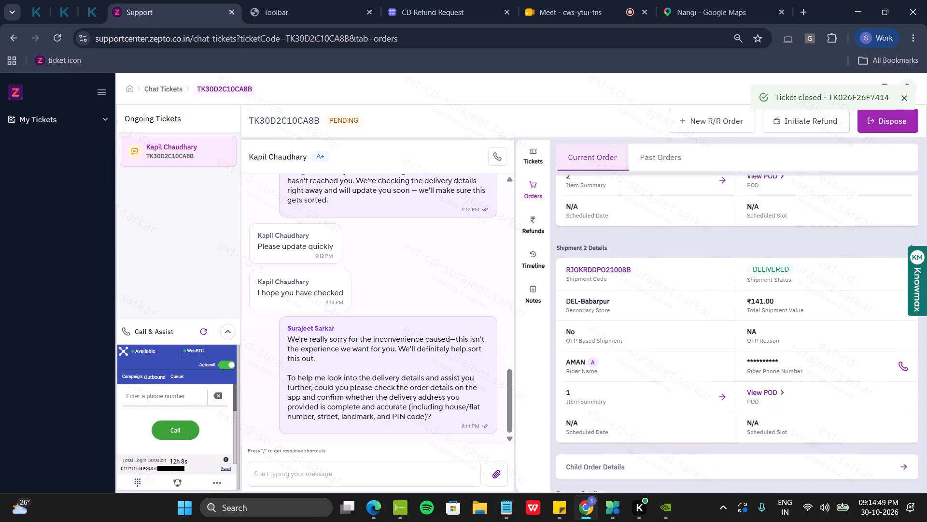
scroll(369, 337, up, 3)
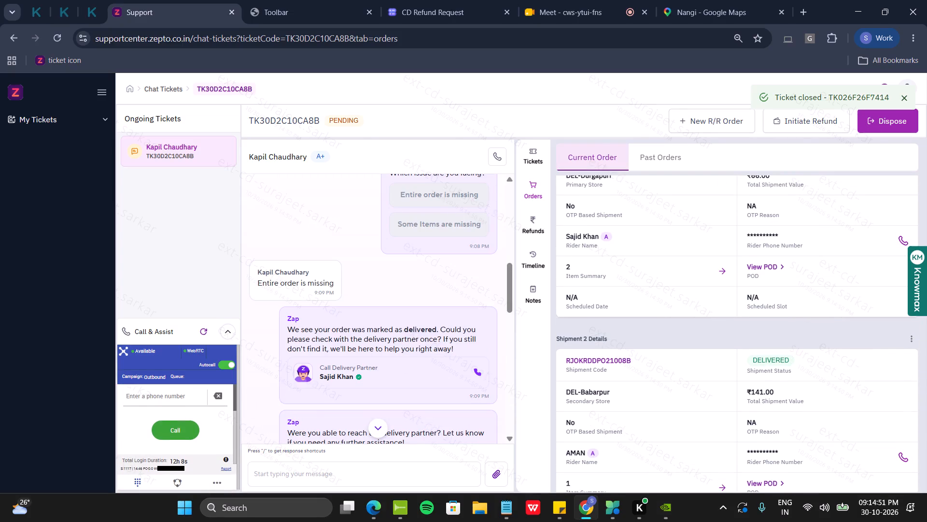
click(903, 238)
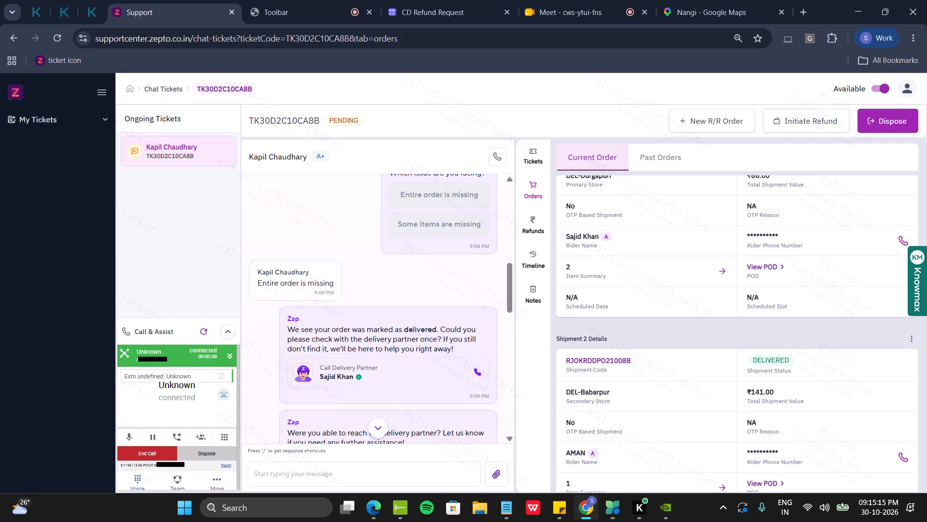
Raise the microphone input volume in the Windows sound settings and return to the support ticket.
click(827, 509)
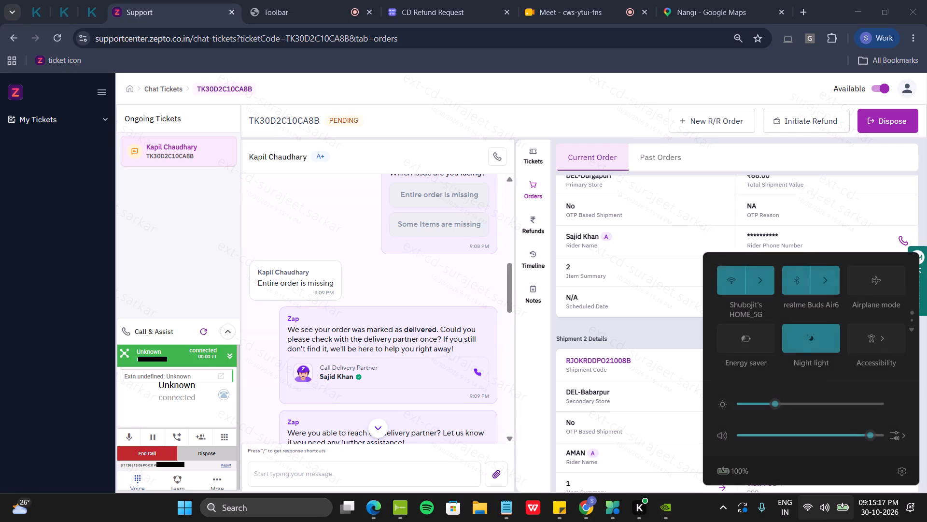
click(900, 437)
click(755, 469)
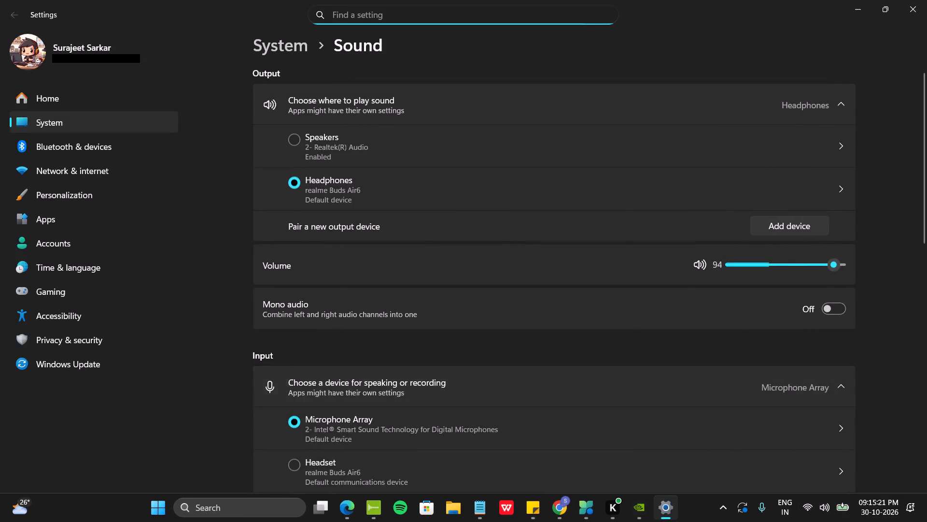
scroll(872, 348, down, 1)
drag(842, 420, 852, 420)
click(863, 0)
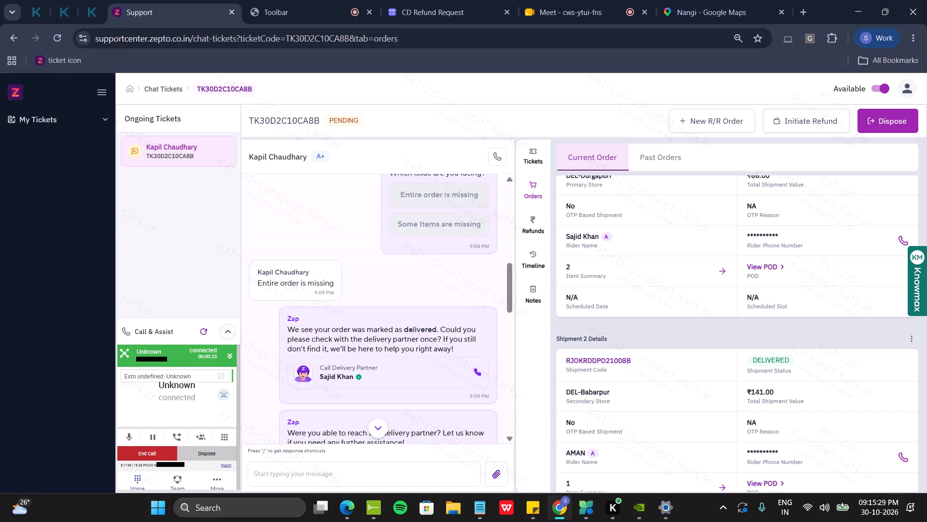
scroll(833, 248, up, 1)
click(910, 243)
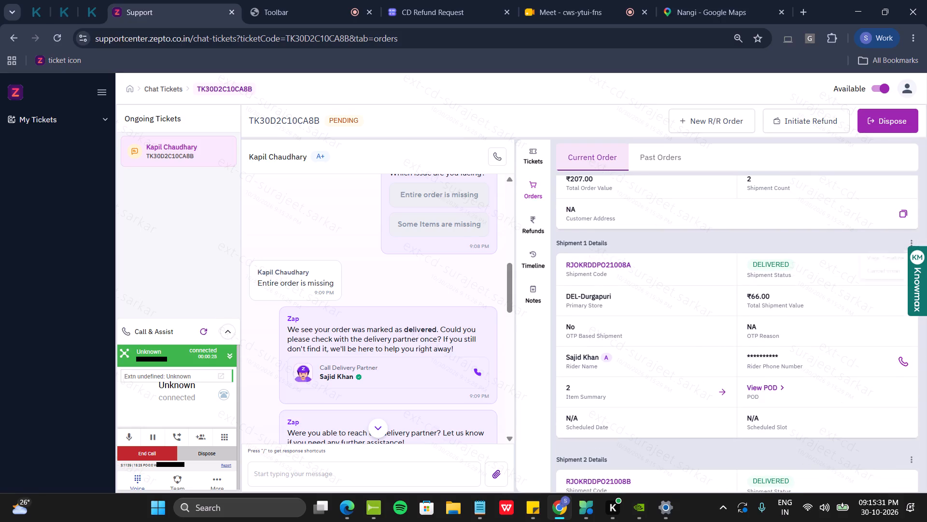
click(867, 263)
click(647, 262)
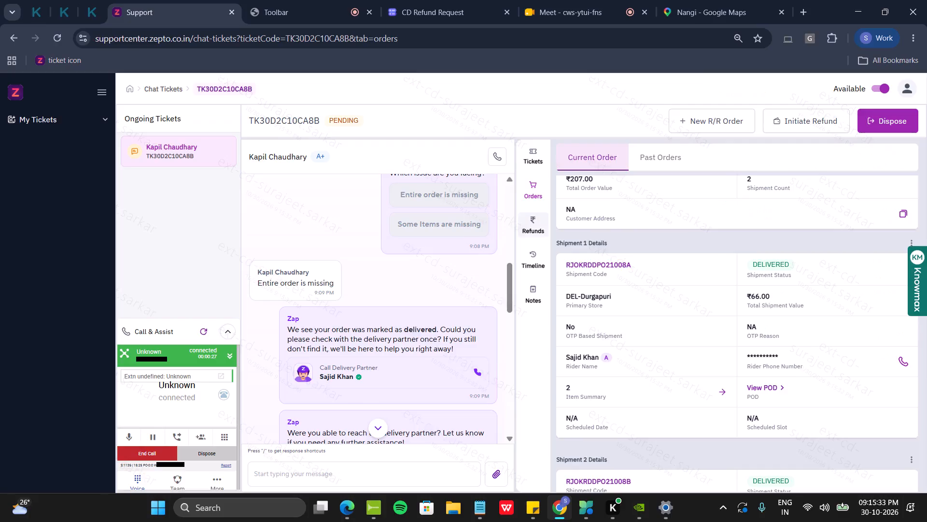
click(498, 151)
click(527, 321)
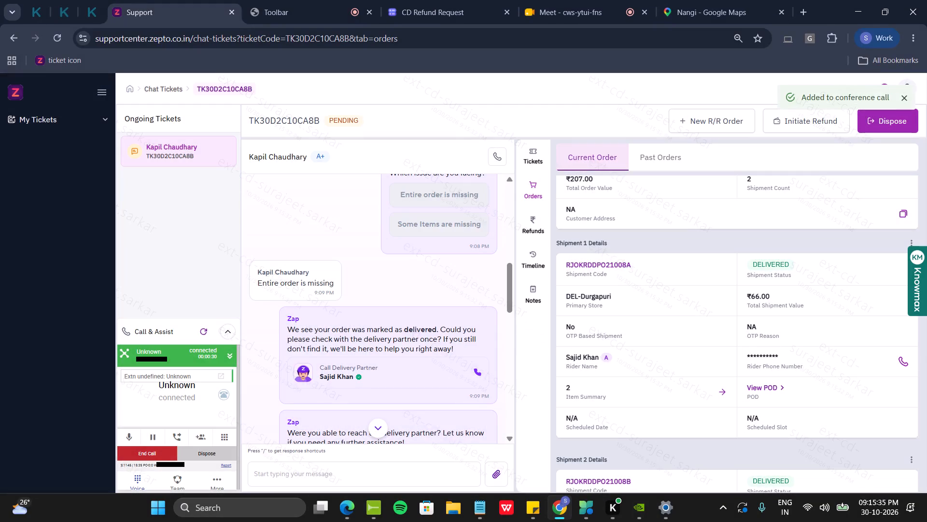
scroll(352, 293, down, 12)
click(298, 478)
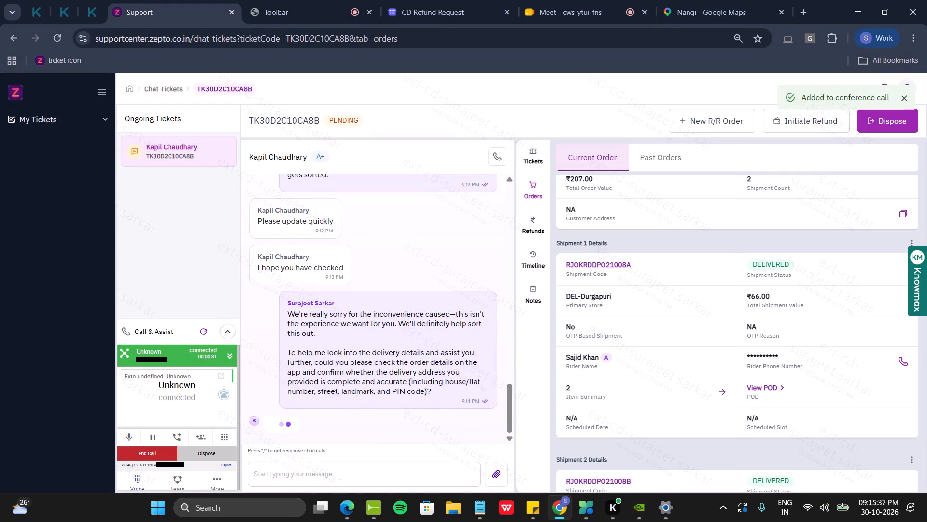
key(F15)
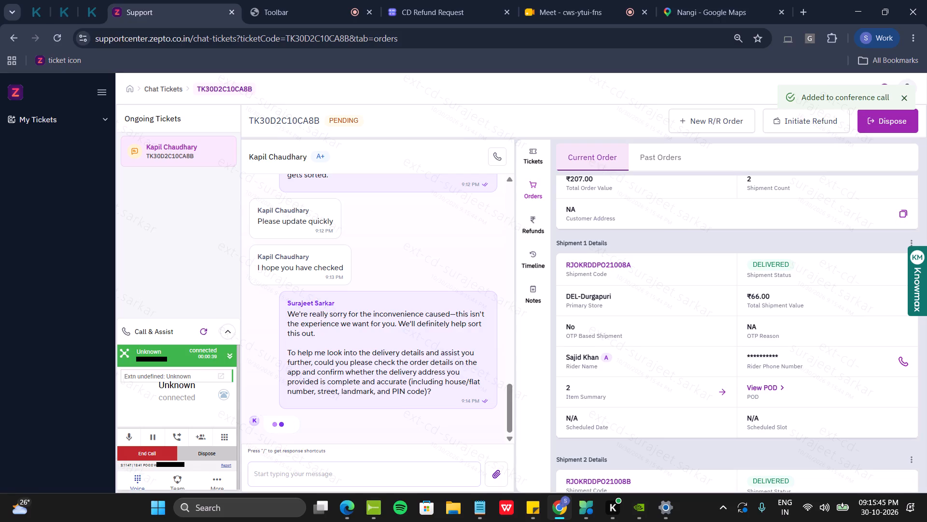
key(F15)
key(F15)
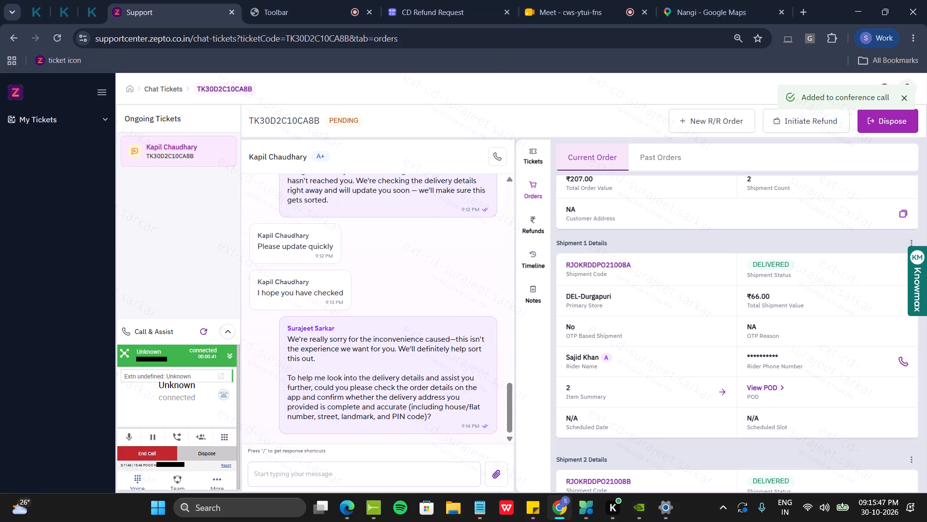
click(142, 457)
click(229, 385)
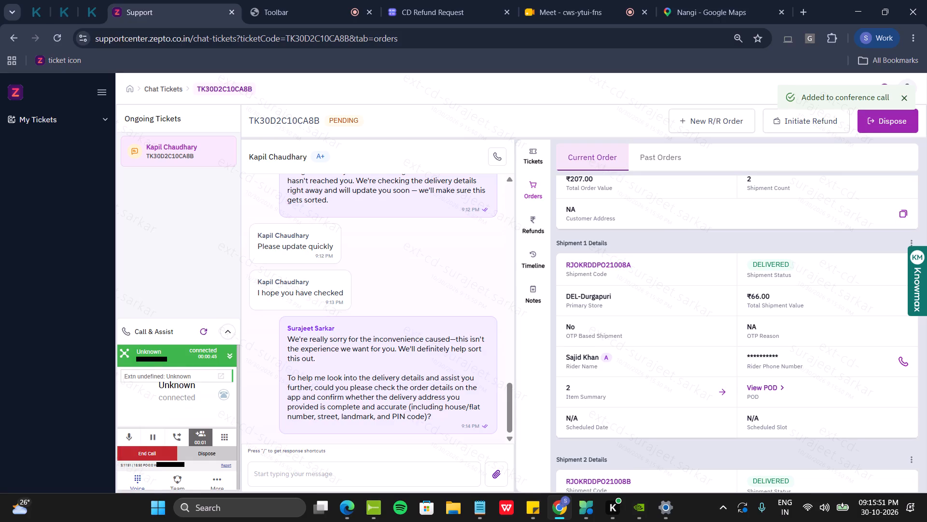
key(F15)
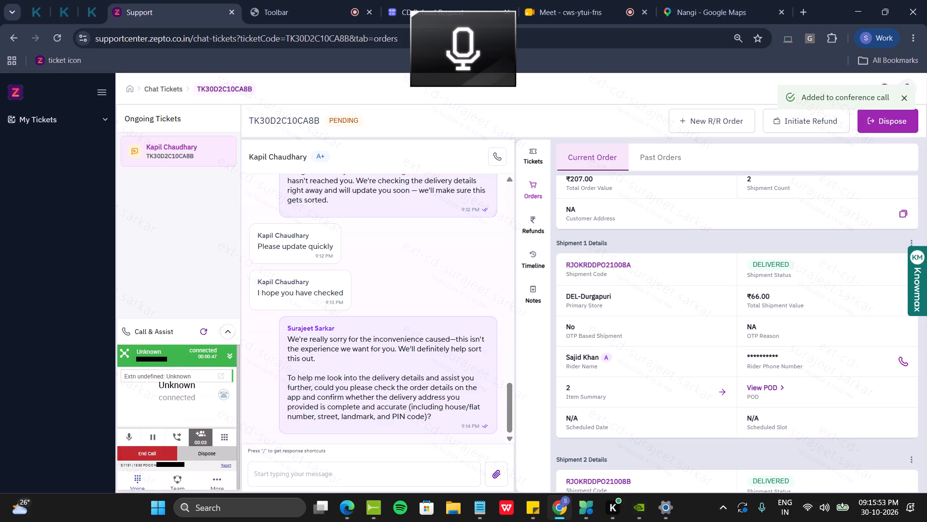
Send the message "on call" in the TK30D2C10CA8B chat.
click(344, 474)
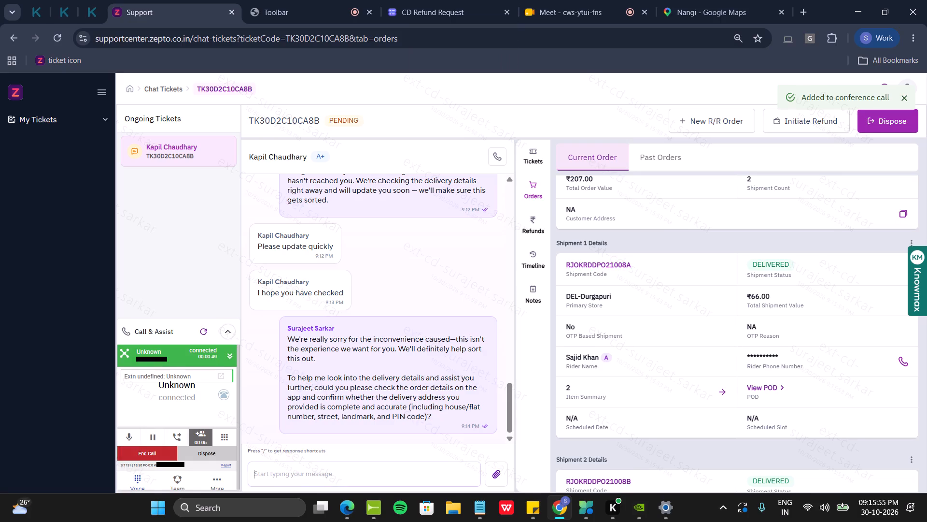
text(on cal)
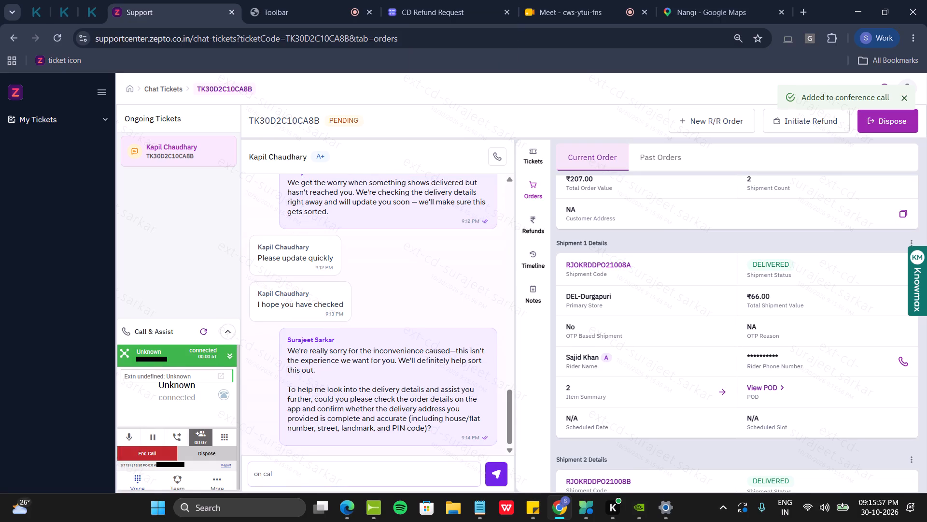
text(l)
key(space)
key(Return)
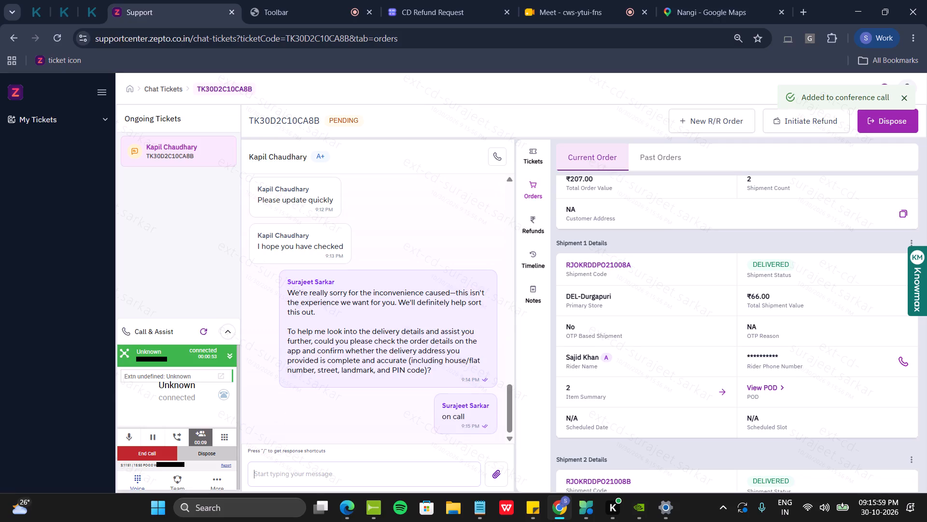
Review the earlier chat messages and the Shipment 1 item summary in TK30D2C10CA8B.
scroll(366, 325, up, 3)
scroll(368, 325, down, 3)
scroll(372, 331, up, 1)
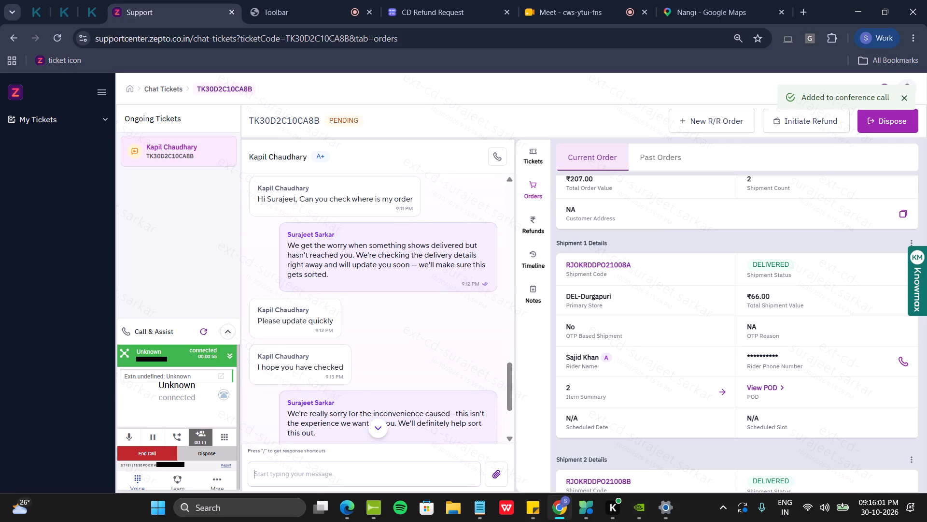
scroll(441, 343, up, 2)
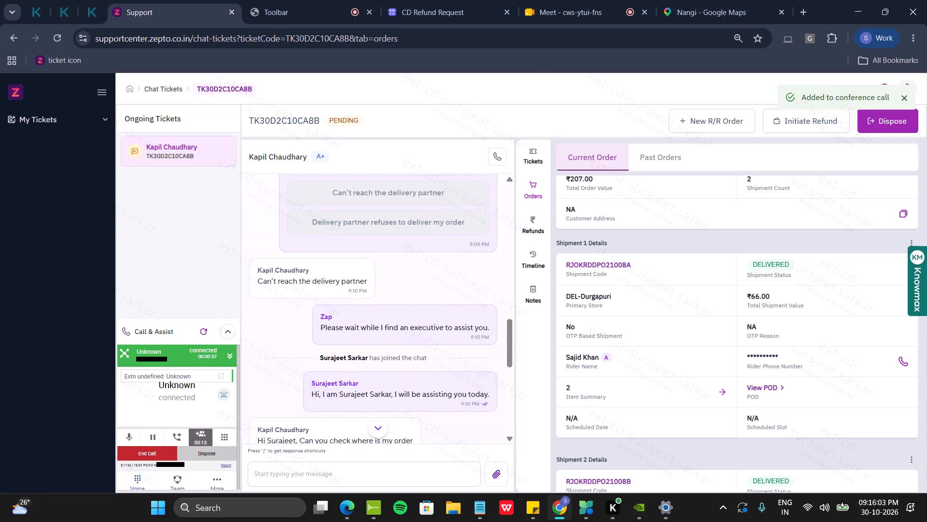
click(725, 392)
click(405, 326)
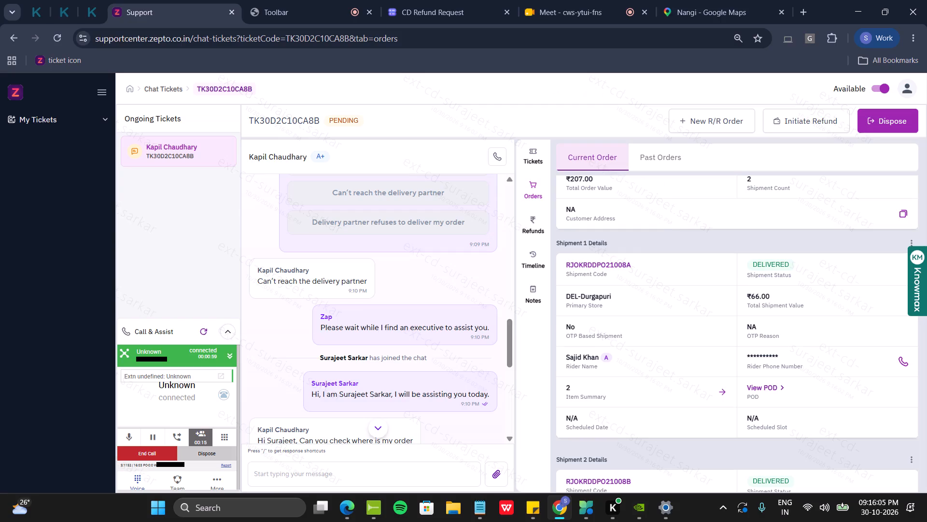
Switch the call microphone between muted and unmuted during the conference call, leaving it muted.
click(123, 435)
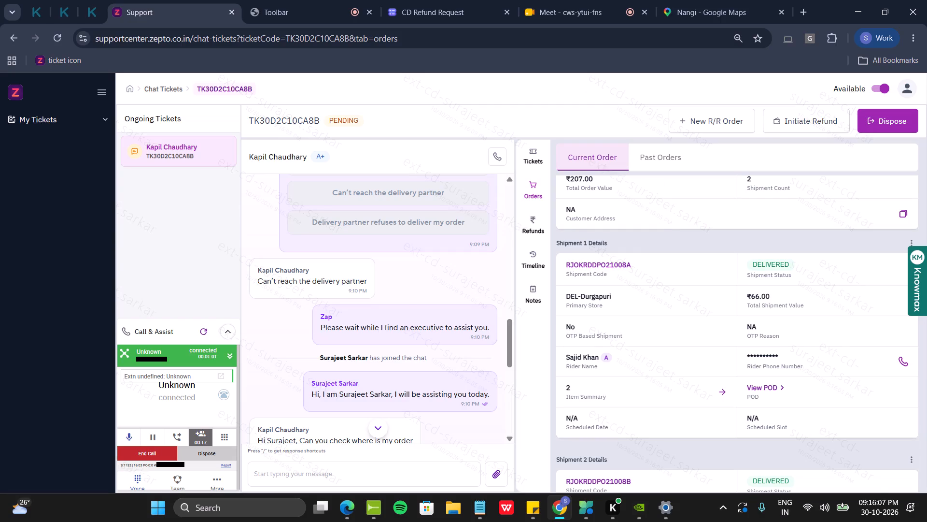
click(123, 435)
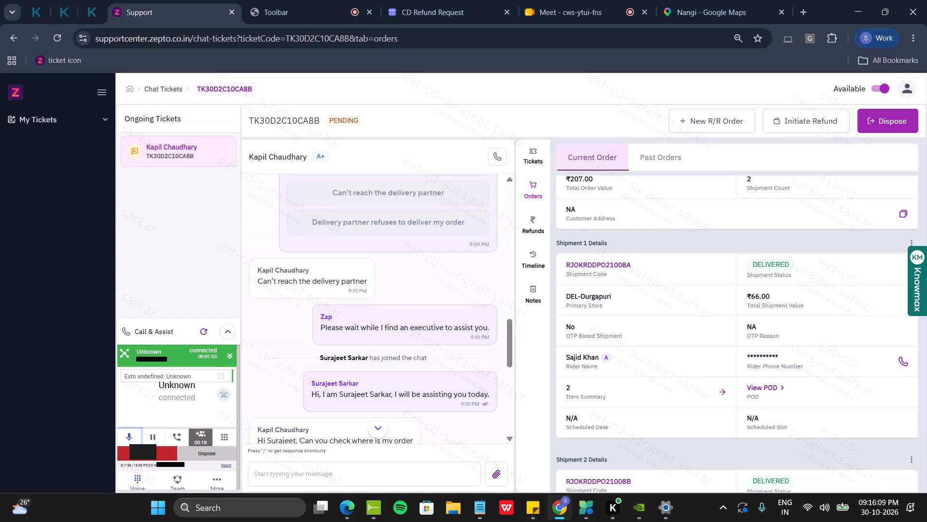
click(123, 435)
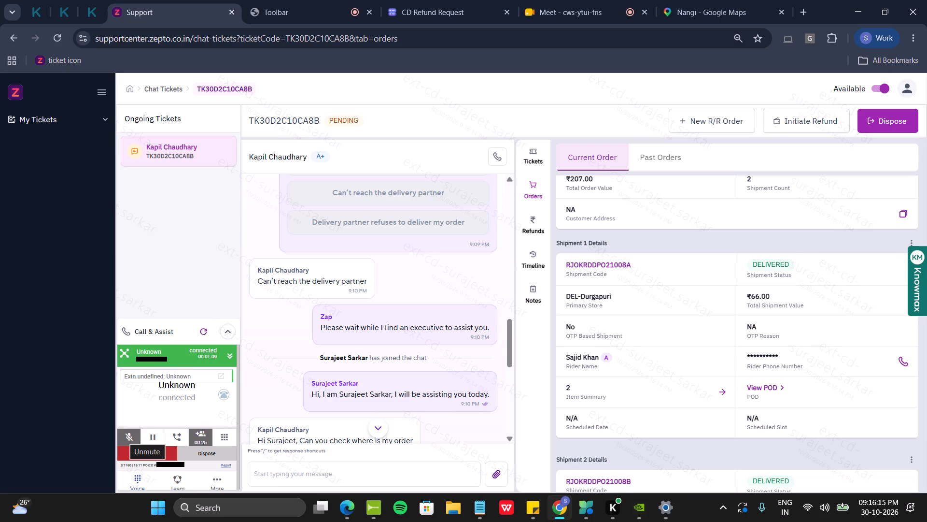
click(123, 435)
click(123, 435)
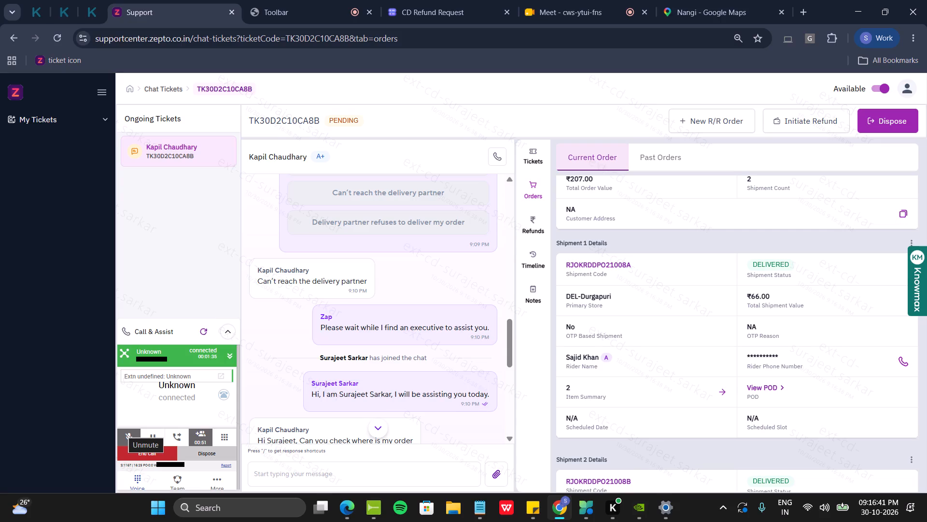
click(122, 429)
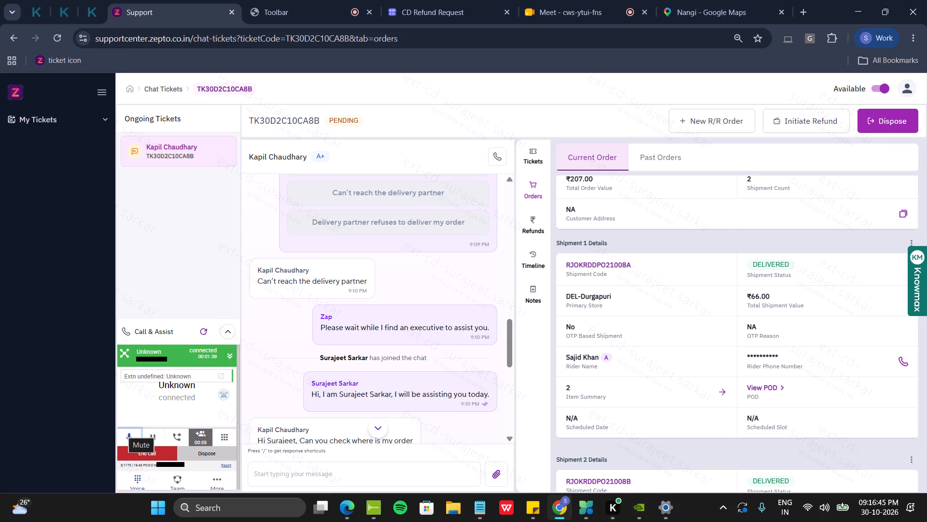
click(122, 429)
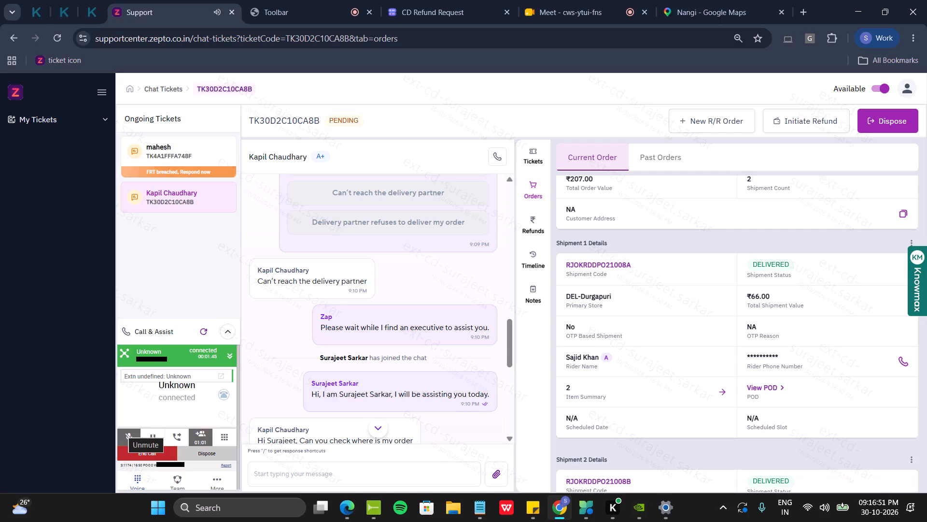
Open the new ticket TK4A1FFFA748F and send the copied greeting introducing the agent and offering assistance.
click(170, 148)
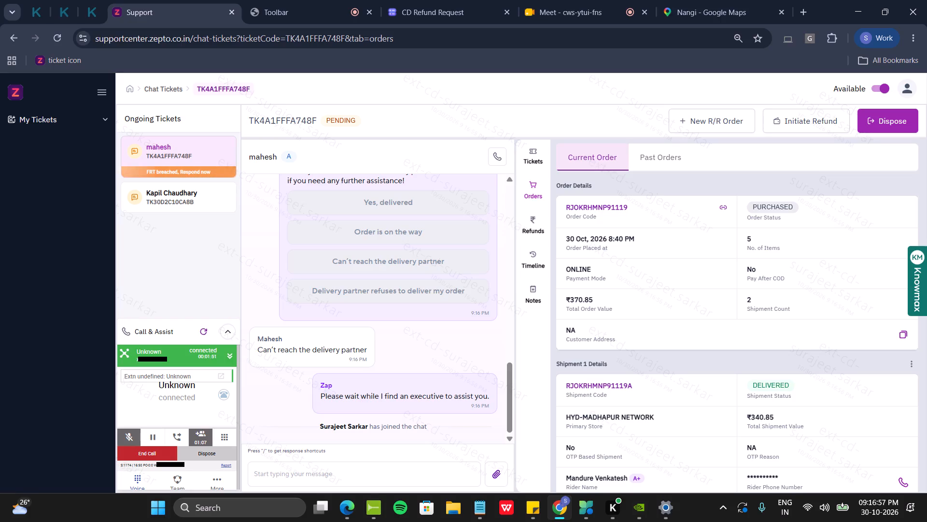
click(309, 487)
key(super+v)
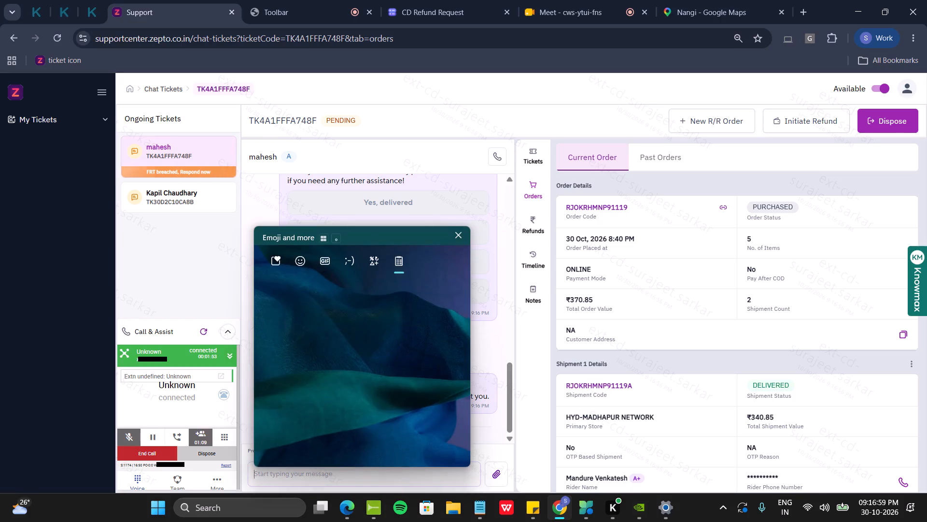
key(Left)
key(Return)
key(ctrl+v)
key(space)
key(Return)
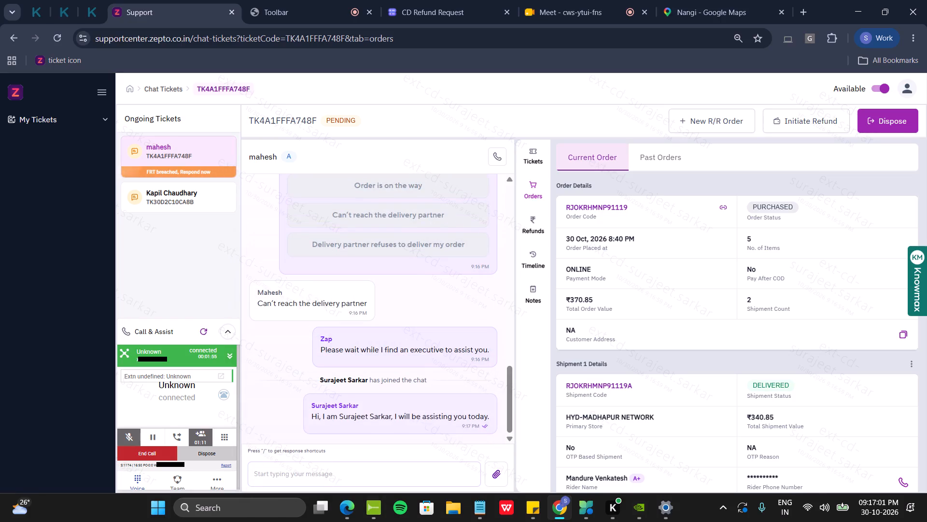
click(205, 198)
click(126, 434)
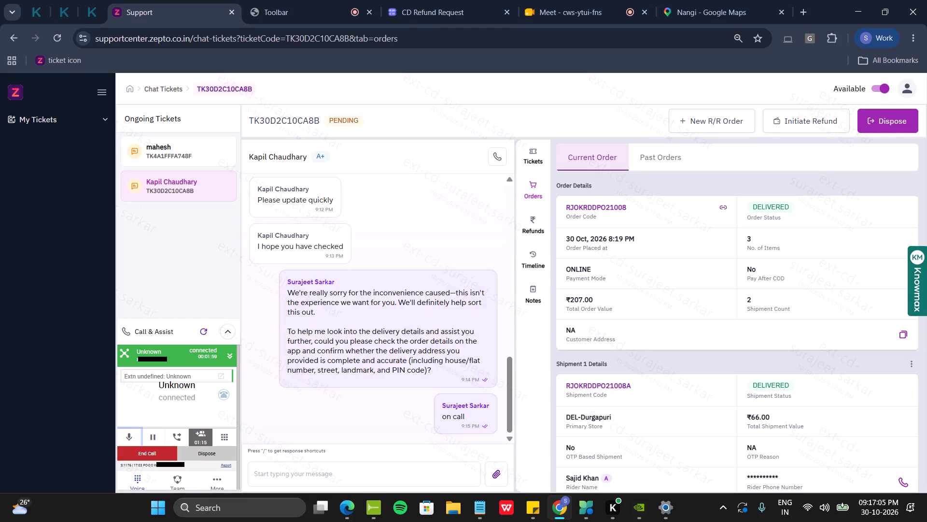
scroll(610, 430, down, 1)
click(726, 390)
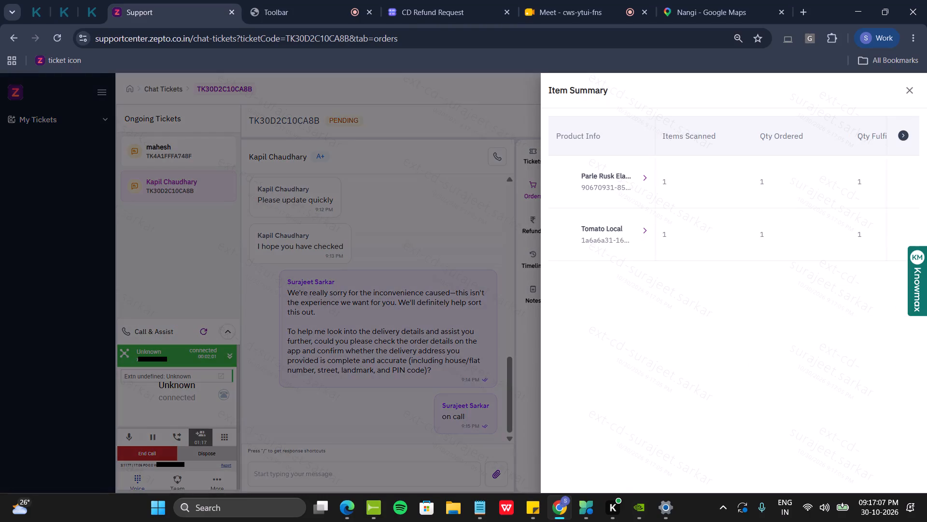
click(478, 311)
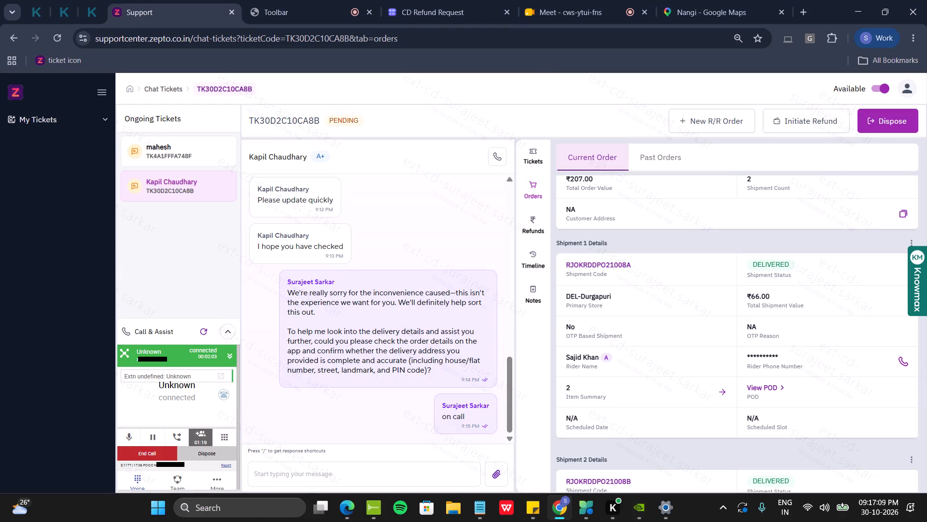
Send the message "on call" in the chat of ticket TK30D2C10CA8B.
scroll(681, 347, down, 1)
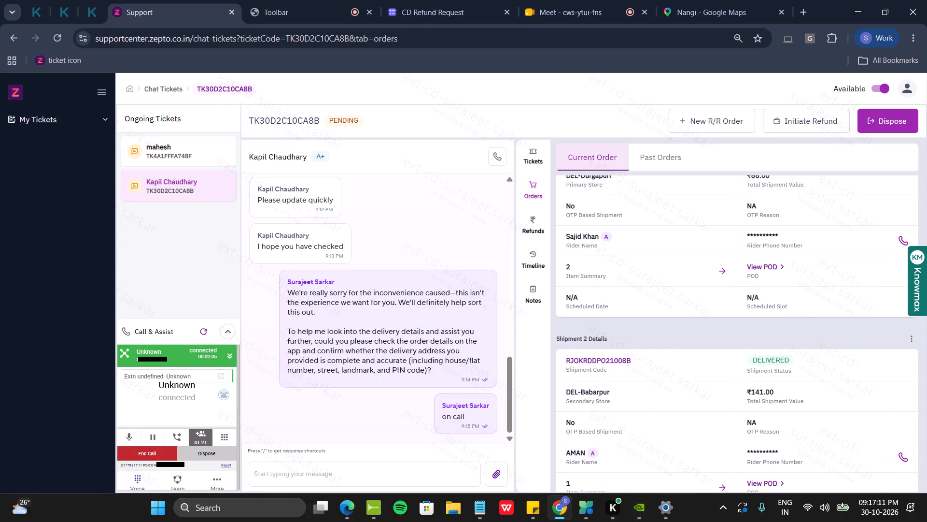
scroll(693, 378, up, 1)
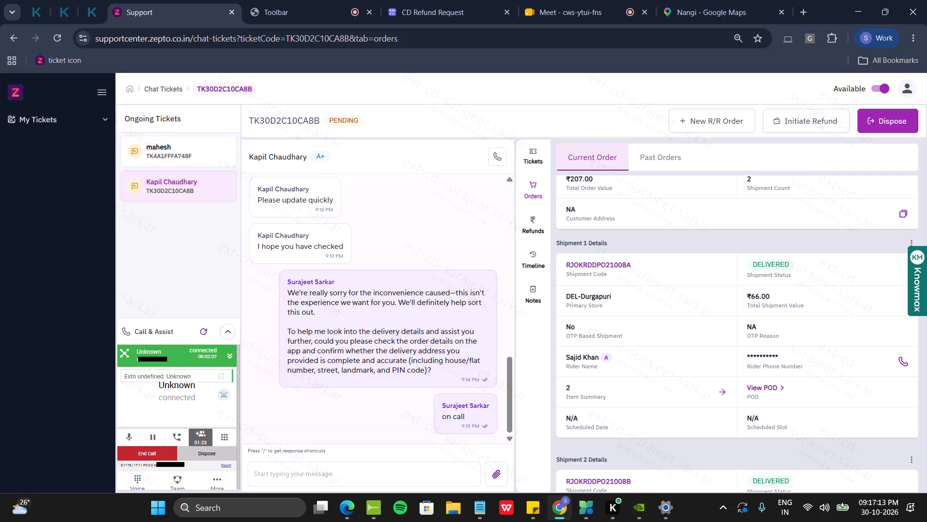
click(449, 478)
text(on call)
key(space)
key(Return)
click(217, 198)
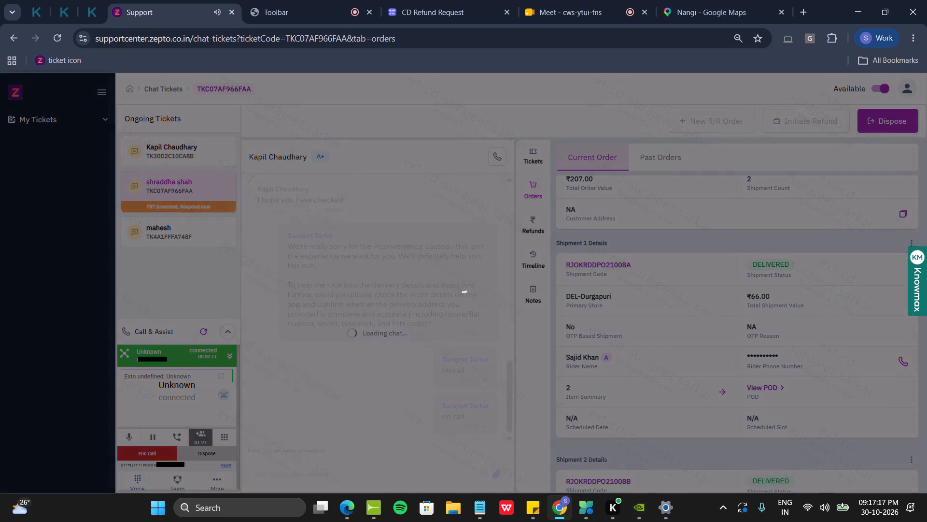
click(357, 483)
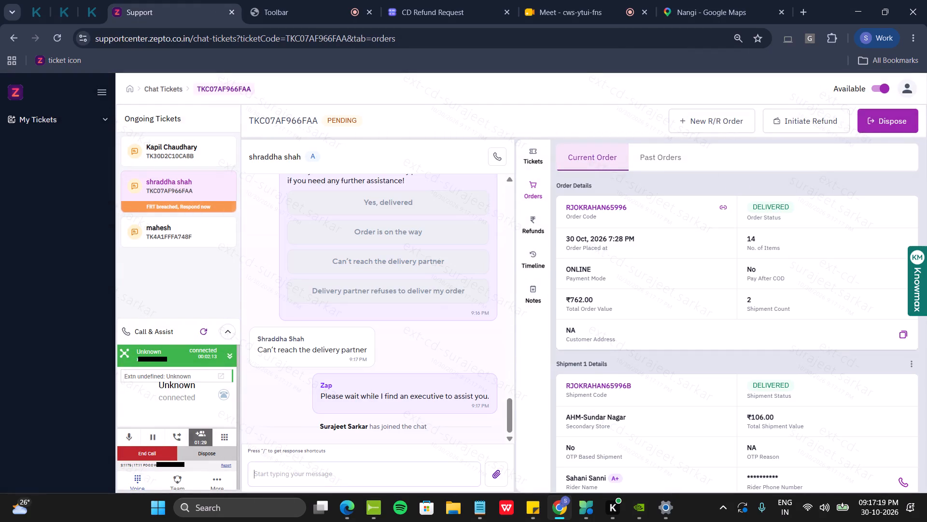
key(super+v)
key(Left)
key(Return)
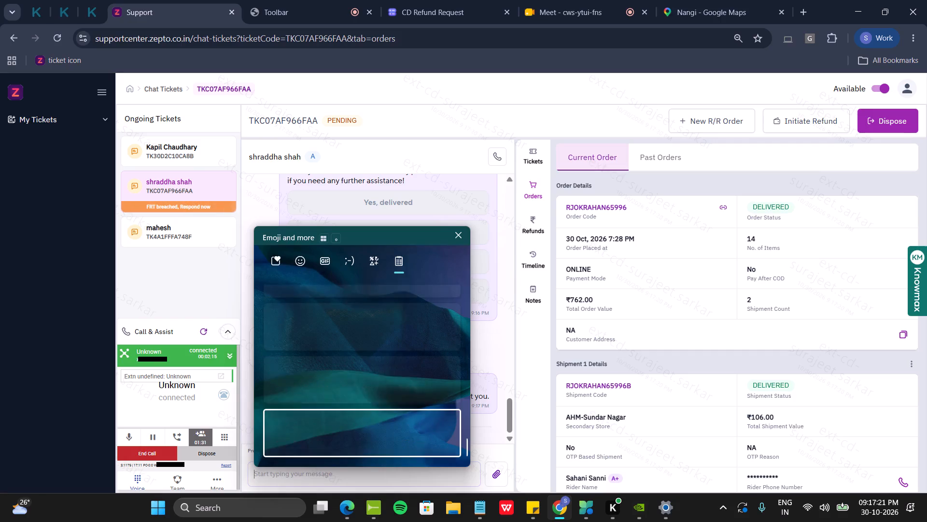
key(ctrl+space)
key(ctrl+v)
key(Return)
key(F15)
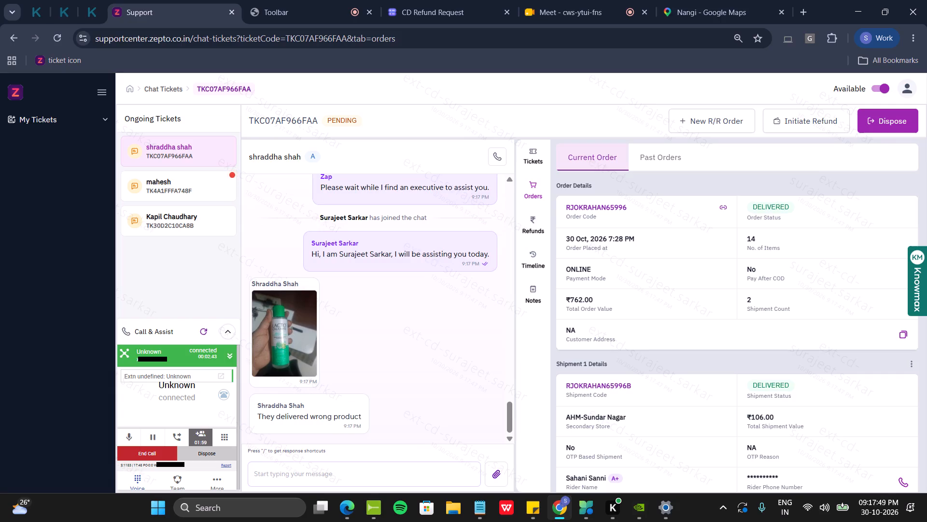
click(281, 472)
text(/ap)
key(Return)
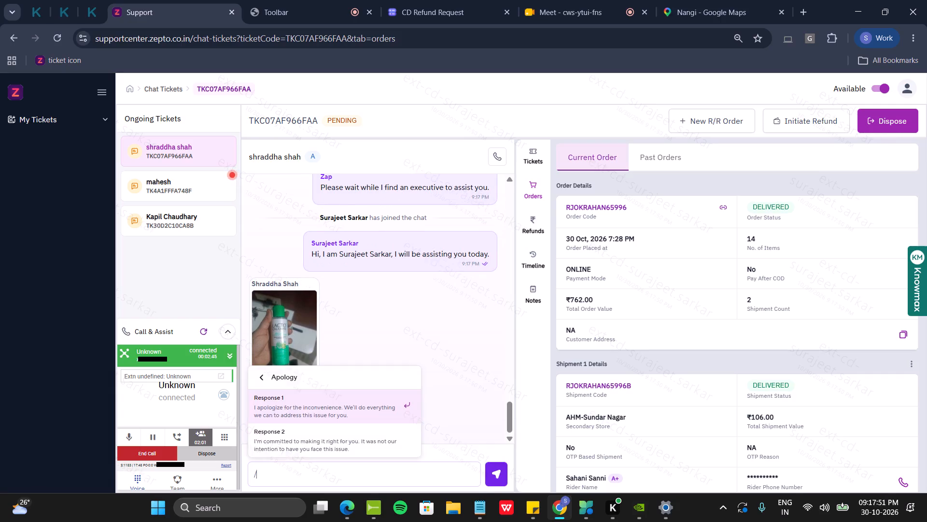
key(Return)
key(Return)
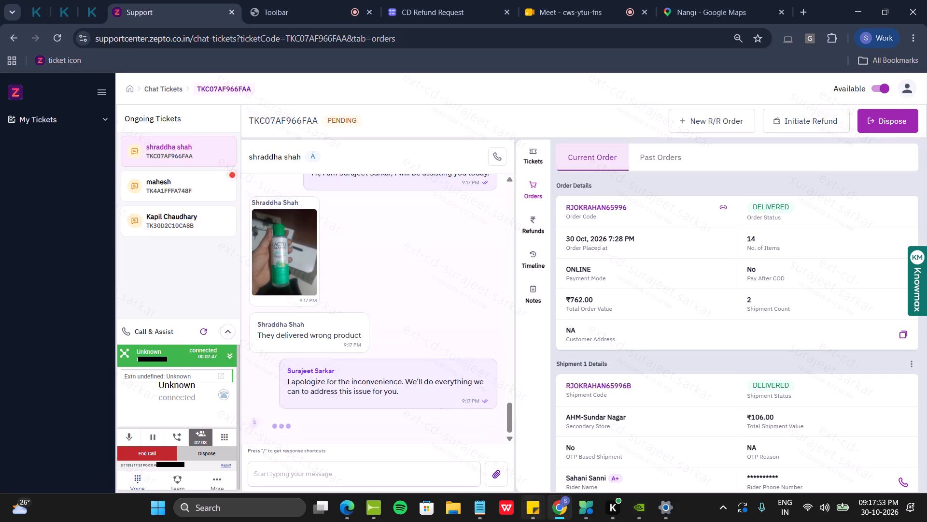
Copy the sticky note asking whether there is any other concern related to this order and send it in the chat.
click(527, 509)
click(433, 459)
key(ctrl+c)
ctrl+click(383, 472)
key(ctrl+v)
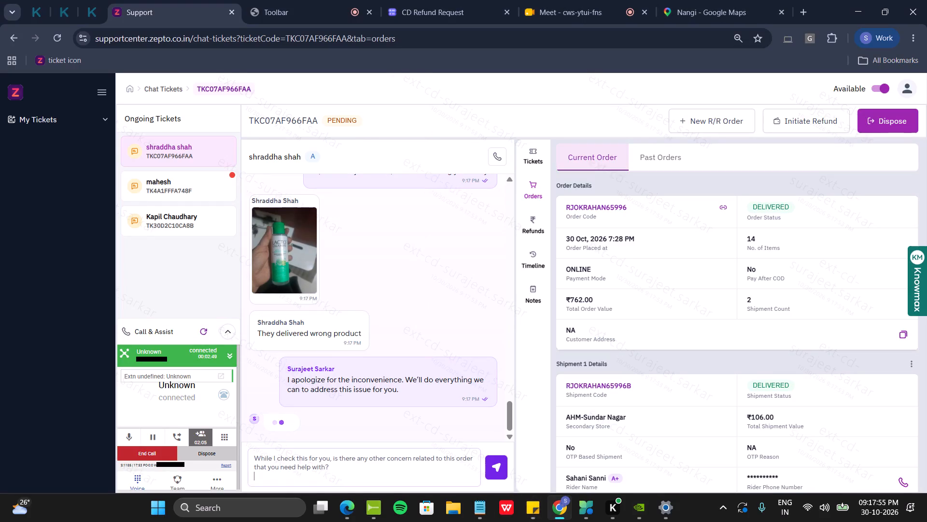
key(Return)
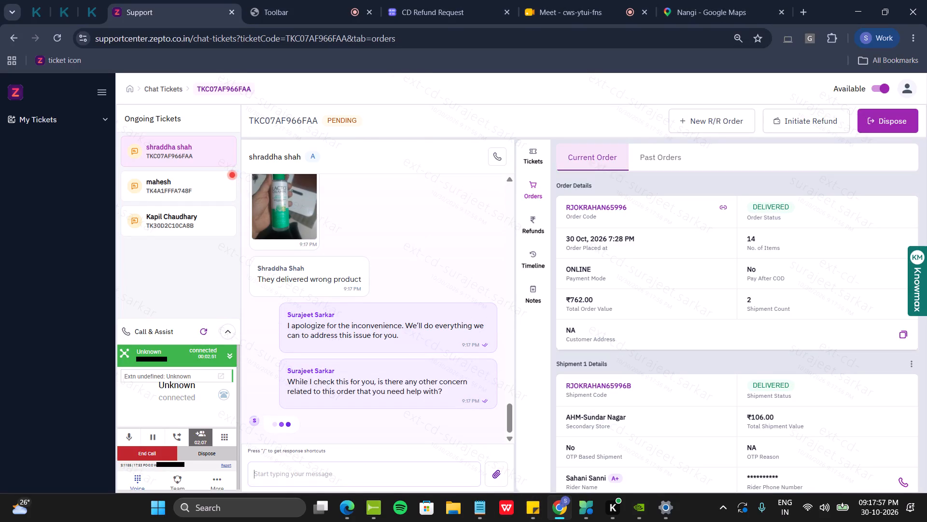
click(184, 181)
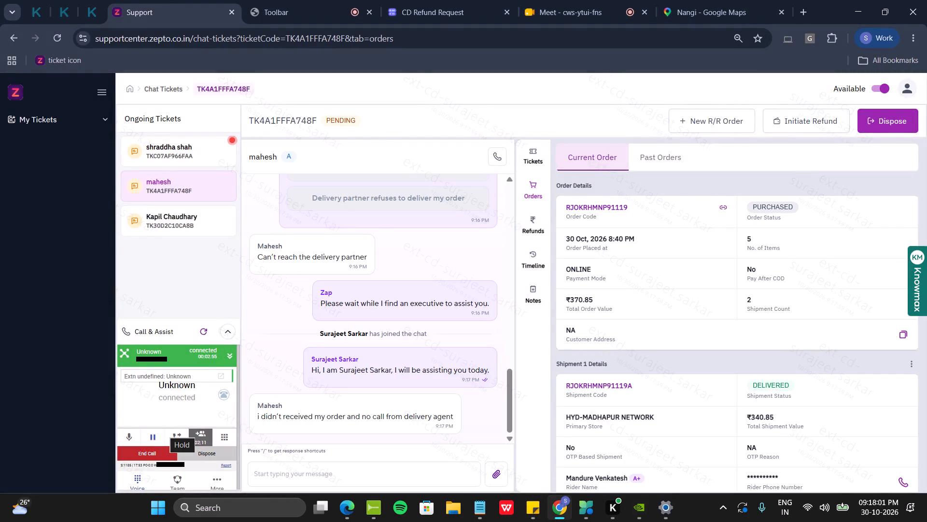
click(264, 477)
key(super+v)
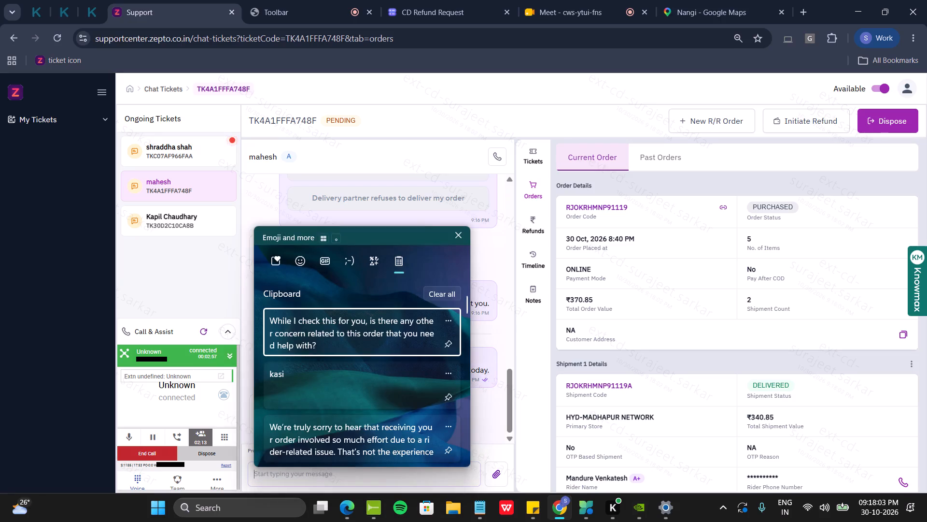
key(Left)
key(Left)
key(Return)
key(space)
key(ctrl+v)
key(Return)
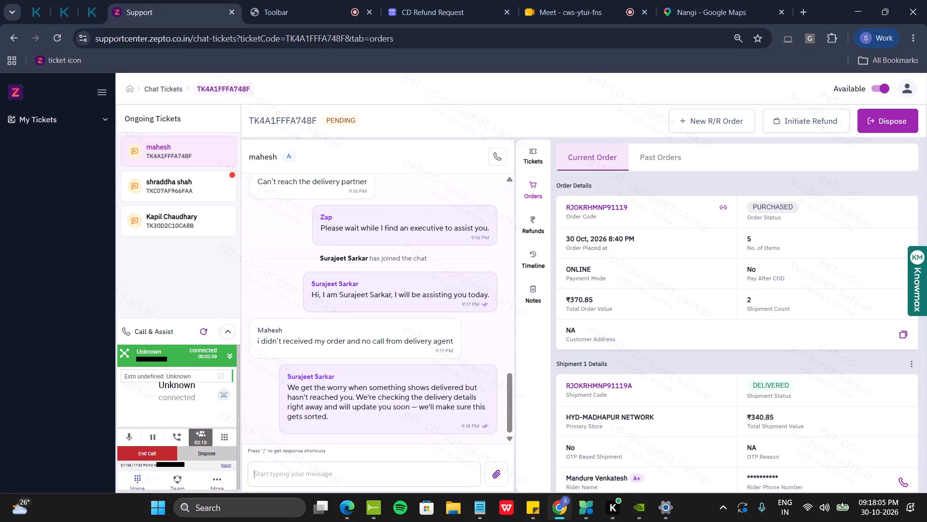
key(F15)
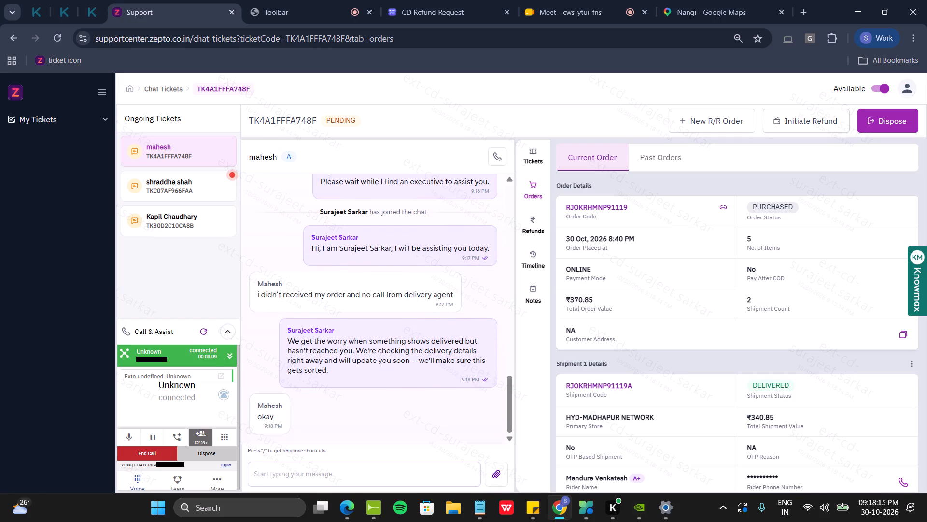
Send the copied reply asking the customer to confirm that the delivery address is complete and accurate.
key(super+v)
key(Left)
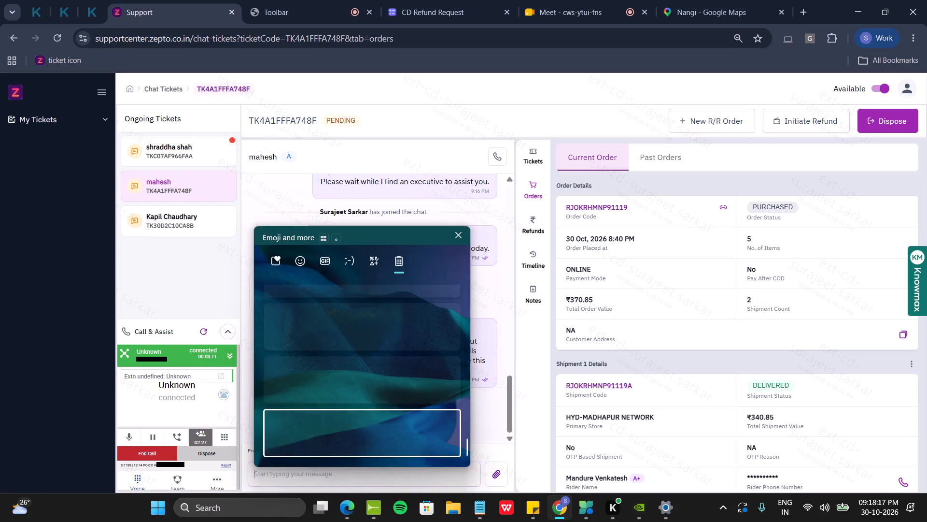
key(Left)
key(Left)
key(Return)
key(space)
key(ctrl+v)
key(Return)
key(F15)
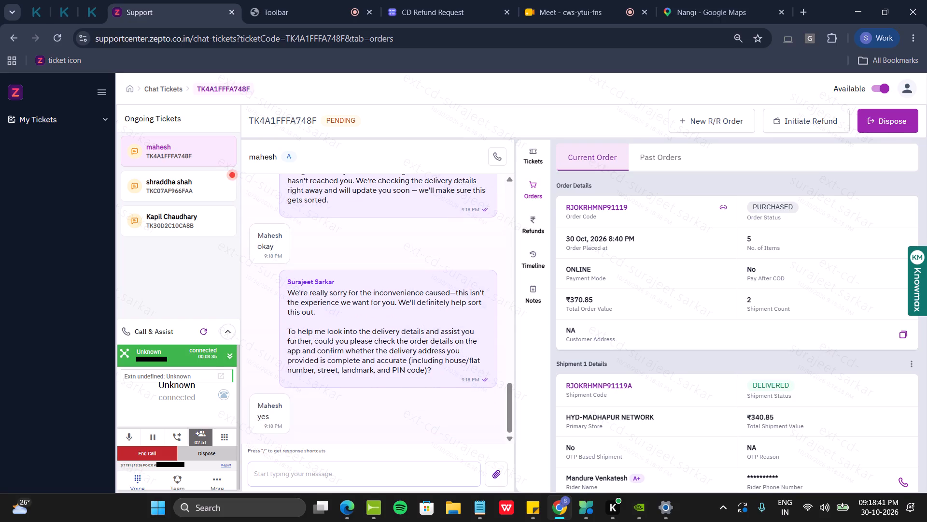
click(170, 179)
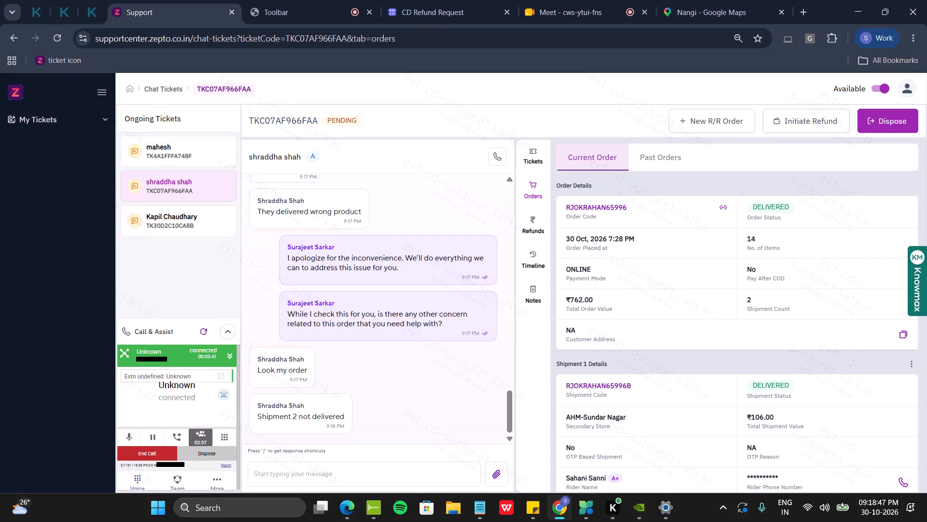
scroll(403, 289, up, 2)
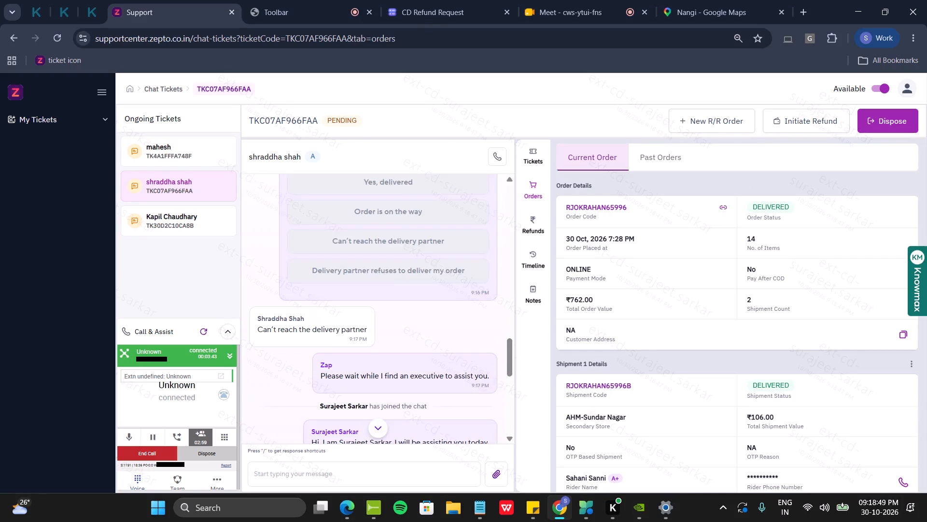
scroll(407, 293, down, 4)
click(378, 475)
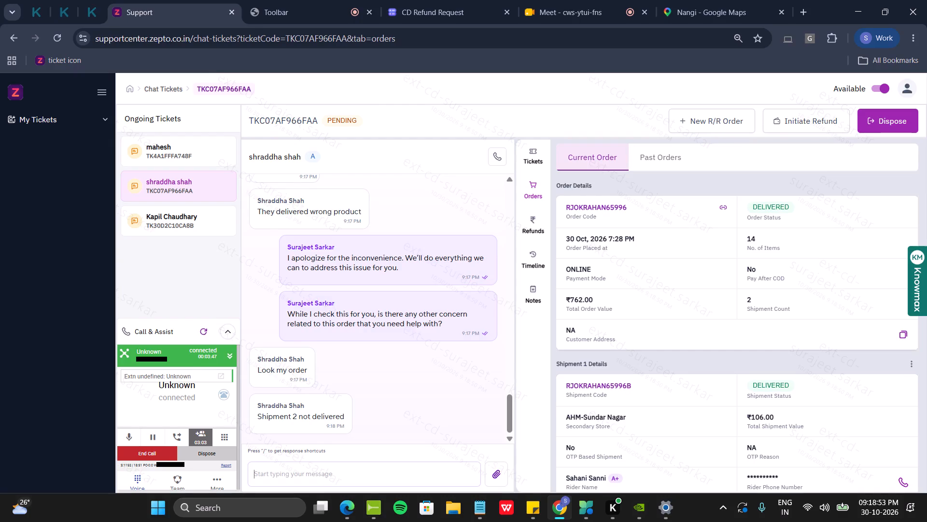
click(189, 154)
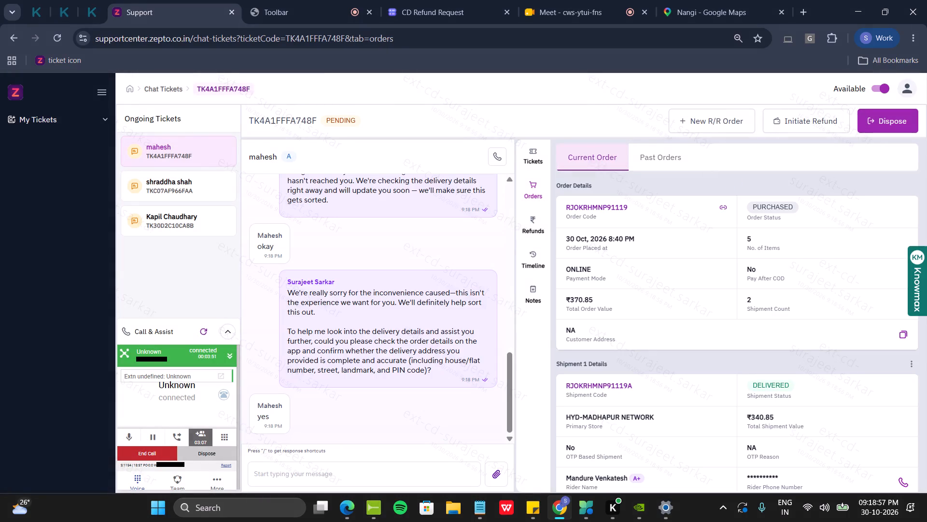
click(330, 471)
key(super+v)
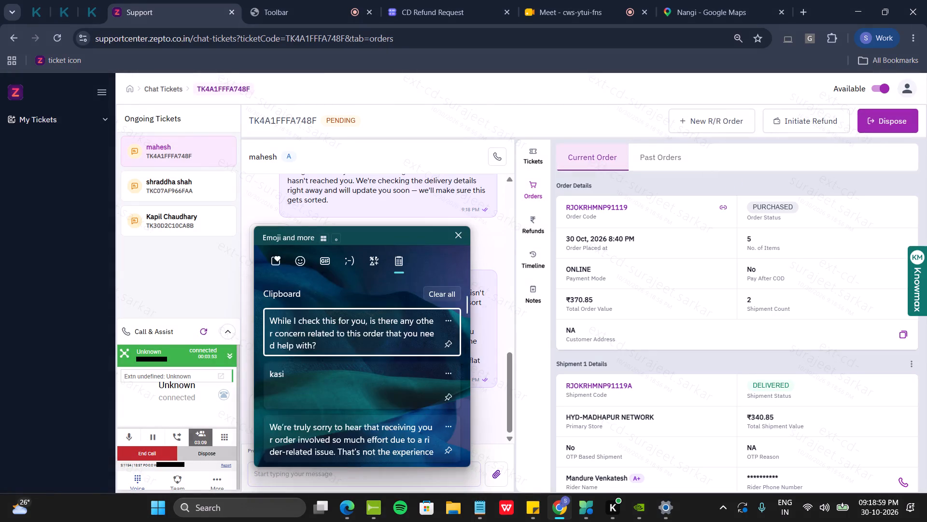
key(Left)
key(Left)
key(Left)
key(Left)
key(Return)
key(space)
key(ctrl+Return)
key(ctrl+v)
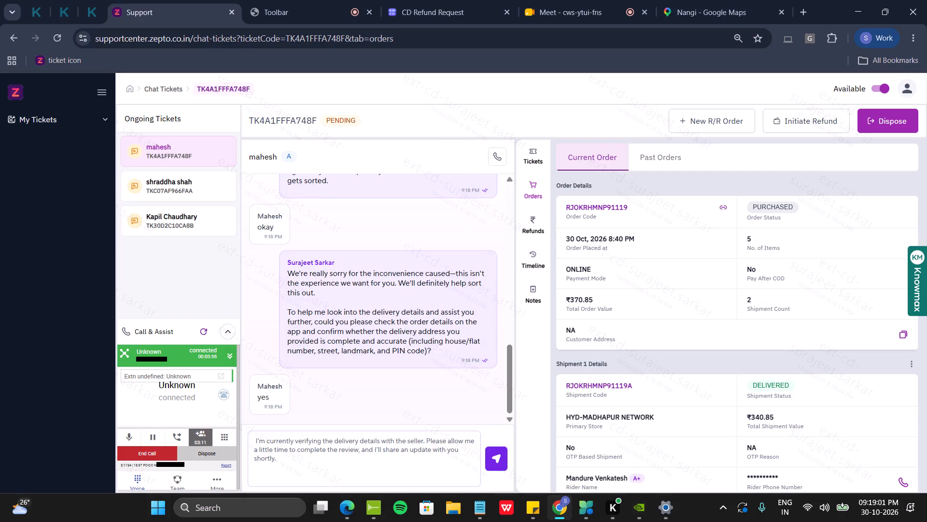
key(Return)
click(181, 218)
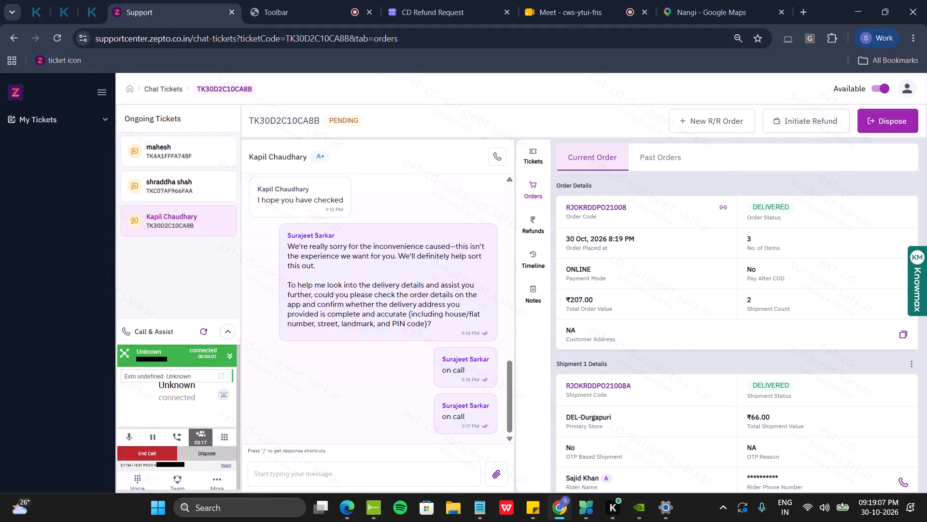
click(281, 478)
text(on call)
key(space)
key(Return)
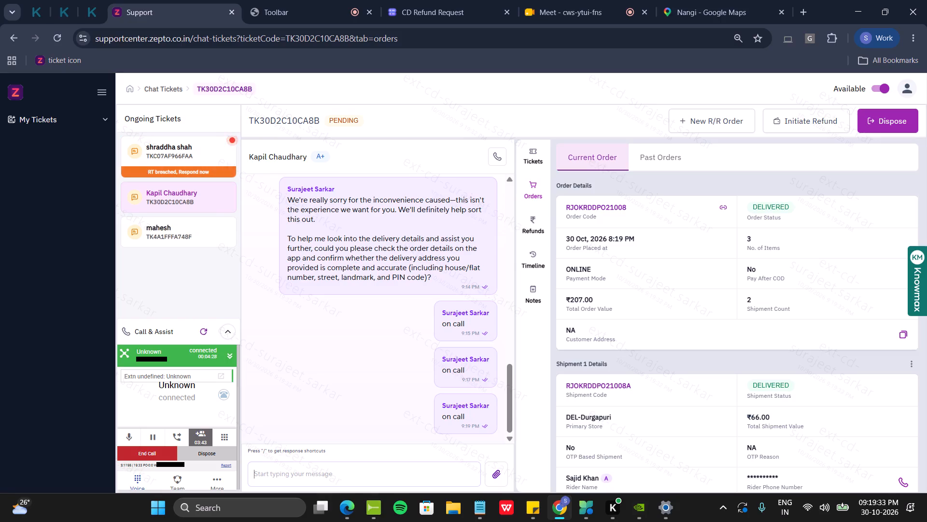
click(197, 145)
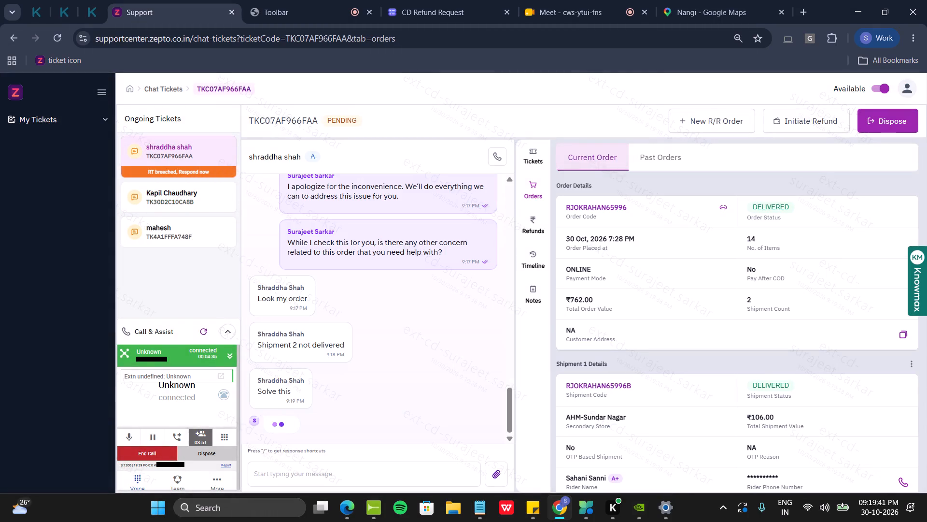
click(342, 476)
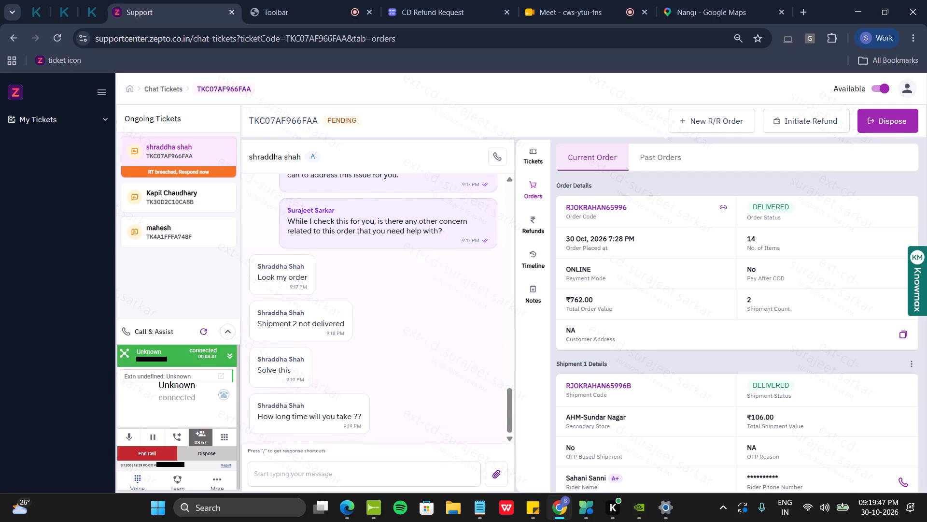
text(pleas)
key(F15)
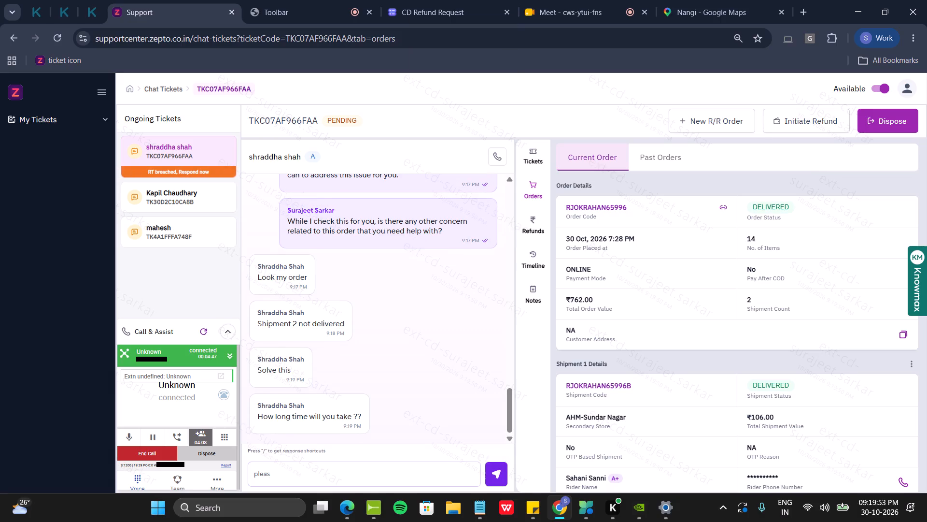
Put the conference call on hold and dismiss the call notification.
click(152, 438)
click(302, 480)
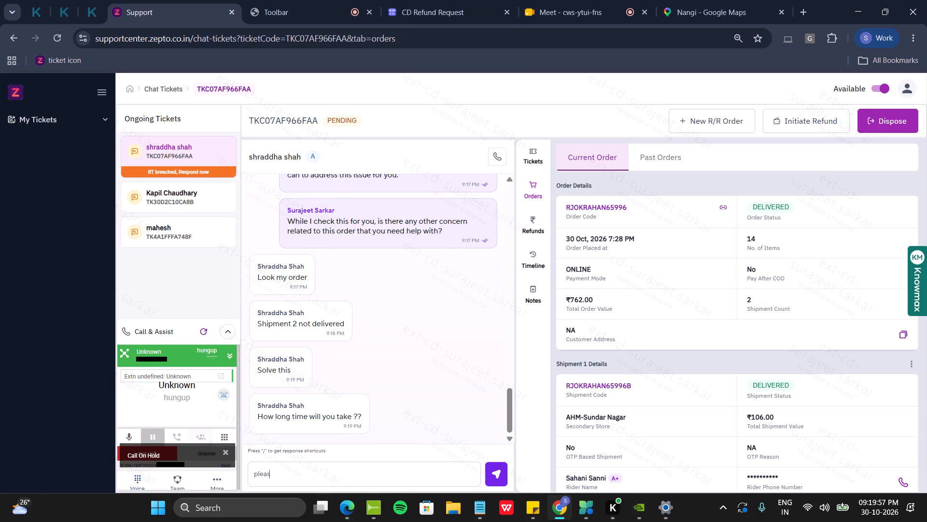
click(227, 454)
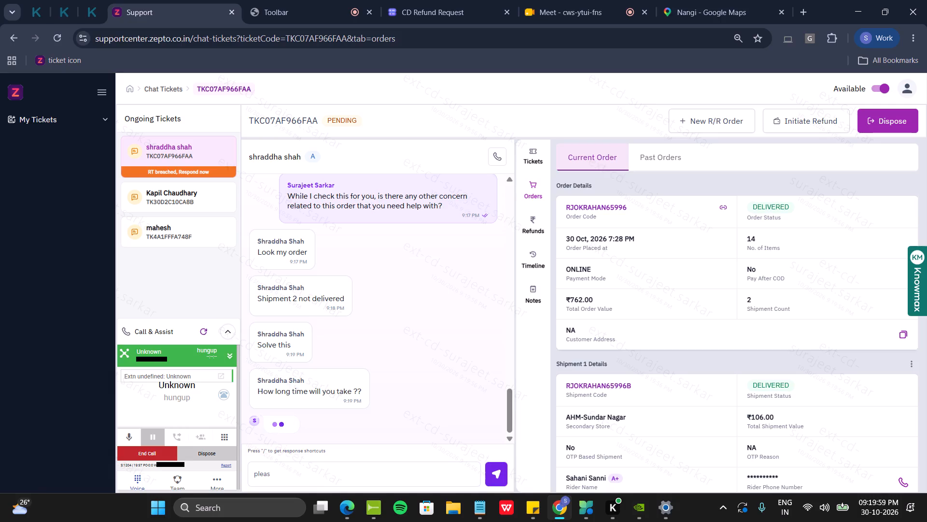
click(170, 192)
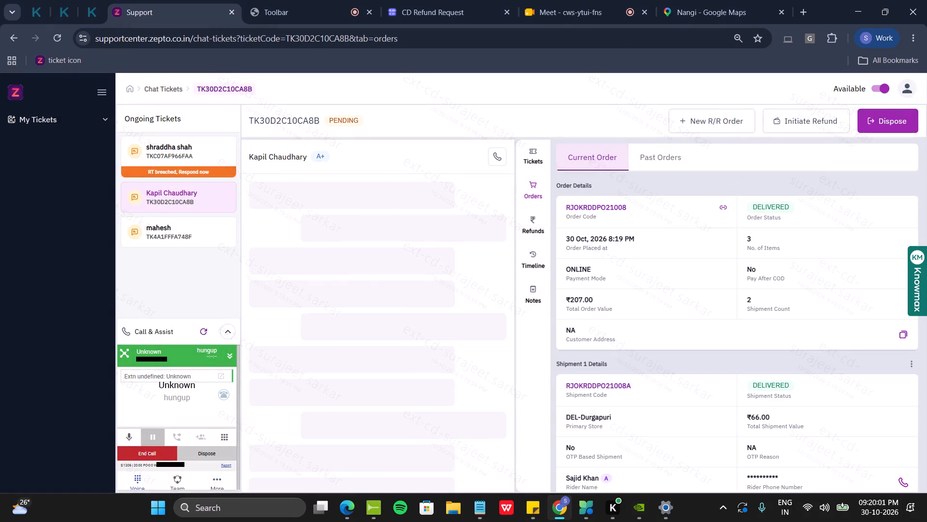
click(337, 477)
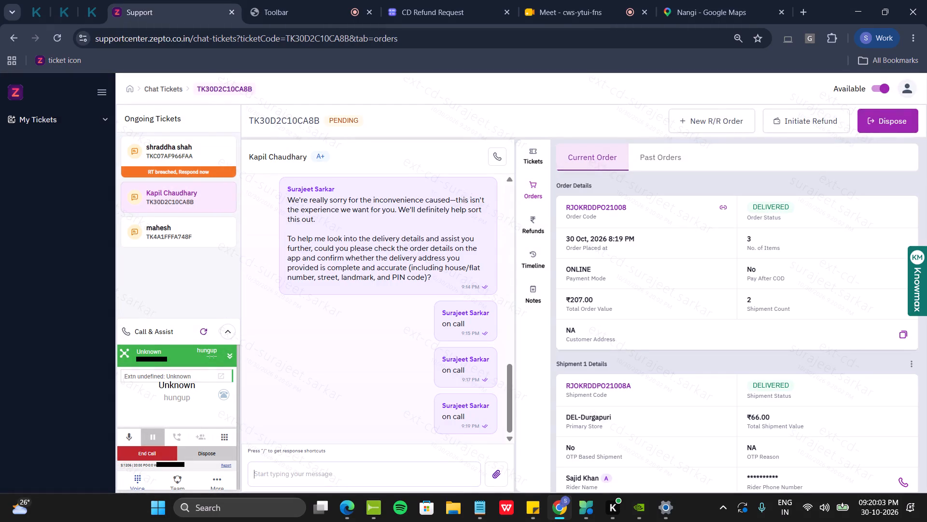
click(211, 235)
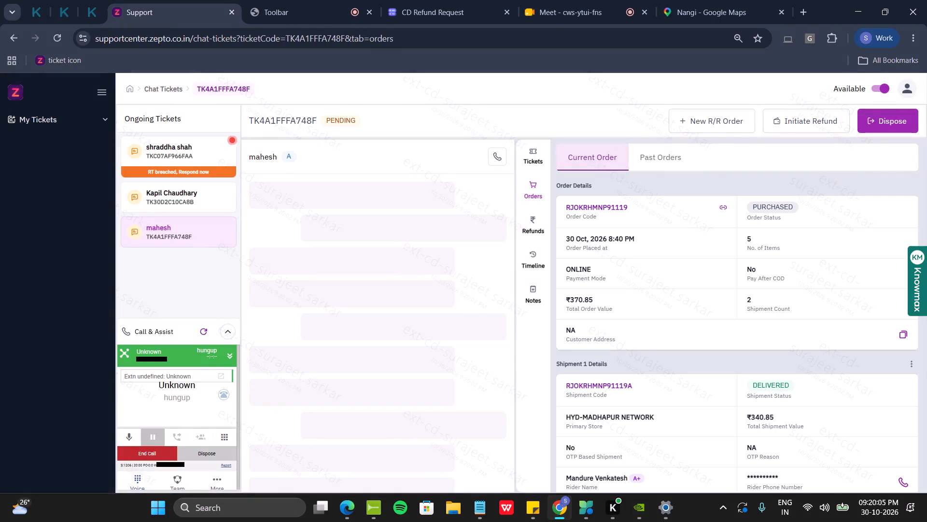
click(383, 470)
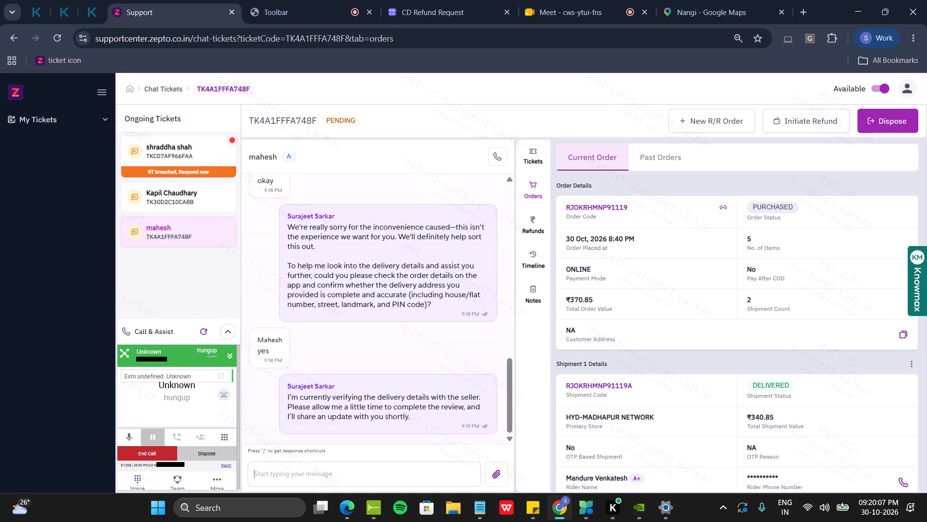
click(536, 506)
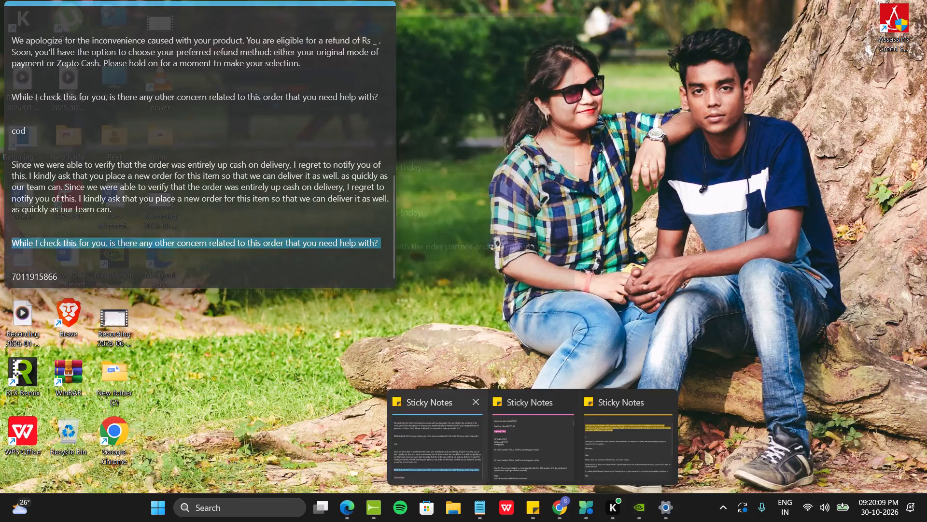
click(463, 443)
key(ctrl+c)
ctrl+click(351, 466)
key(ctrl+v)
key(shift+Return)
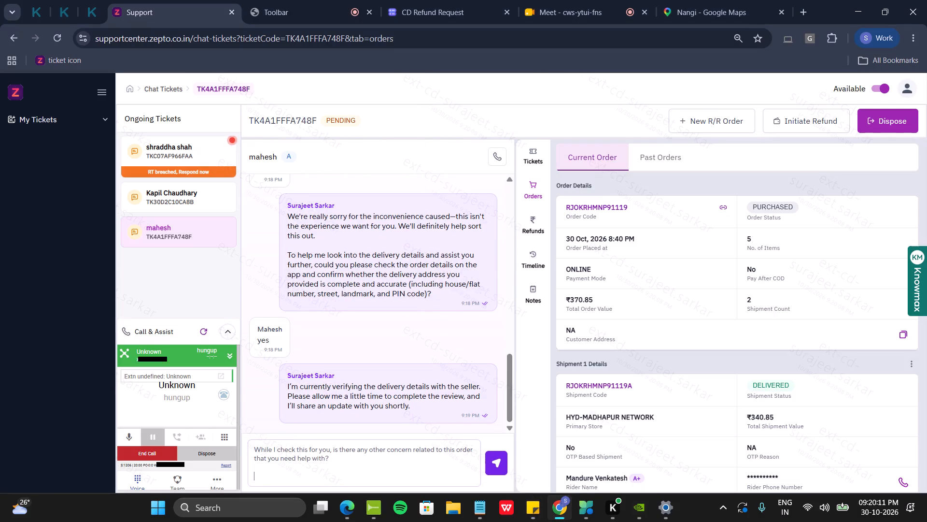
key(Return)
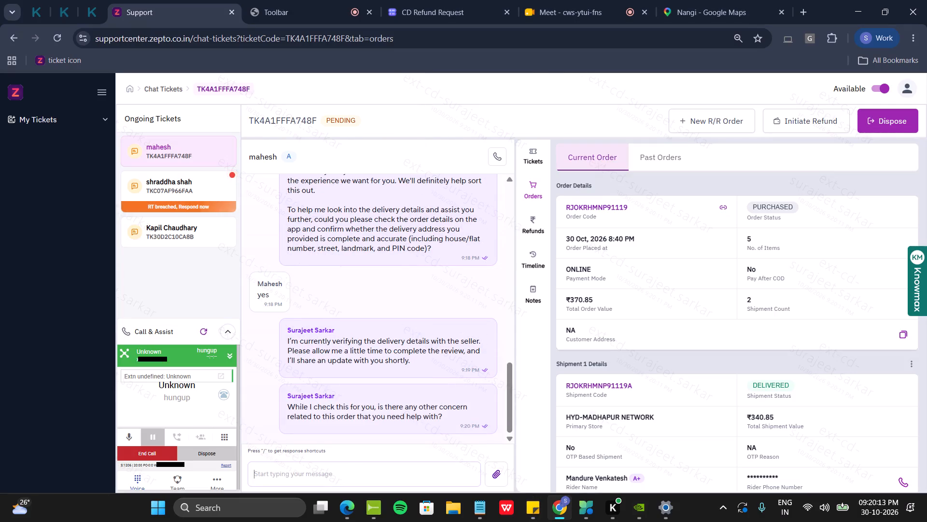
Open ticket TKC07AF966FAA and hang up the ongoing call for the whole conference.
click(204, 188)
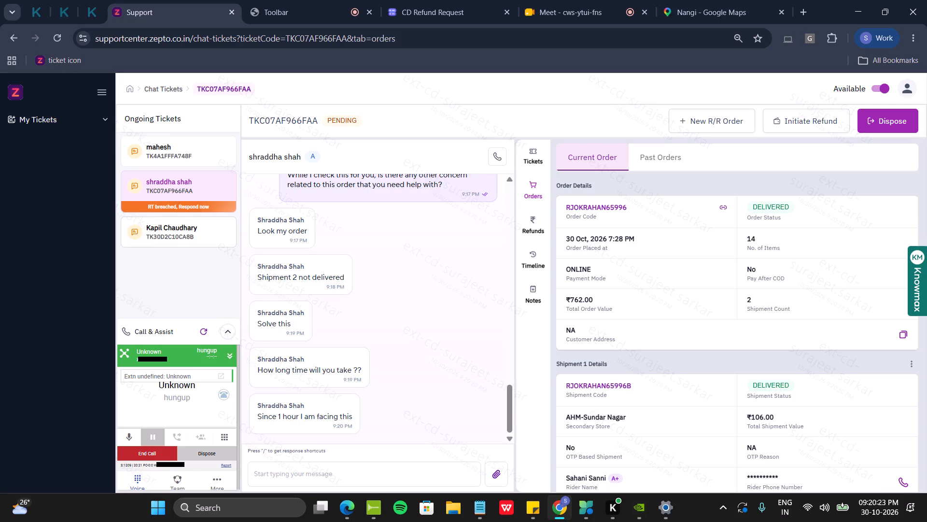
click(141, 454)
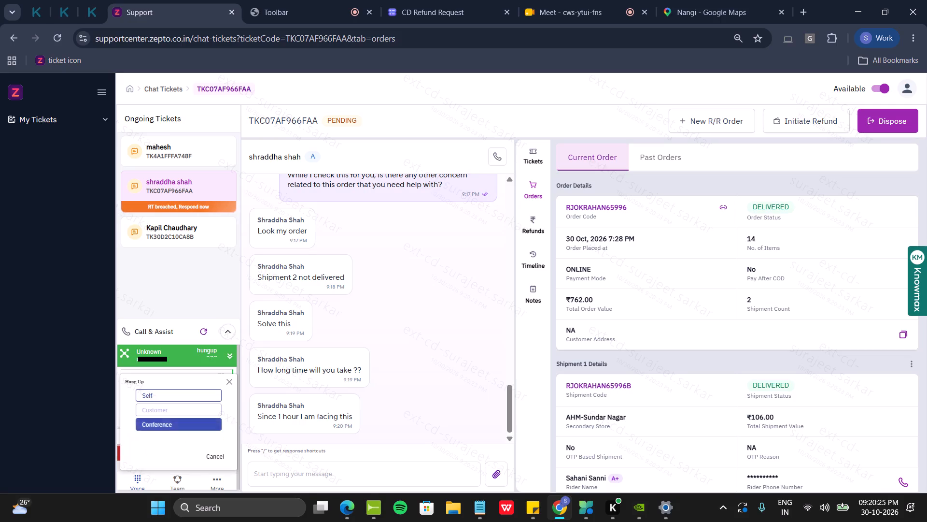
click(154, 423)
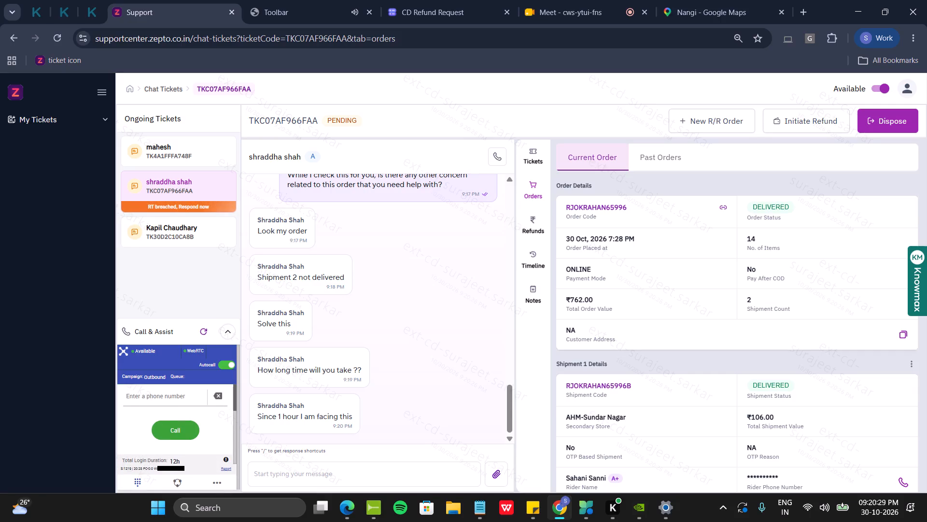
Dictate and send the reply "Please allow me two to three minutes to check with the details" in ticket TKC07AF966FAA.
click(329, 484)
key(super+h)
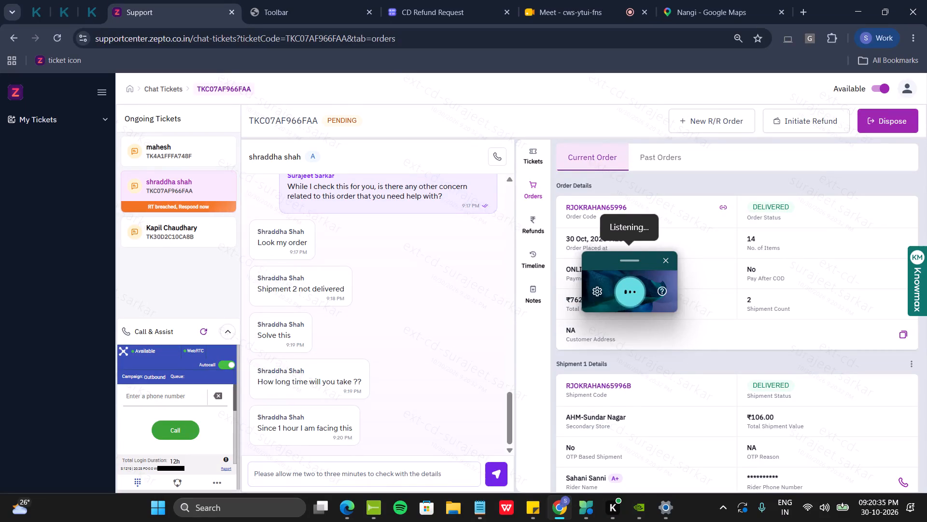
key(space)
key(Return)
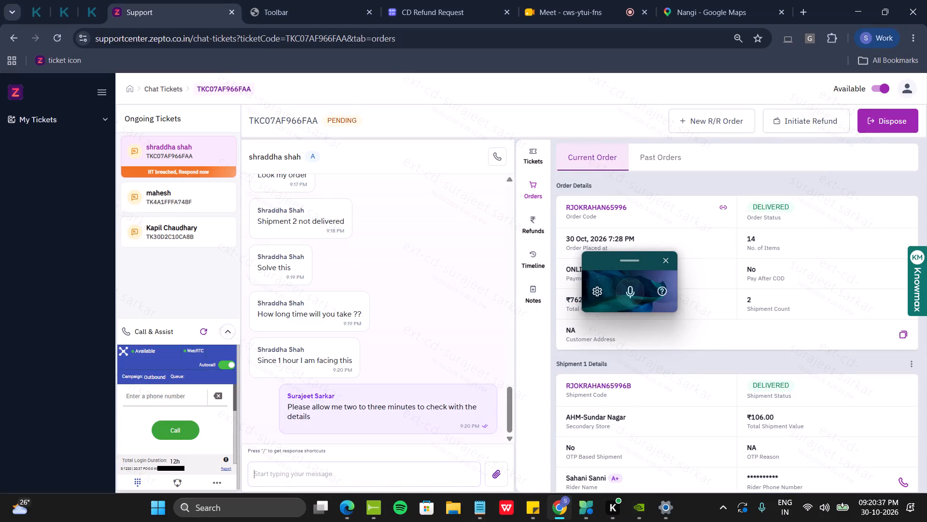
scroll(416, 326, up, 2)
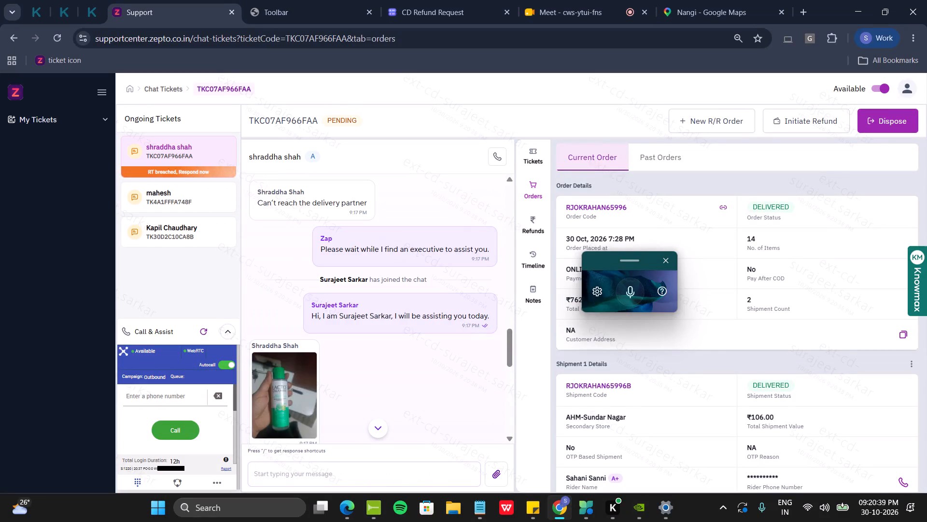
scroll(416, 326, down, 2)
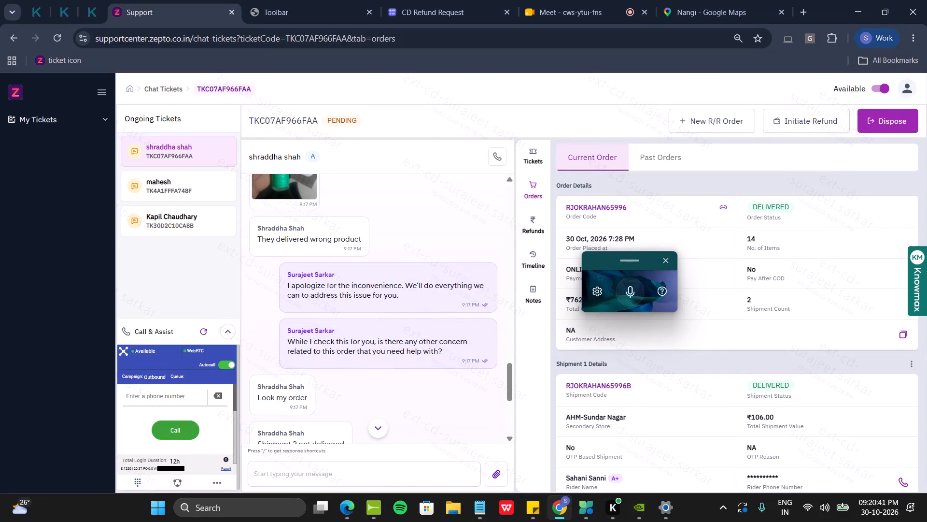
scroll(640, 346, down, 2)
click(663, 259)
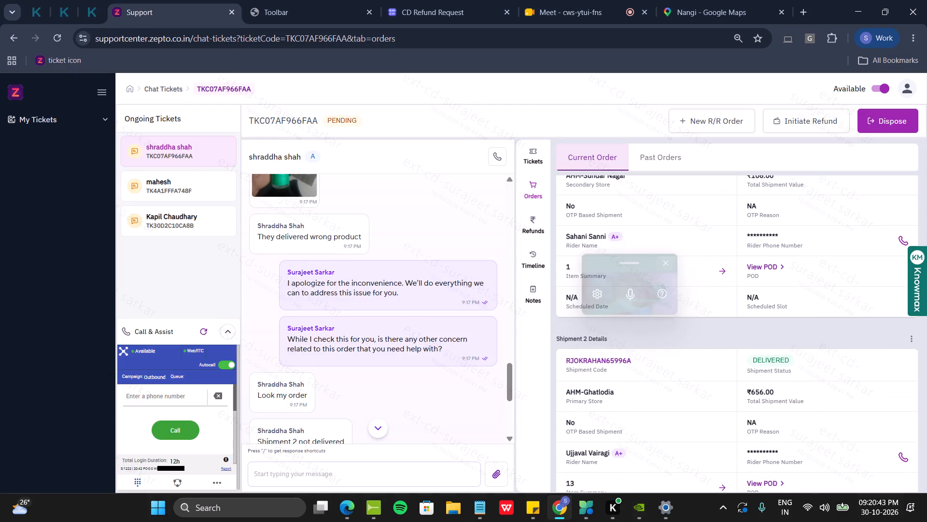
scroll(724, 317, up, 1)
click(774, 384)
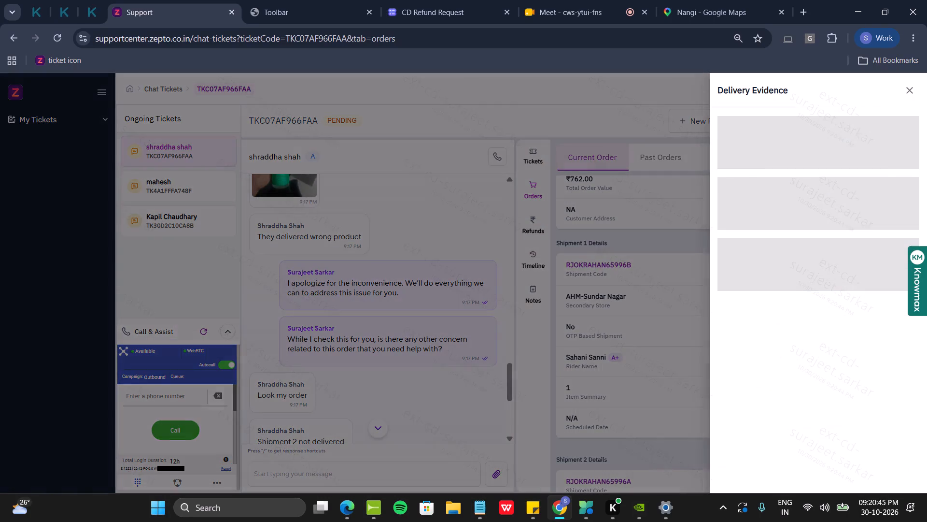
click(755, 206)
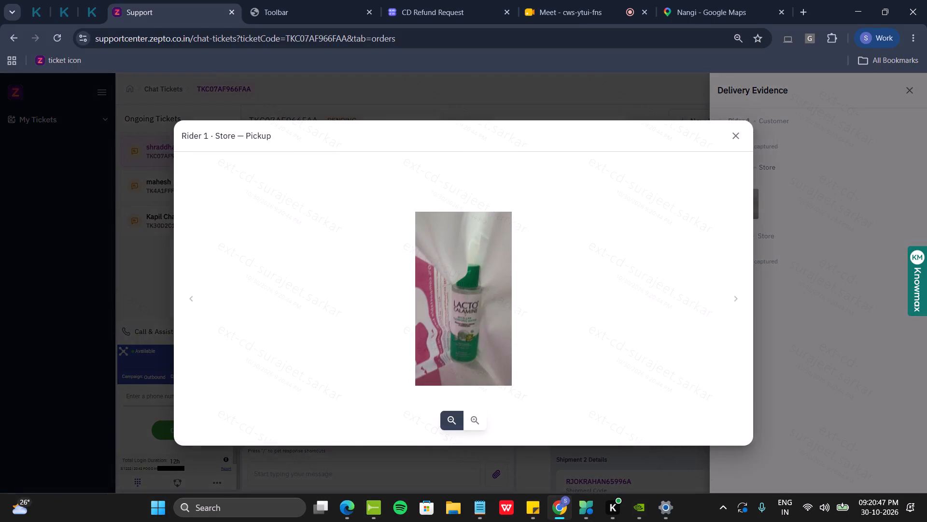
click(821, 356)
click(633, 366)
click(718, 387)
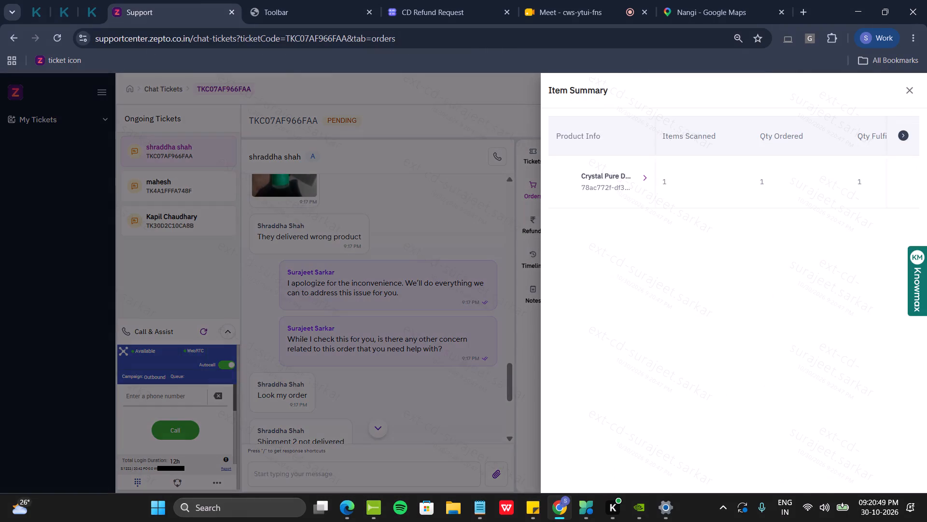
click(568, 185)
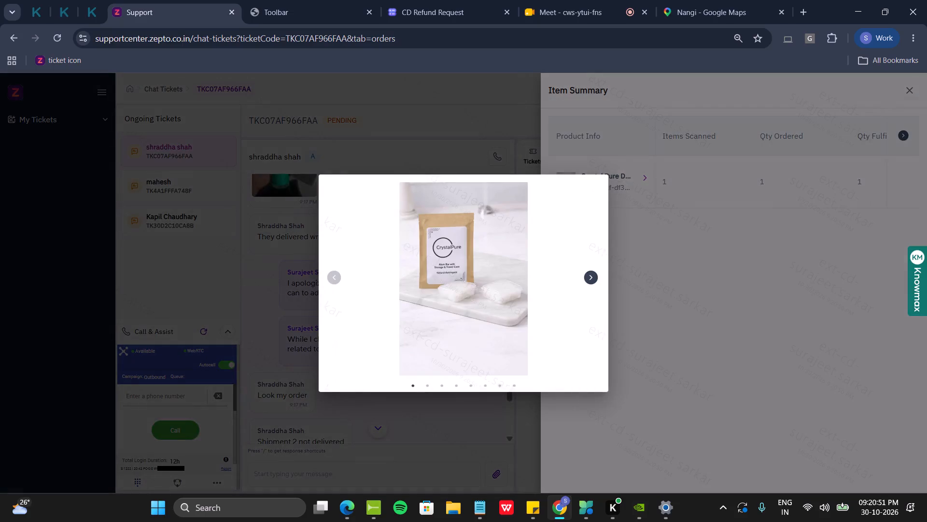
click(250, 300)
click(400, 313)
scroll(758, 405, down, 2)
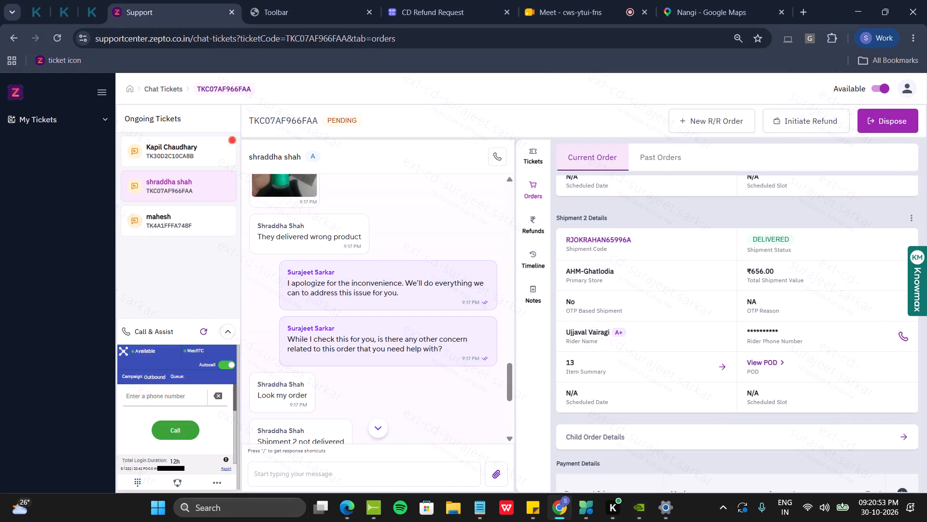
scroll(724, 338, up, 1)
scroll(724, 337, down, 1)
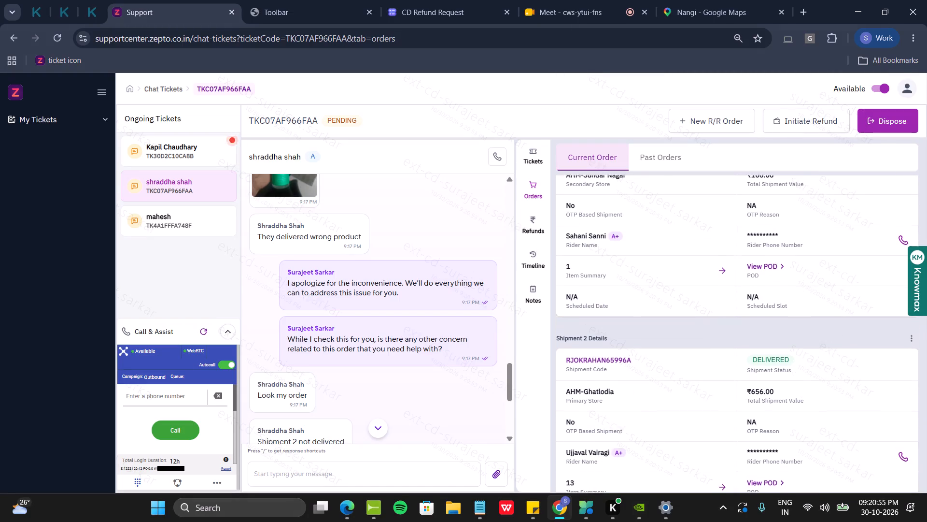
scroll(724, 337, up, 2)
scroll(724, 337, down, 1)
scroll(351, 339, down, 6)
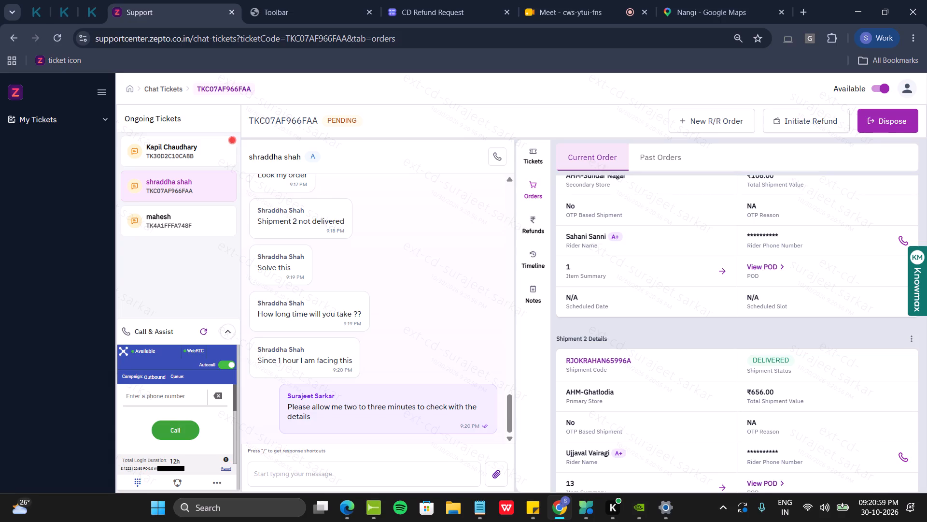
Open ticket TK30D2C10CA8B and start Knowmax's "Delivered but not Received" SOP with its ticket code.
click(154, 152)
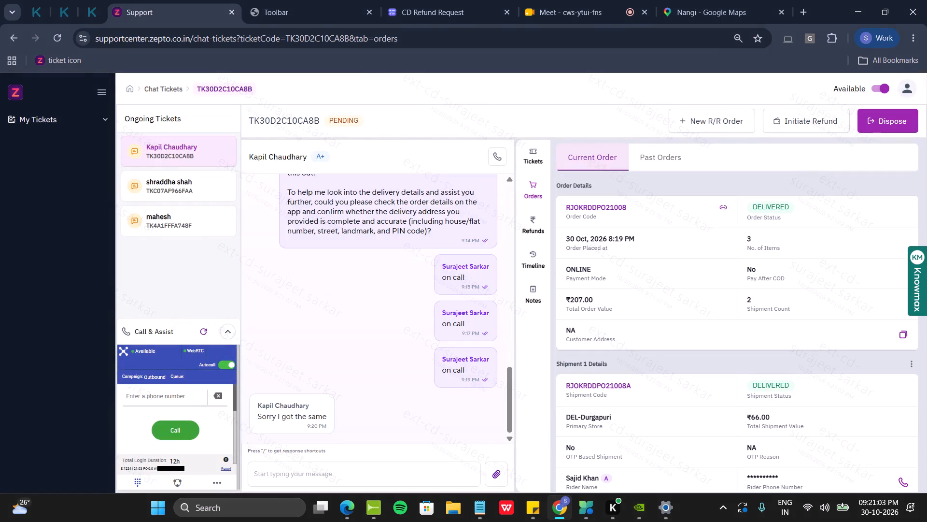
click(310, 468)
ctrl+double_click(287, 130)
key(ctrl+c)
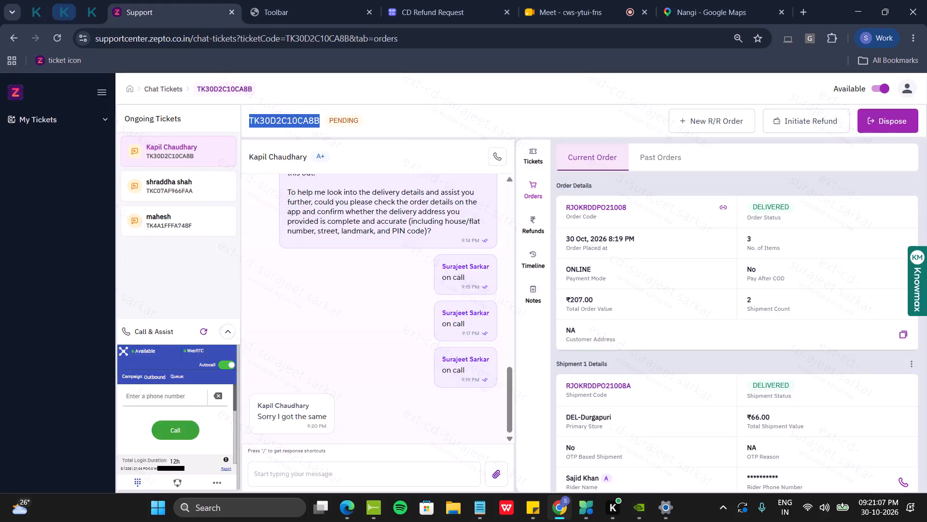
click(71, 21)
click(141, 146)
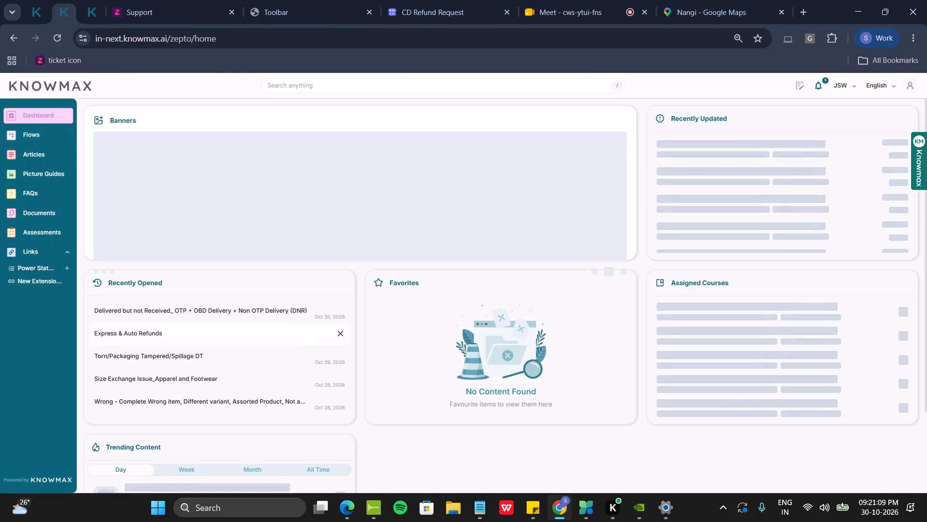
click(167, 315)
key(ctrl+v)
click(405, 303)
Work through the SOP, choosing "Order not found" and "Rider Contactable", to reach the response for delivery to the wrong address.
click(80, 199)
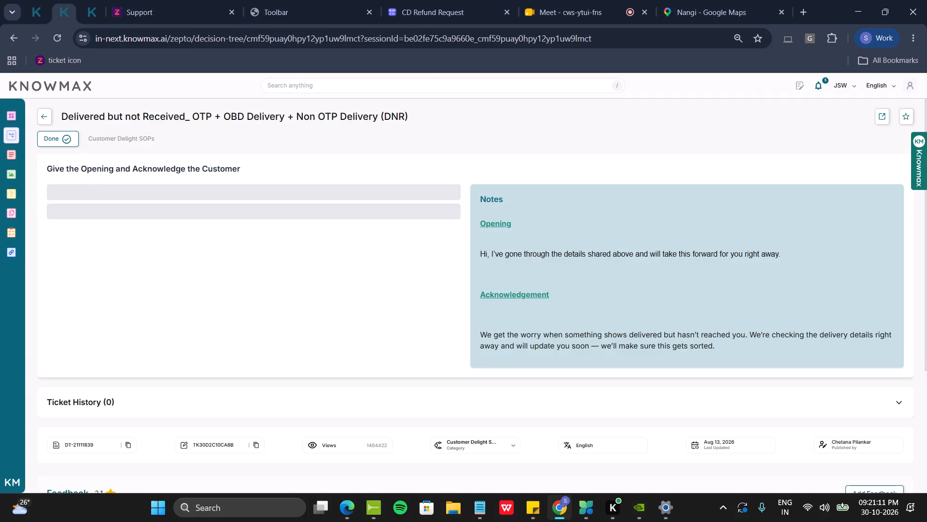
click(87, 194)
click(100, 226)
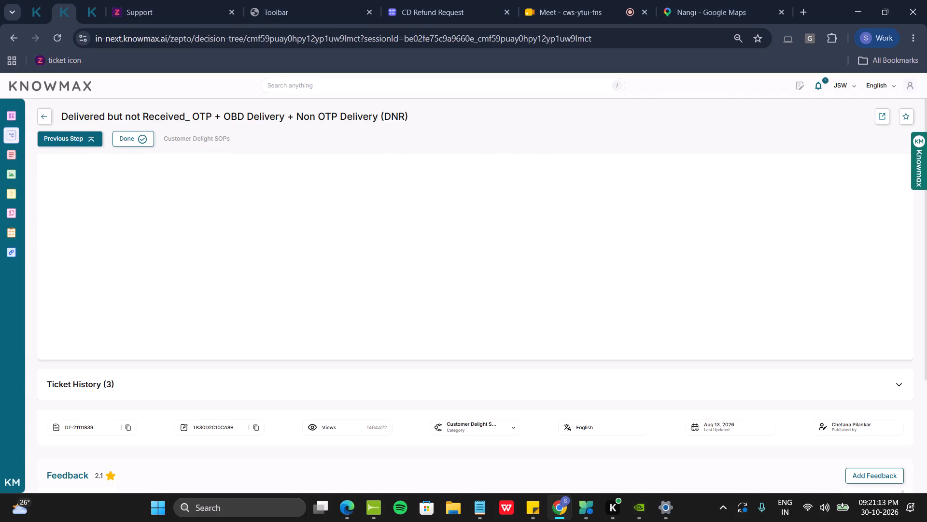
click(101, 200)
click(110, 234)
click(110, 224)
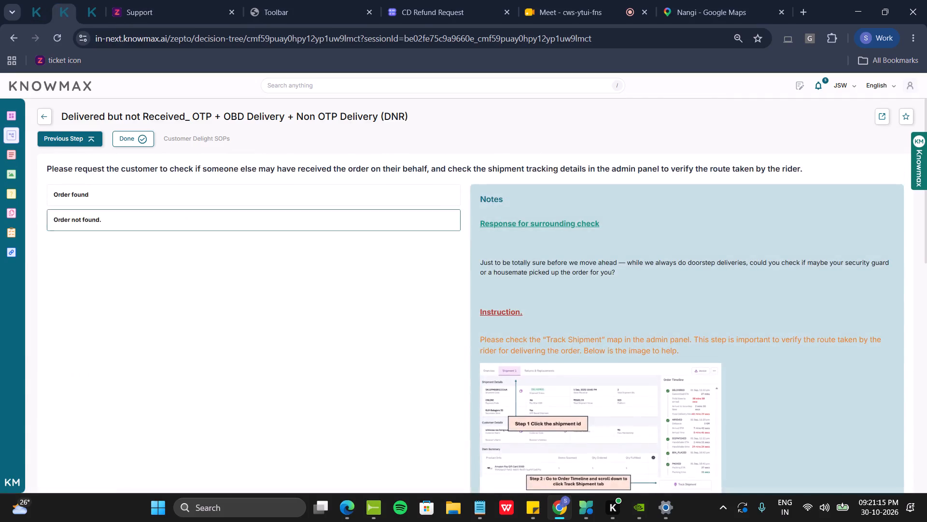
click(104, 196)
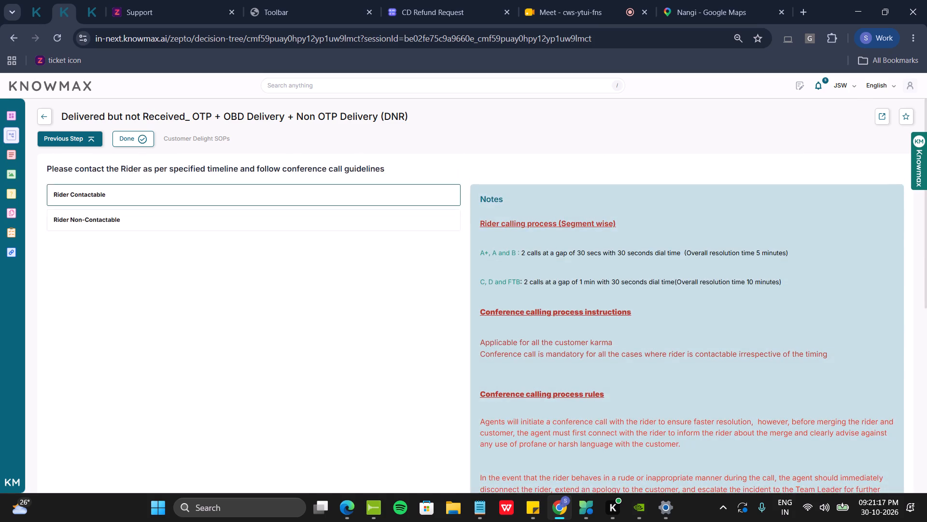
click(105, 192)
click(118, 222)
Copy Response 1 about the delivery partner being on the way and send it in ticket TK30D2C10CA8B.
triple_click(518, 327)
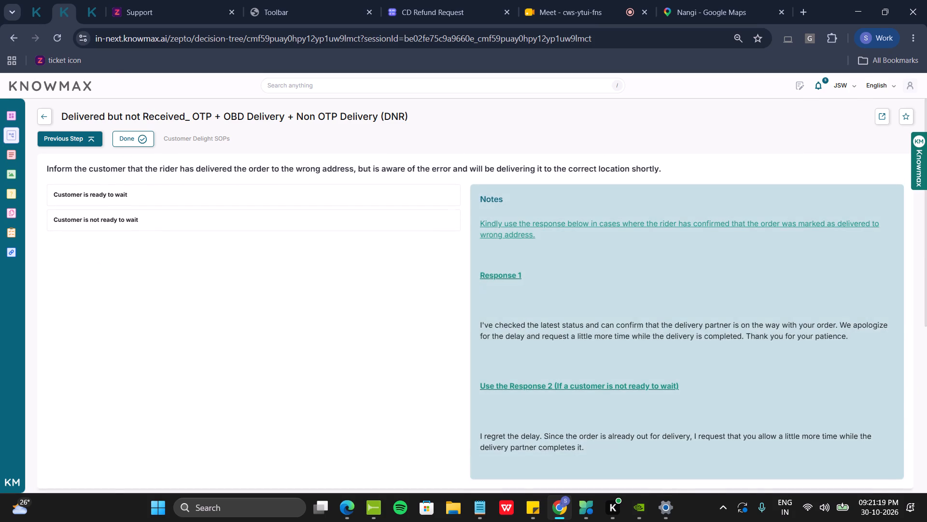
key(ctrl+c)
click(188, 0)
ctrl+click(287, 469)
key(ctrl+v)
key(Return)
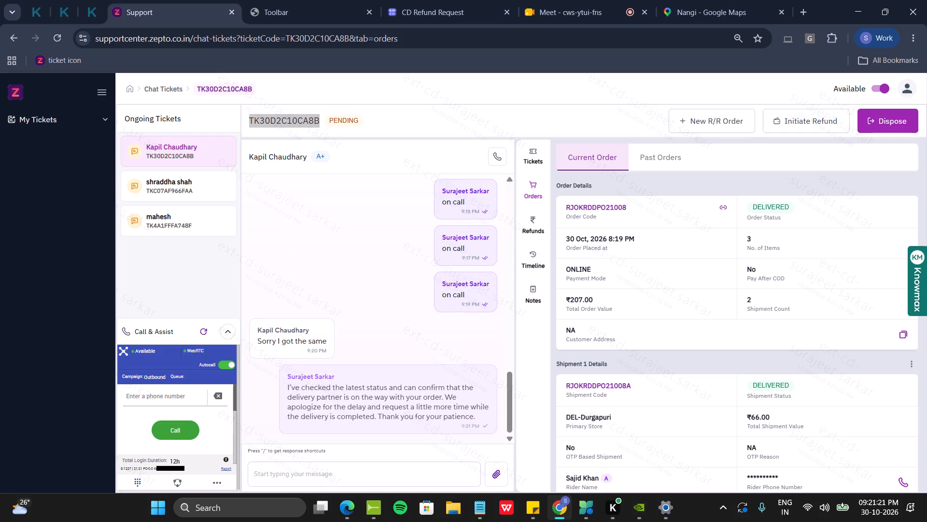
click(160, 179)
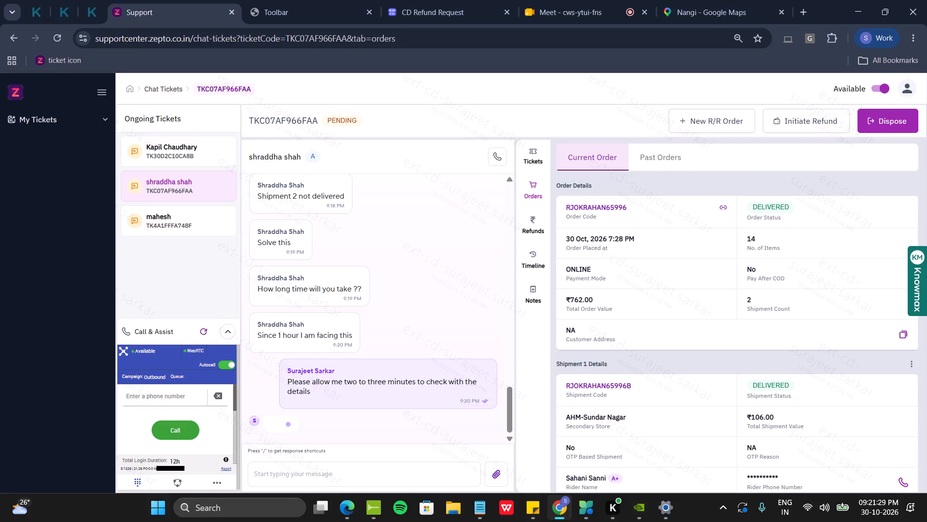
click(705, 111)
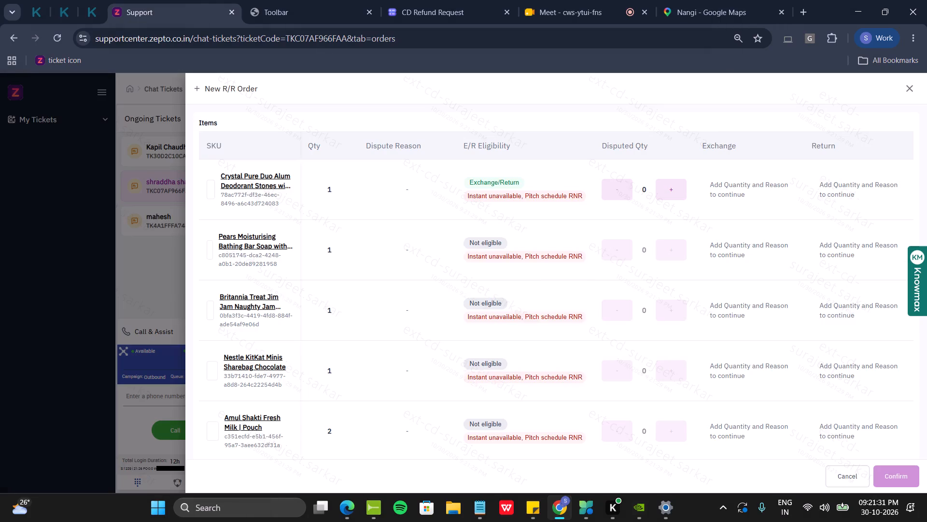
click(140, 288)
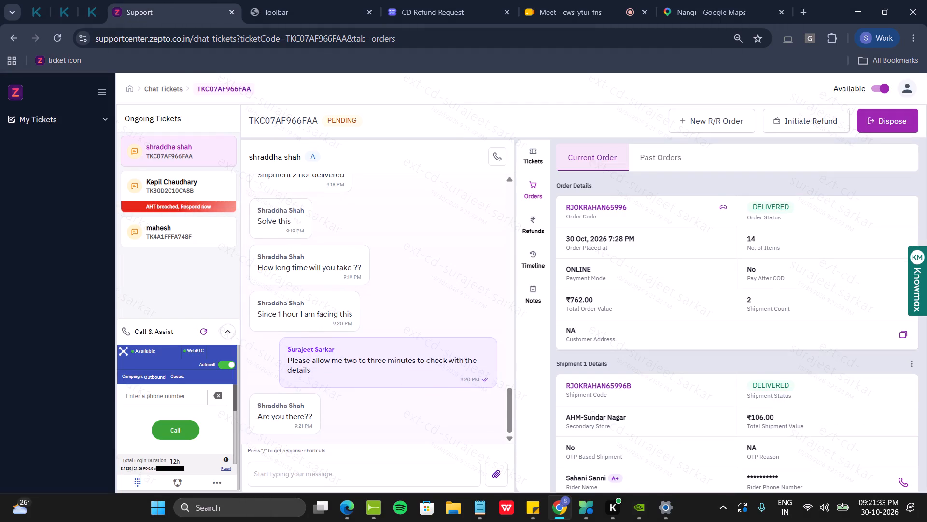
scroll(643, 346, down, 2)
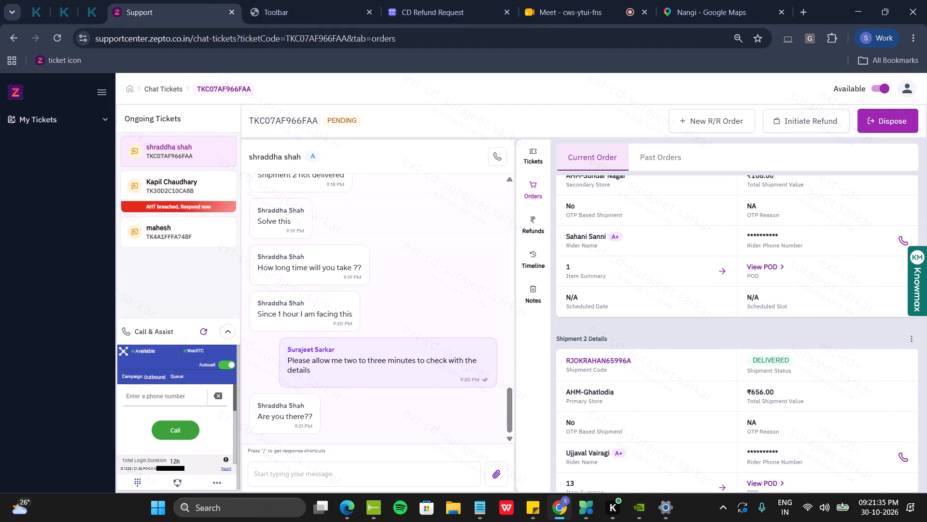
click(901, 455)
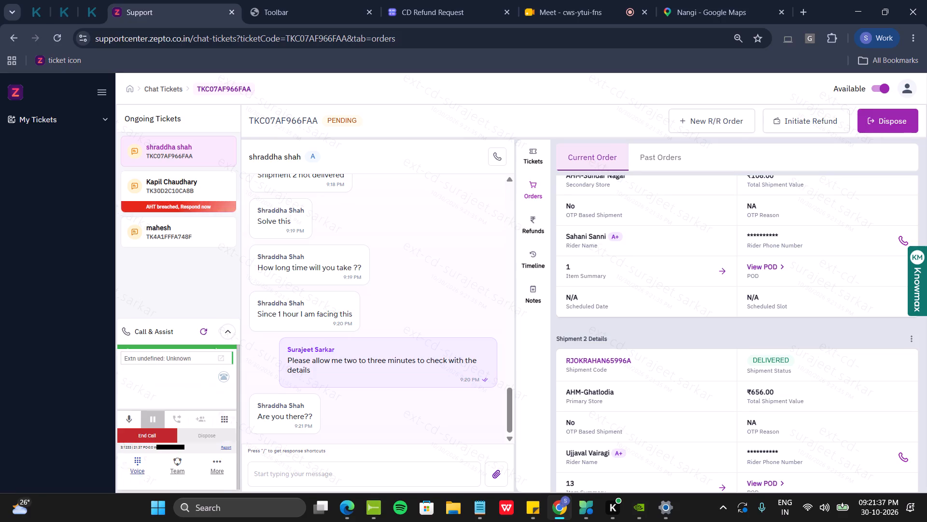
click(309, 472)
key(super+v)
key(Left)
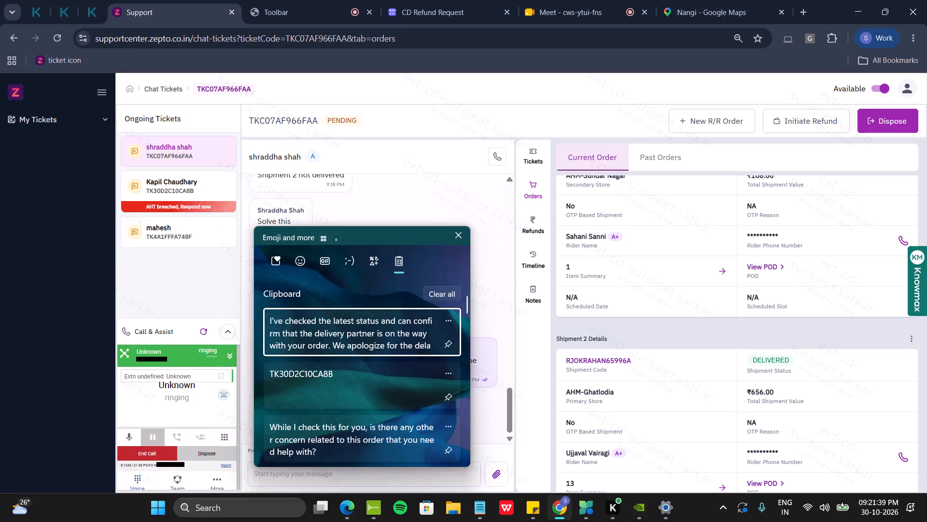
key(Left)
key(Left)
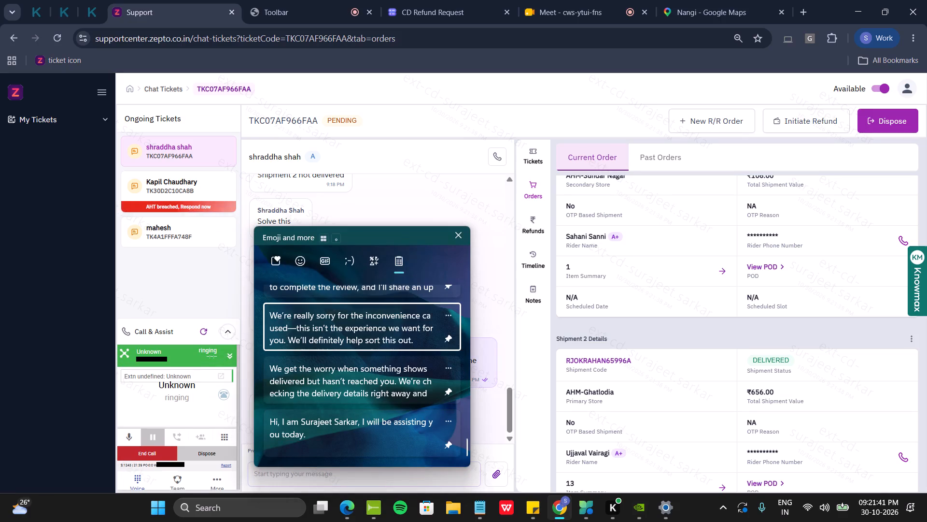
key(Right)
key(Return)
key(ctrl+v)
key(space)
key(Return)
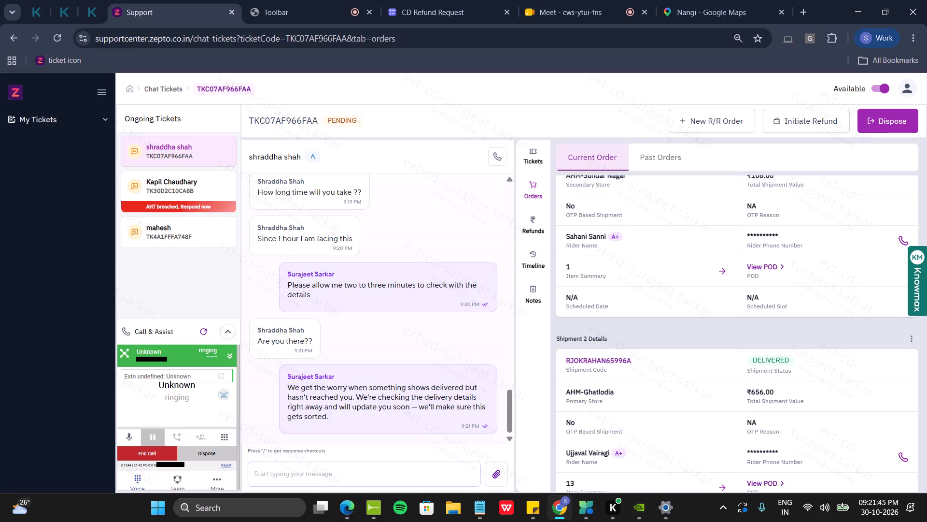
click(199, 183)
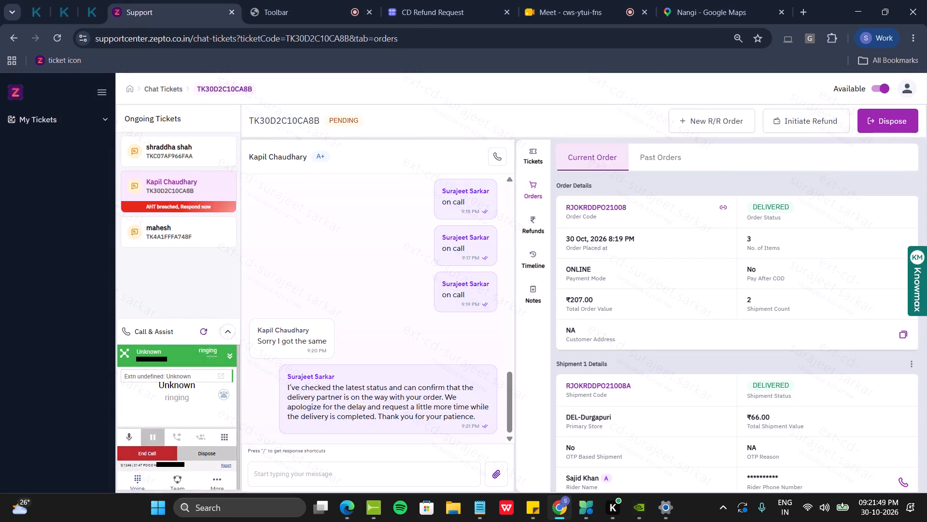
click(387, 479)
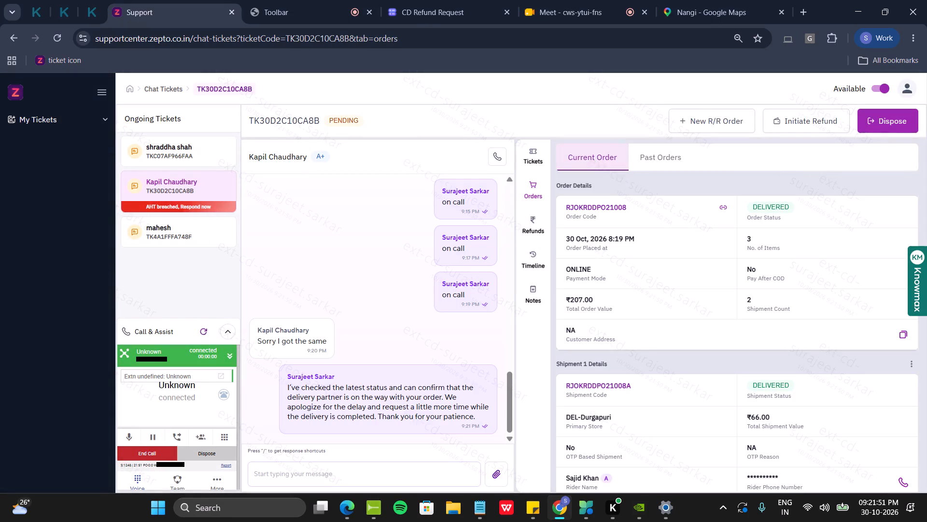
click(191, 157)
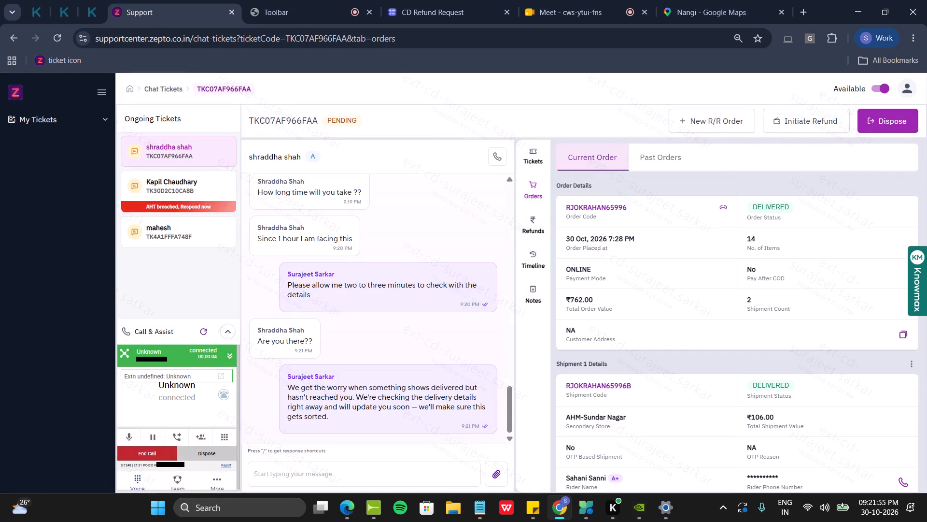
click(154, 452)
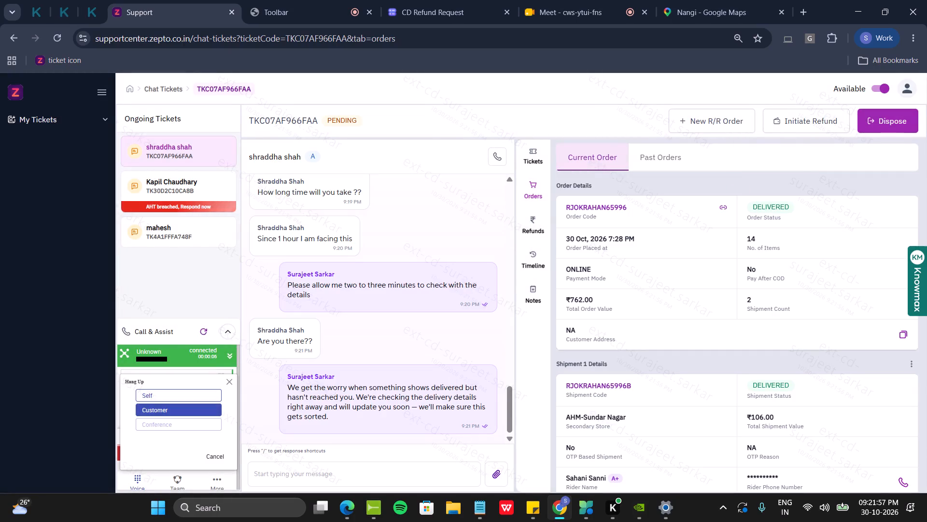
click(169, 411)
click(154, 226)
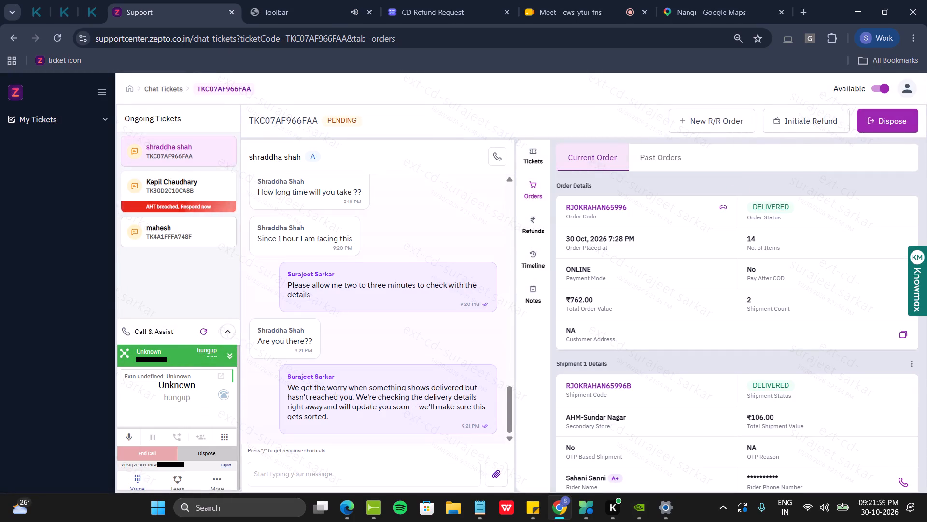
click(211, 458)
click(168, 396)
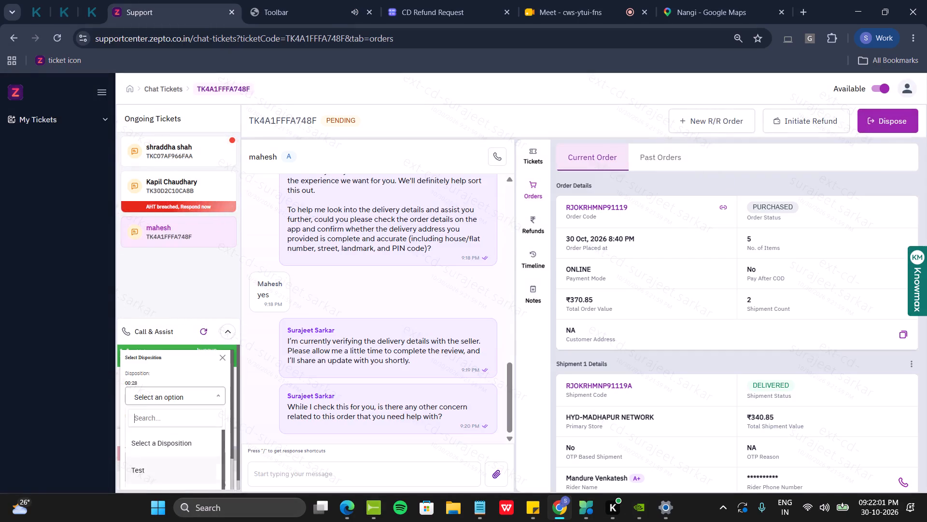
click(170, 466)
scroll(170, 466, down, 3)
click(161, 390)
double_click(160, 459)
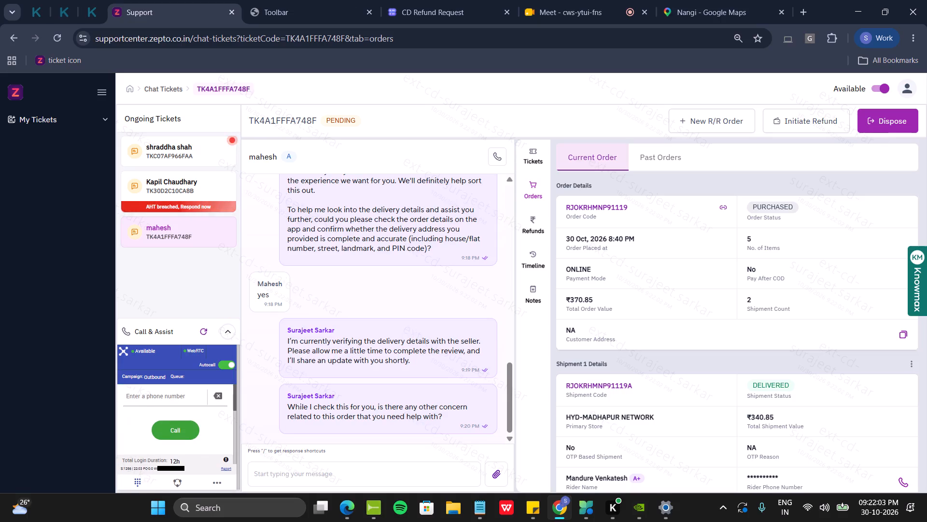
click(213, 155)
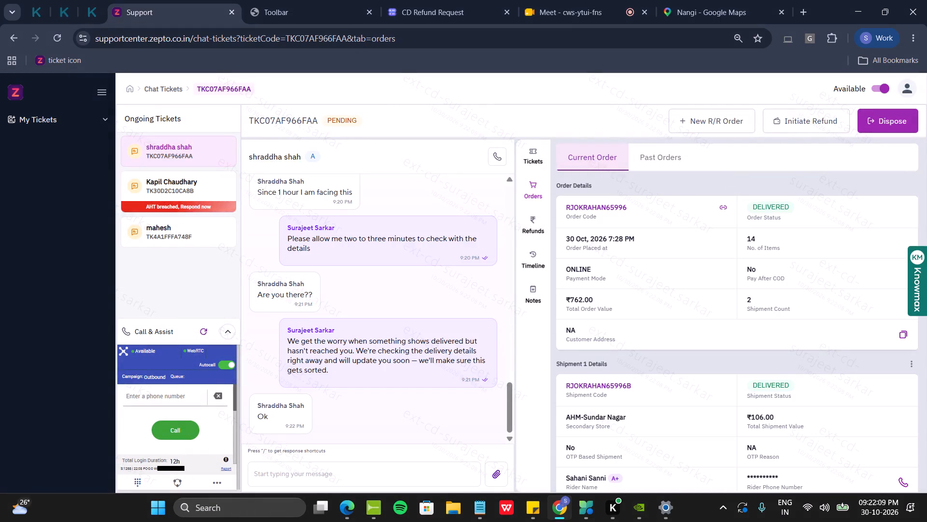
scroll(808, 390, down, 1)
scroll(901, 374, down, 1)
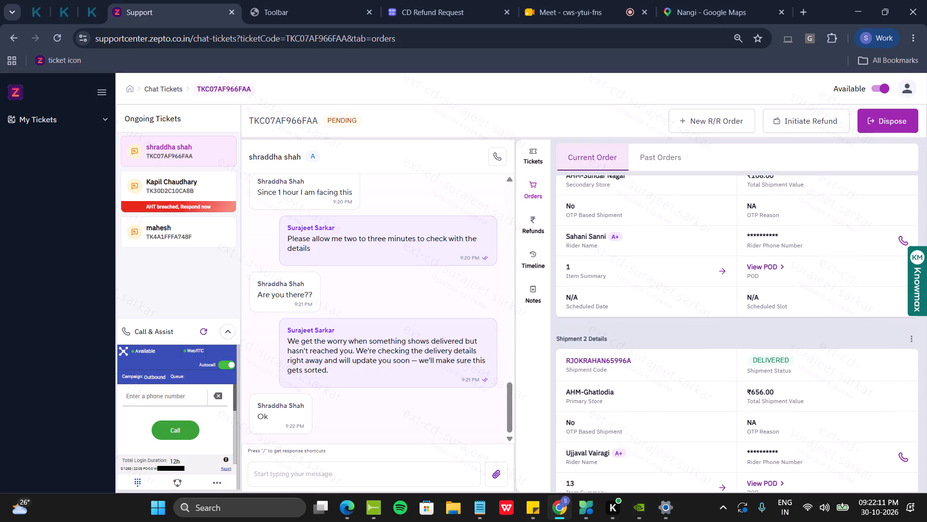
click(907, 458)
For ticket TK30D2C10CA8B, copy the Delivered but not Received SOP's resolution reply about the rider being on the way and return to the chat.
click(192, 193)
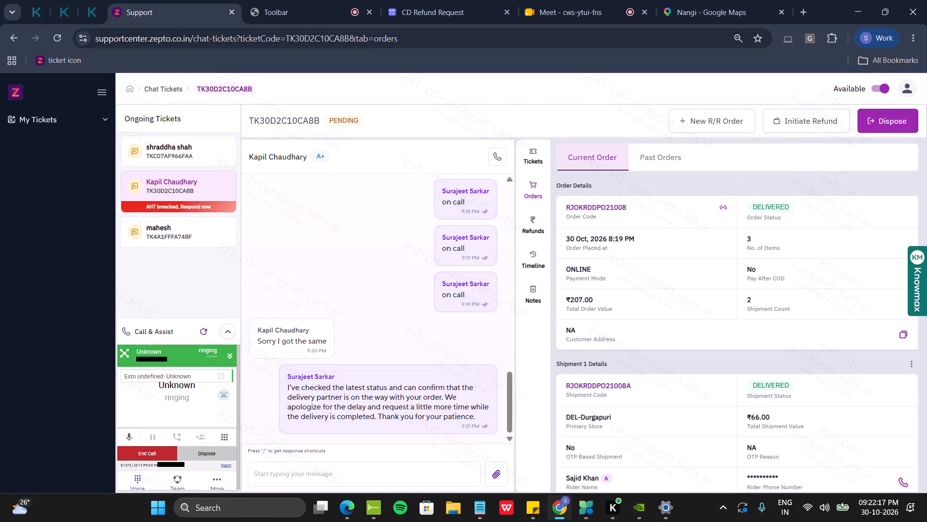
click(60, 1)
click(122, 196)
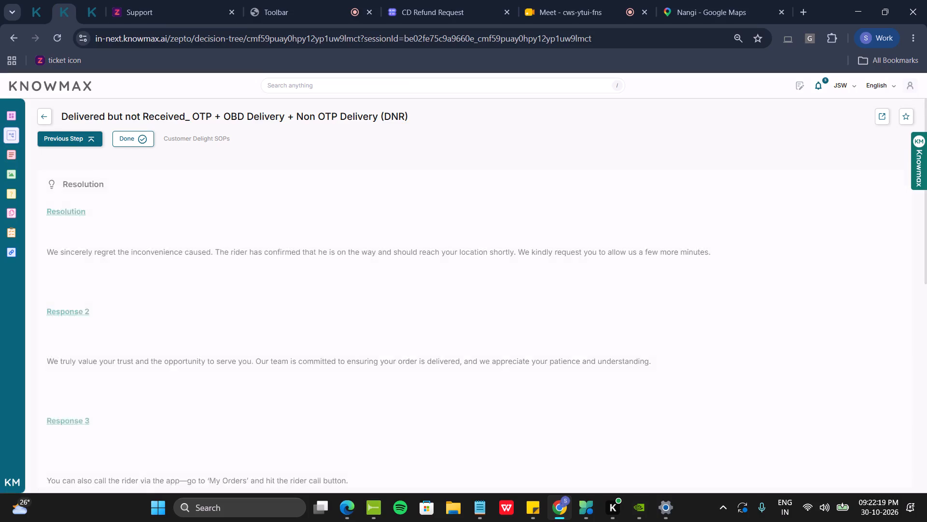
double_click(156, 231)
triple_click(160, 234)
key(ctrl+c)
ctrl+click(160, 0)
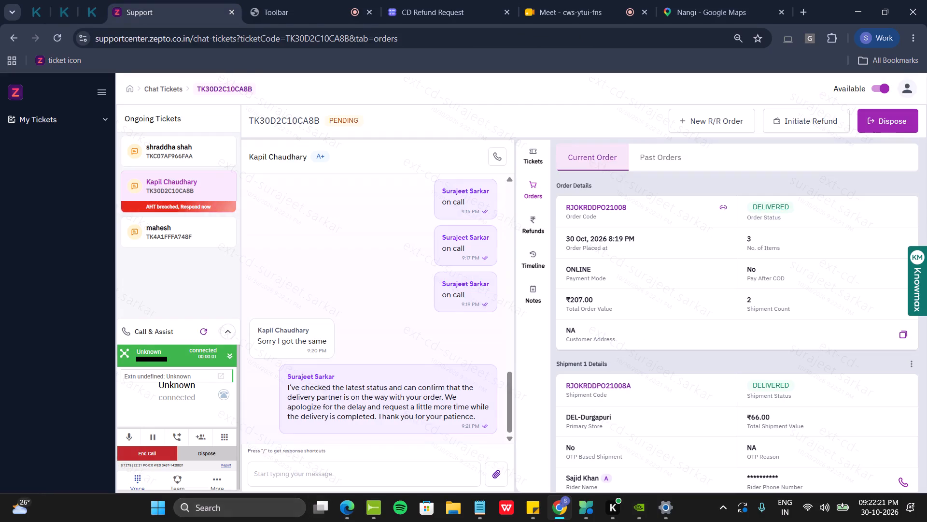
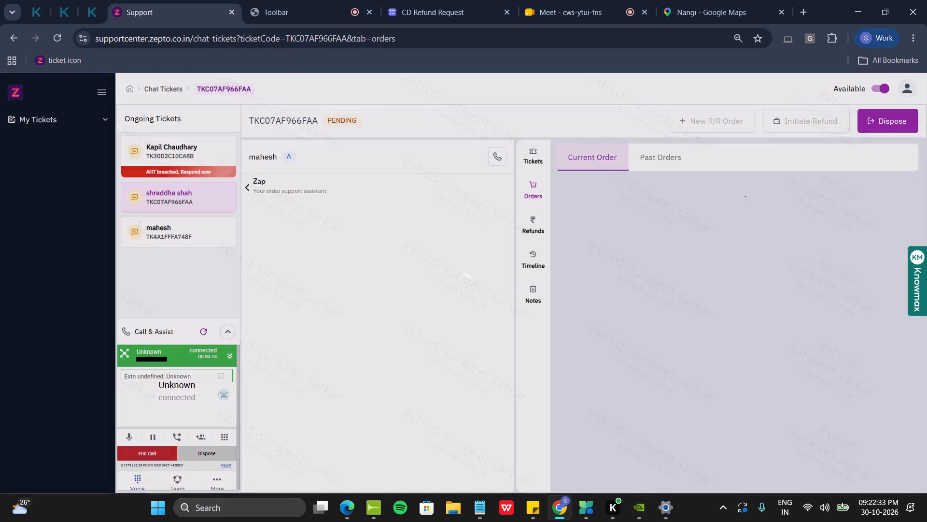
click(500, 160)
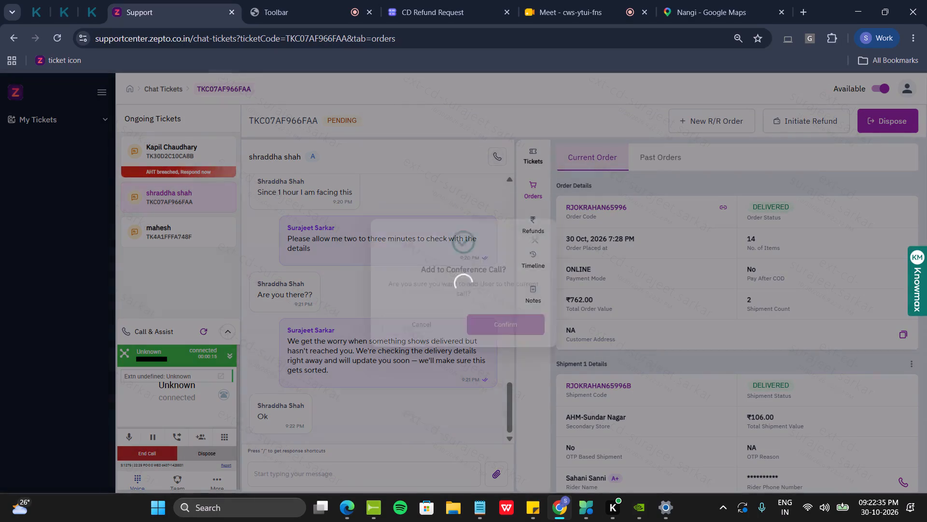
click(514, 327)
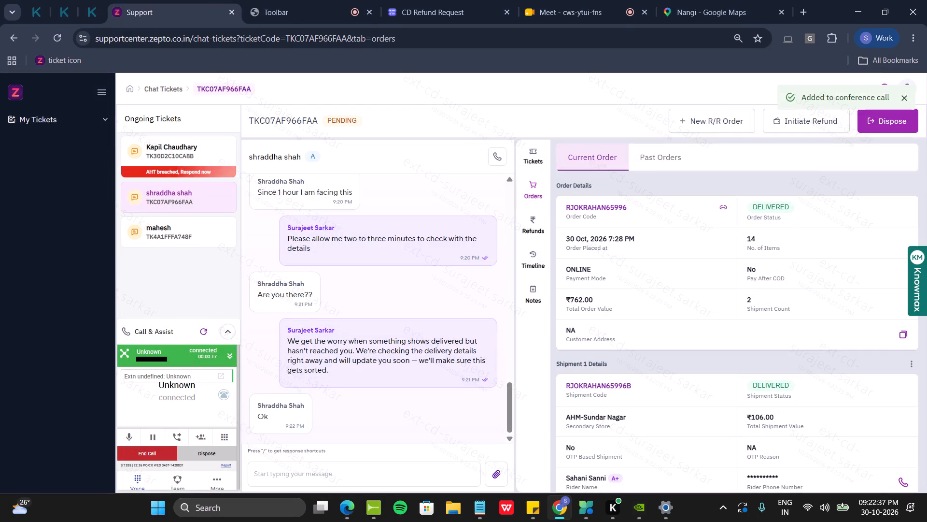
click(159, 234)
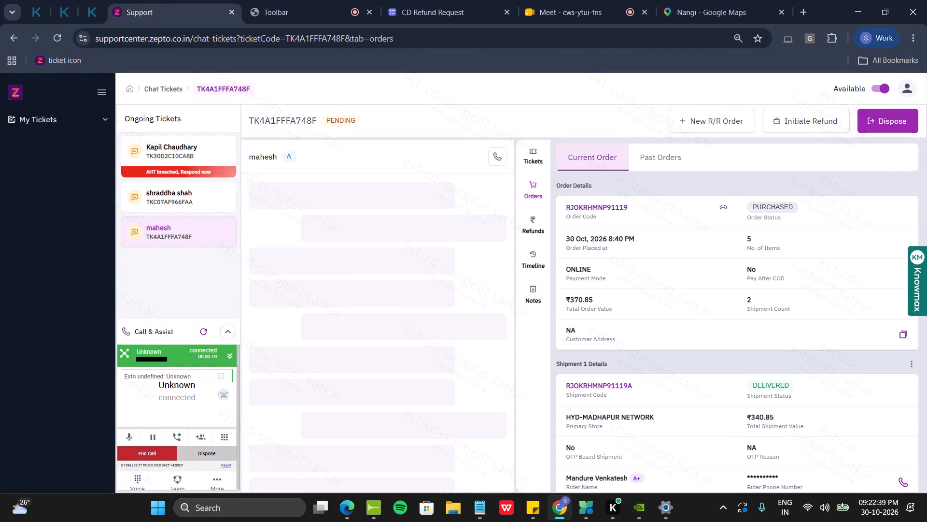
click(188, 150)
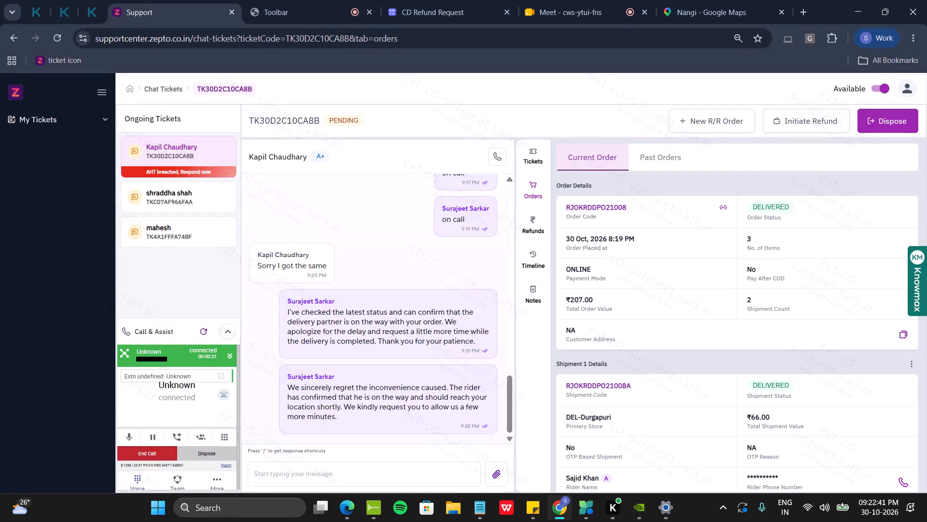
click(150, 176)
click(173, 194)
scroll(769, 339, down, 1)
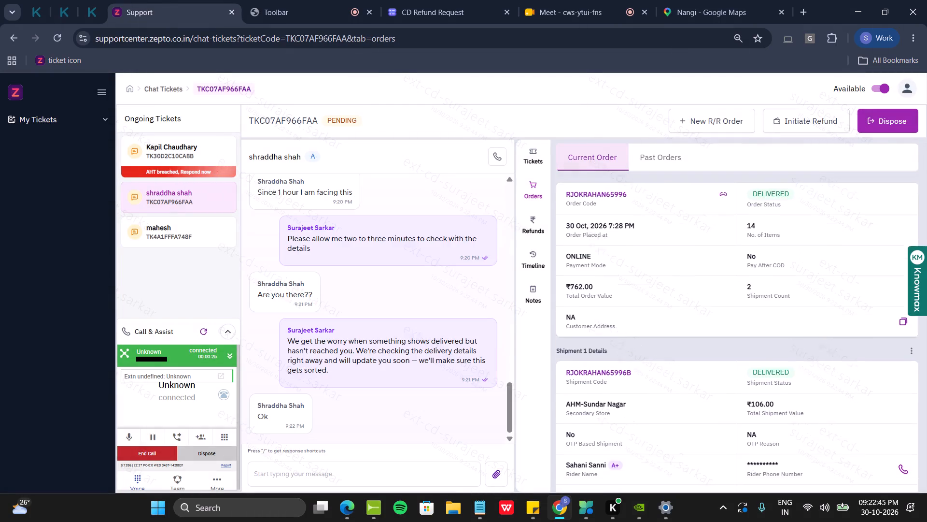
scroll(842, 369, down, 2)
click(916, 220)
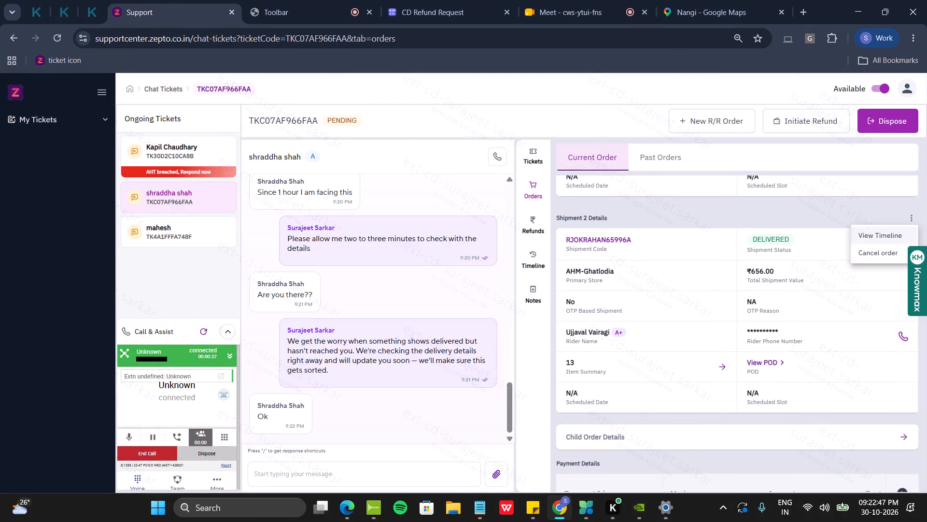
click(859, 241)
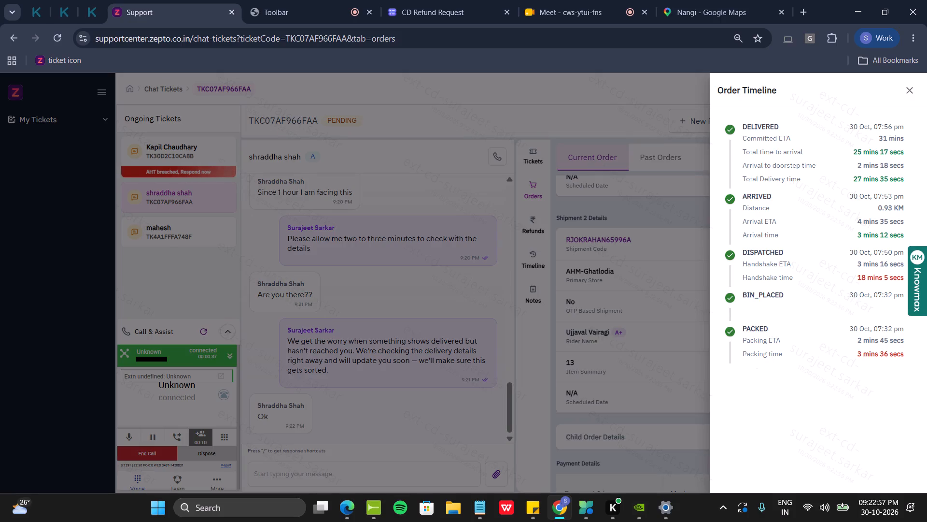
click(388, 322)
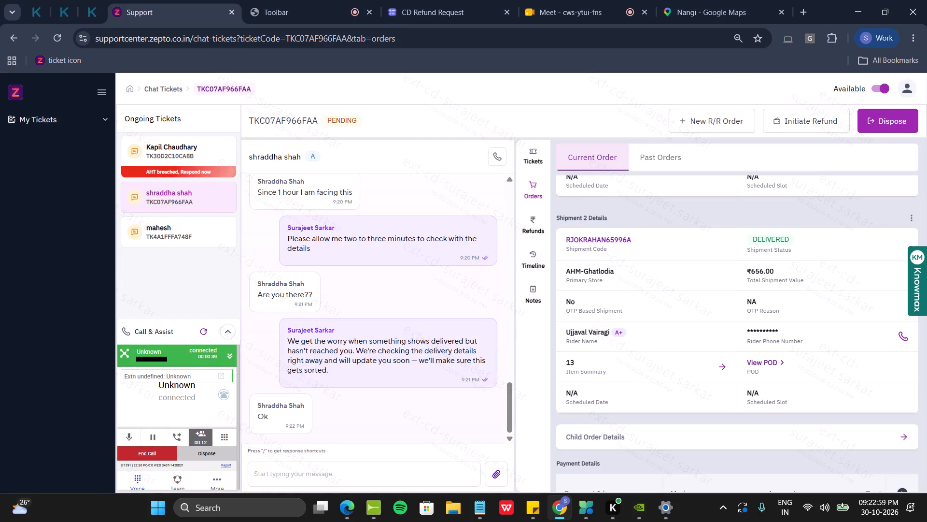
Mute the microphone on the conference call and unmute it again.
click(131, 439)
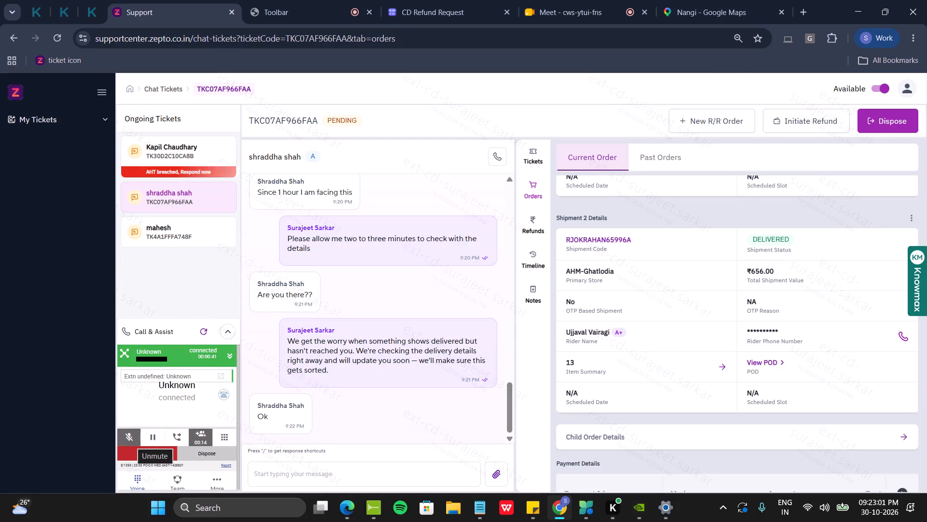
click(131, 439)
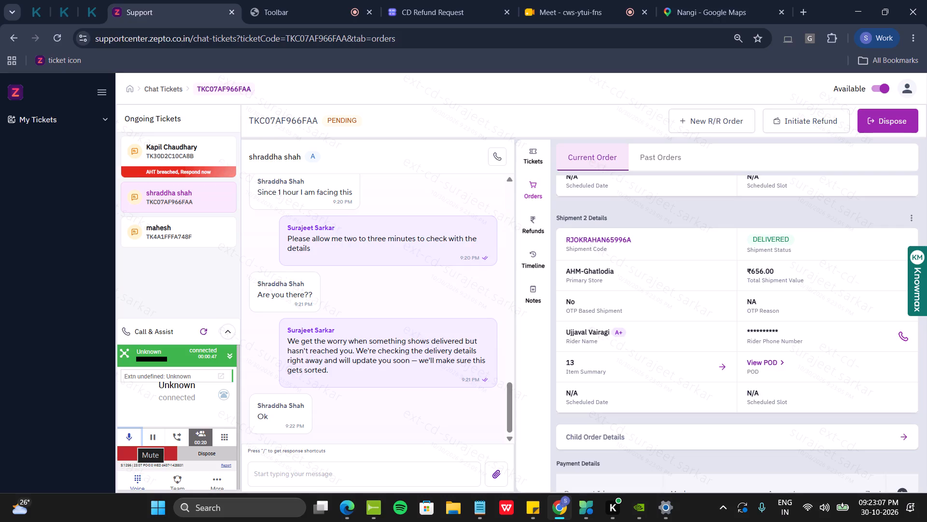
Raise the computer's sound volume to nearly full for the conference call.
click(827, 499)
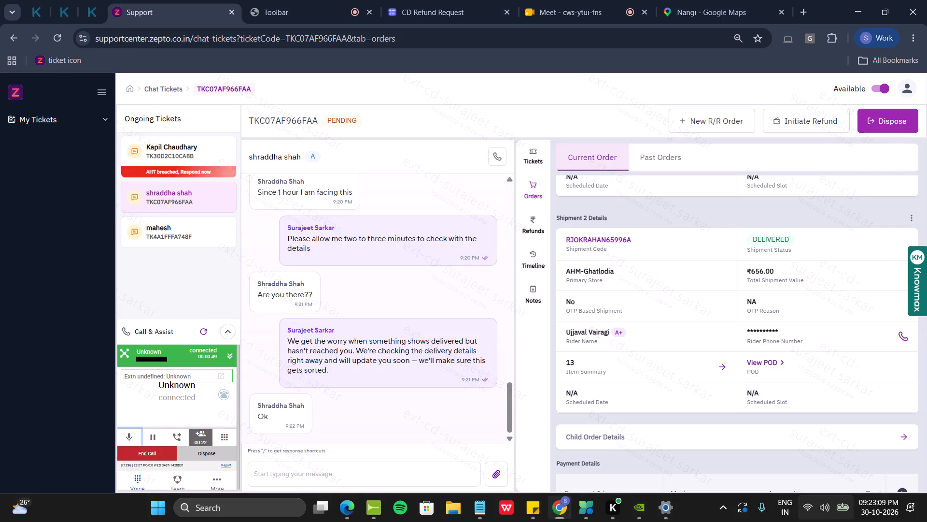
drag(876, 438, 883, 436)
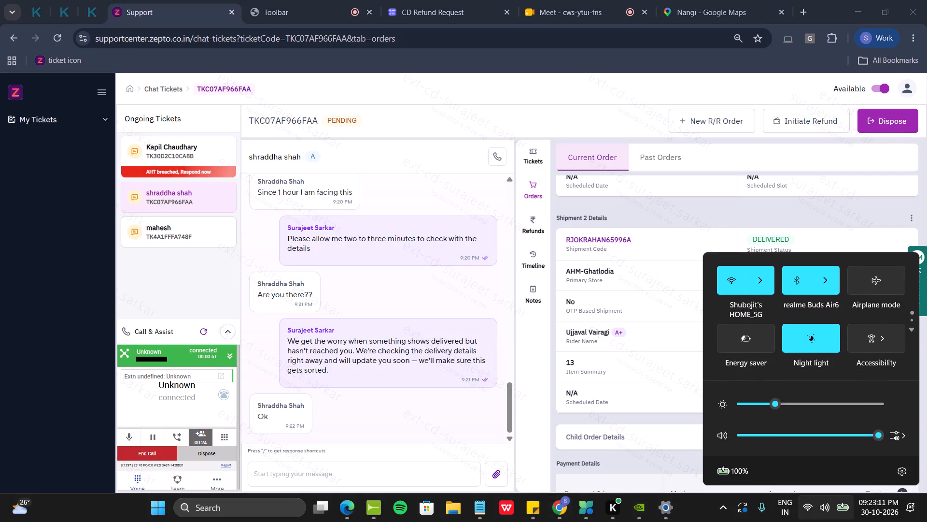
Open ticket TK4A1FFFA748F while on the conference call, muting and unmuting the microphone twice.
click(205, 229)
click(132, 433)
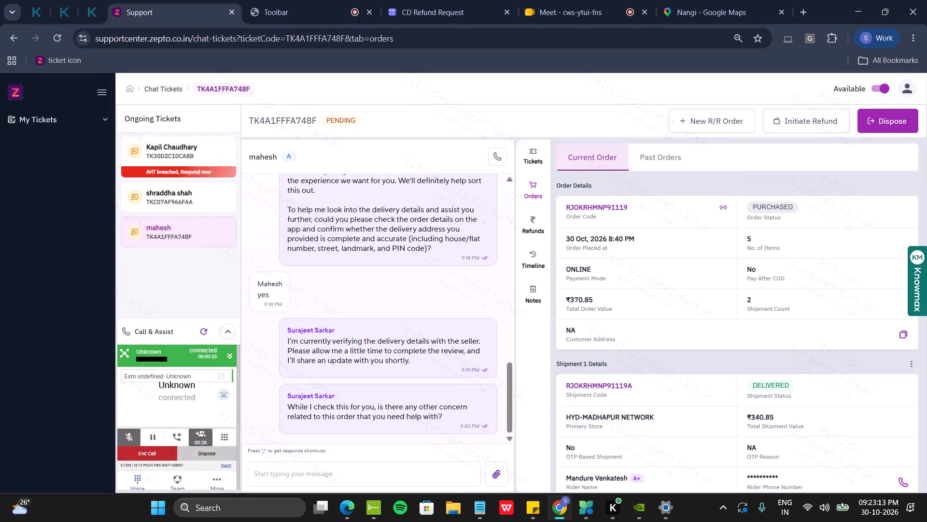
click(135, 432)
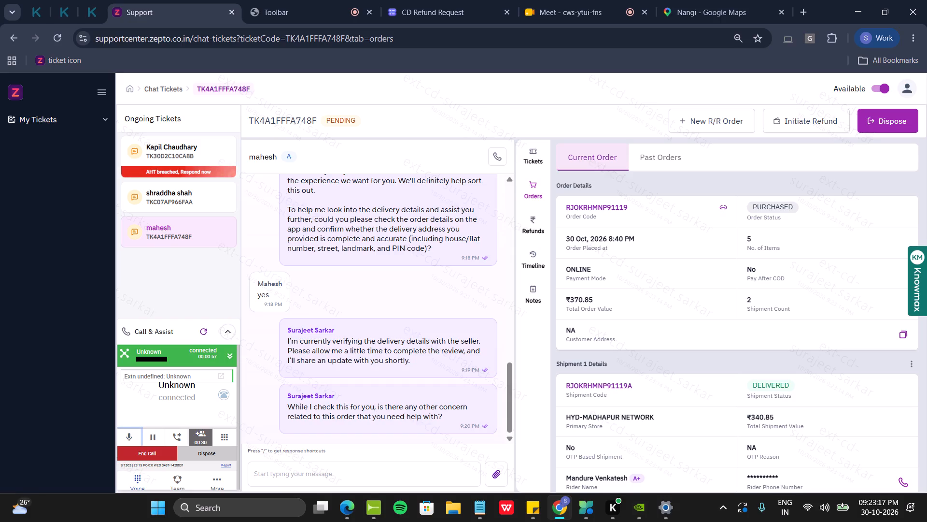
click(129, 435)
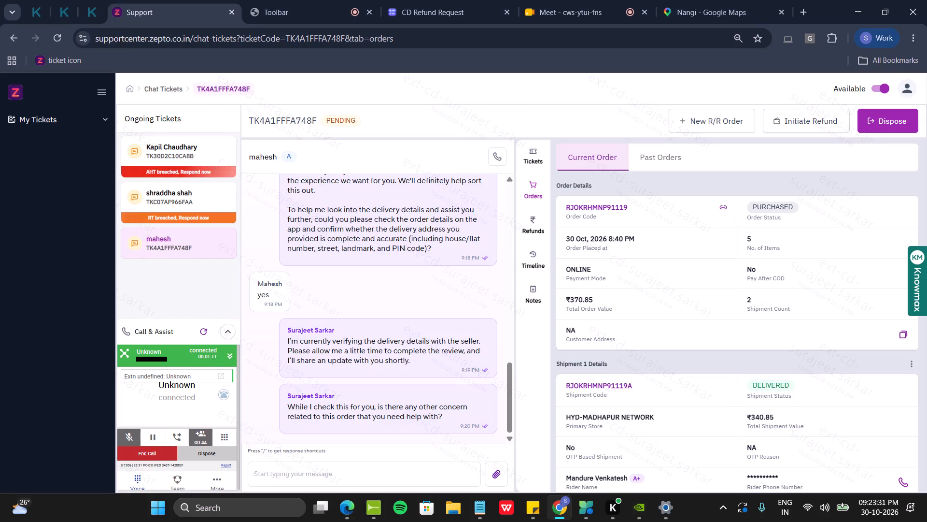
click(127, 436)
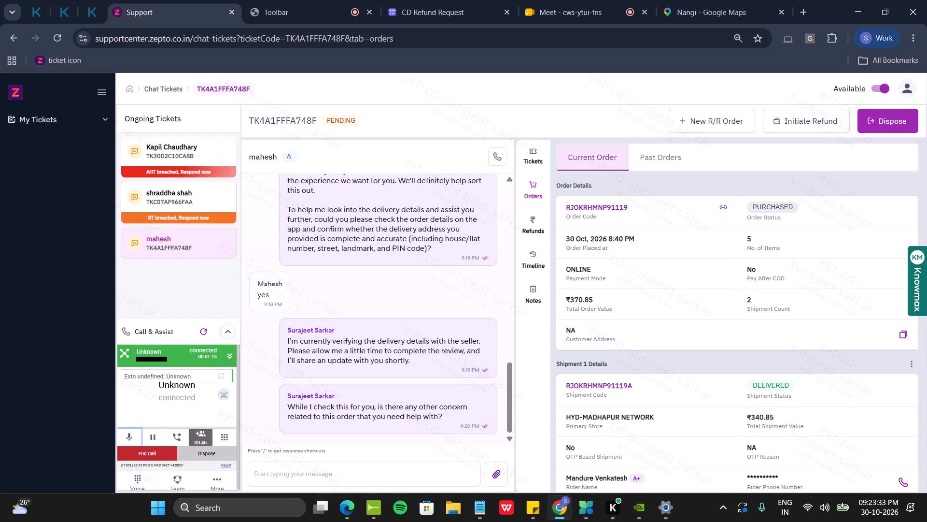
Return to ticket TKC07AF966FAA and hang up the conference call with the Customer option.
click(195, 199)
click(165, 455)
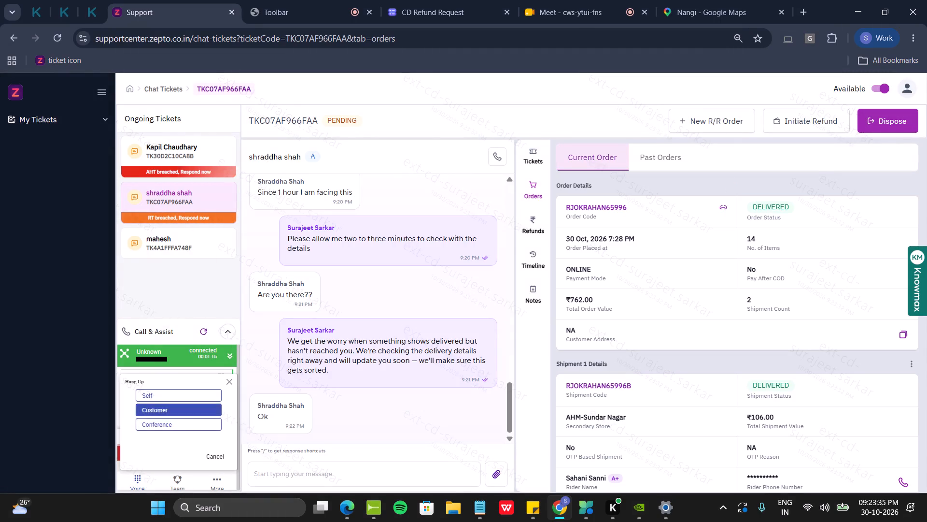
click(170, 413)
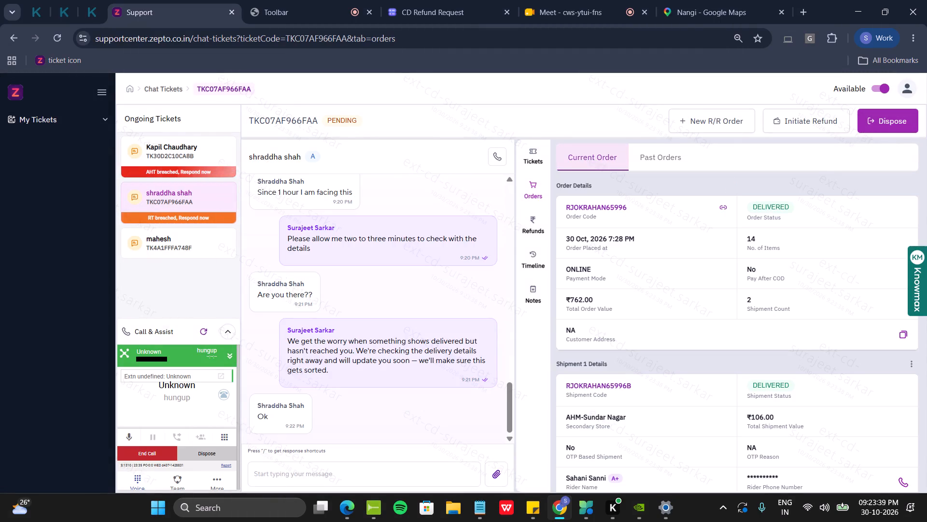
right_drag(412, 248, 432, 364)
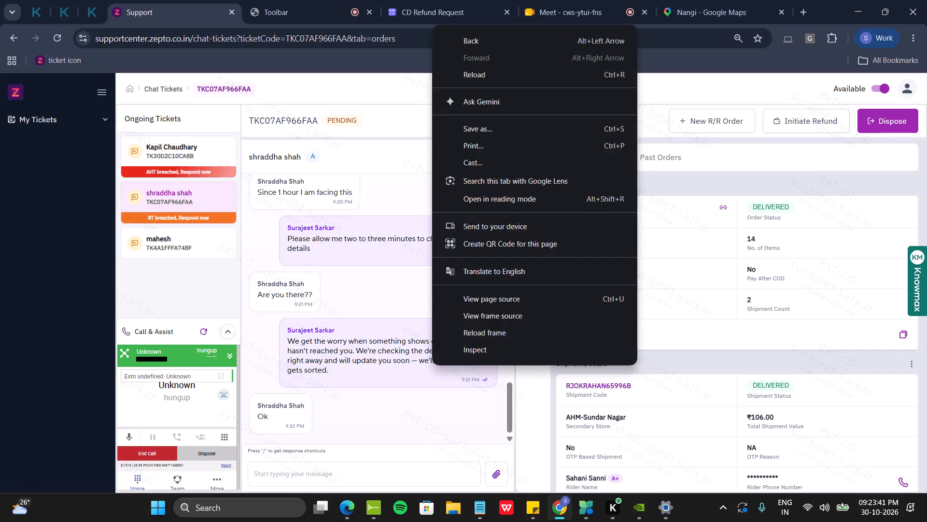
click(381, 467)
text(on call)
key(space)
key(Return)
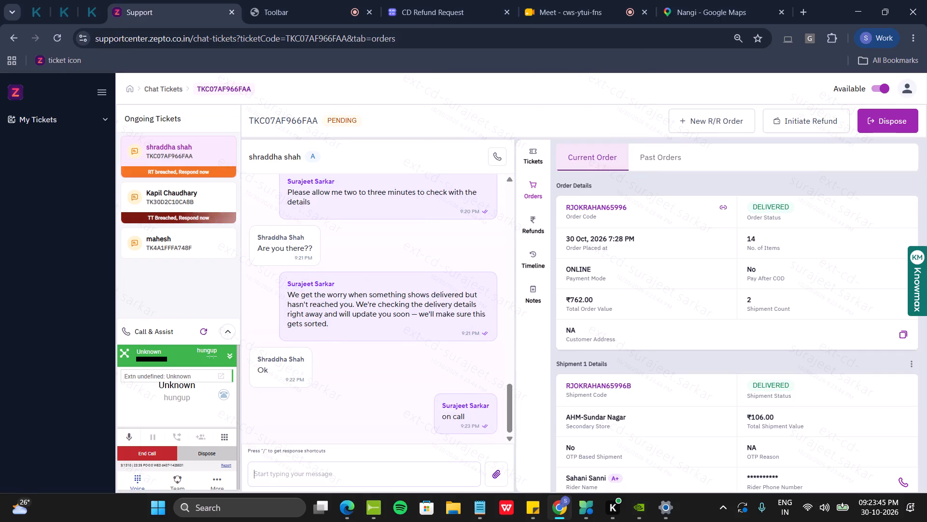
click(720, 127)
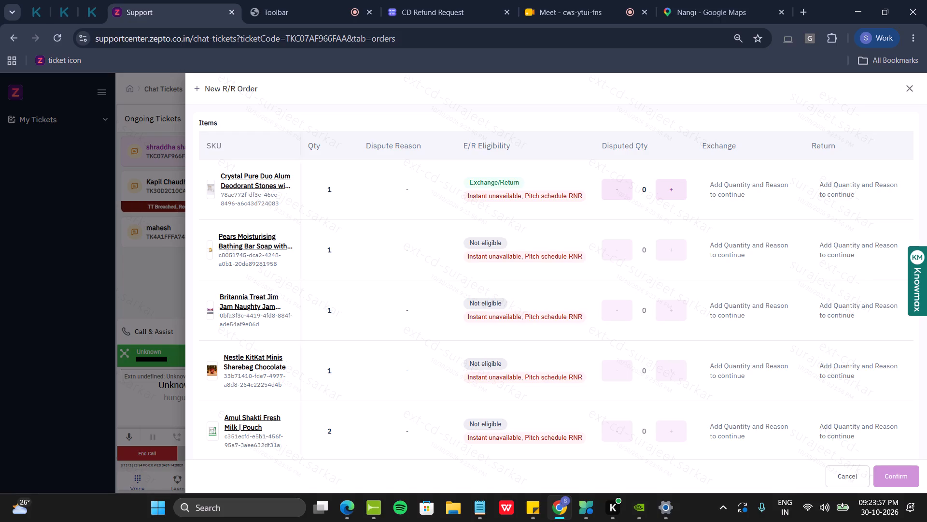
click(177, 283)
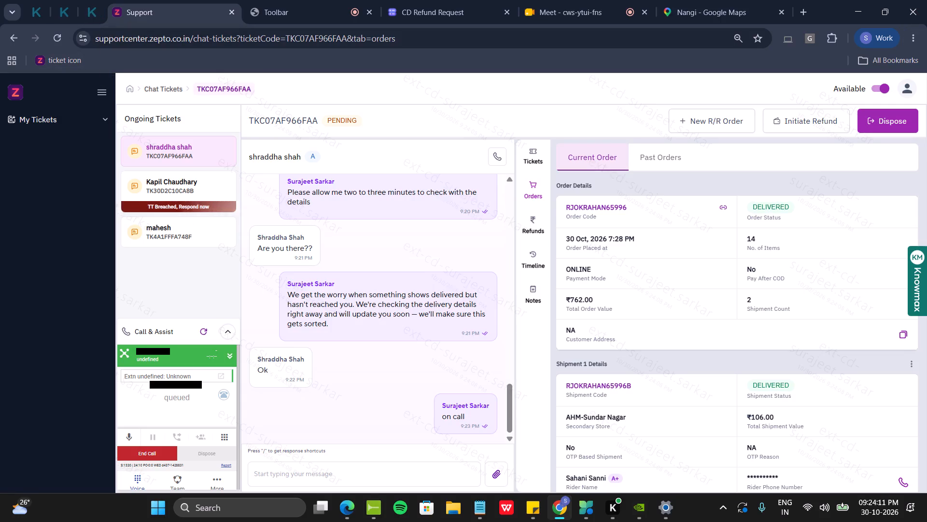
click(384, 482)
In a new R/R order, dispute 1 Crystal Pure Duo Alum Deodorant Stones with the reason Received wrong product.
click(703, 115)
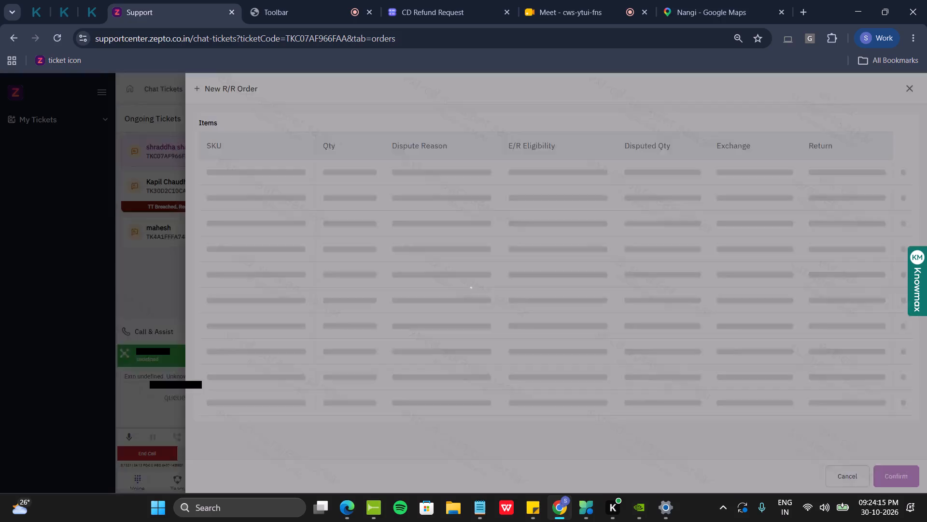
click(676, 195)
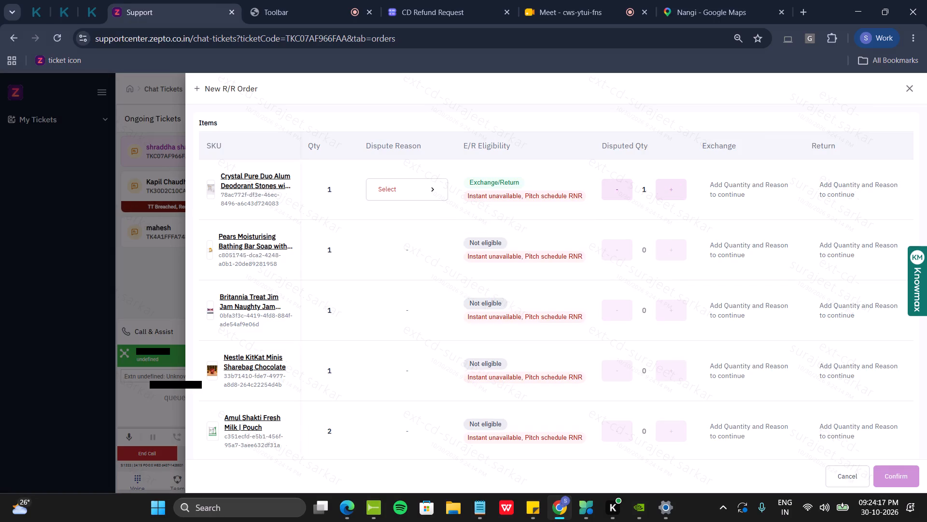
click(421, 190)
click(769, 180)
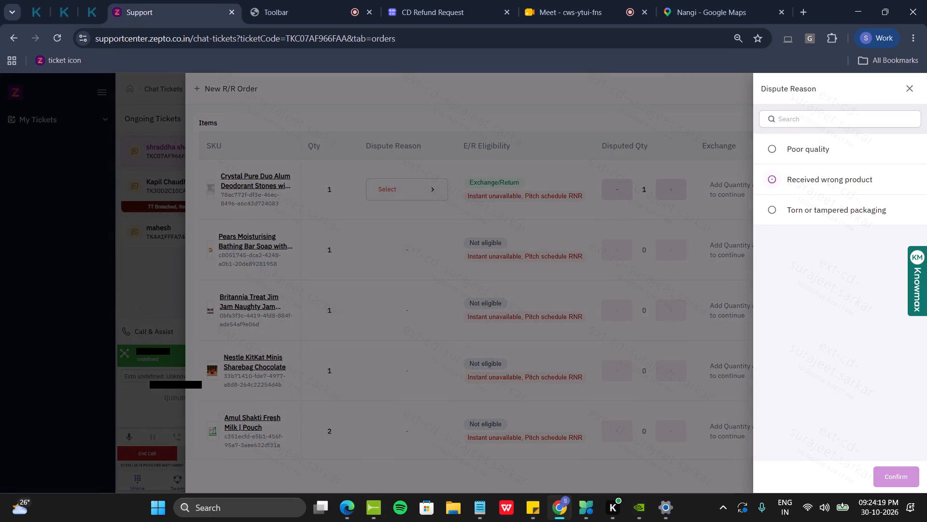
click(897, 477)
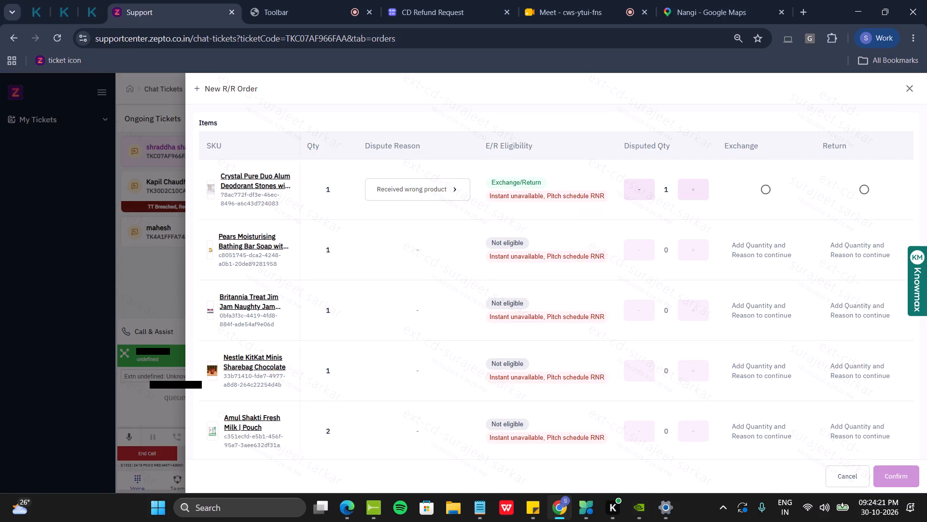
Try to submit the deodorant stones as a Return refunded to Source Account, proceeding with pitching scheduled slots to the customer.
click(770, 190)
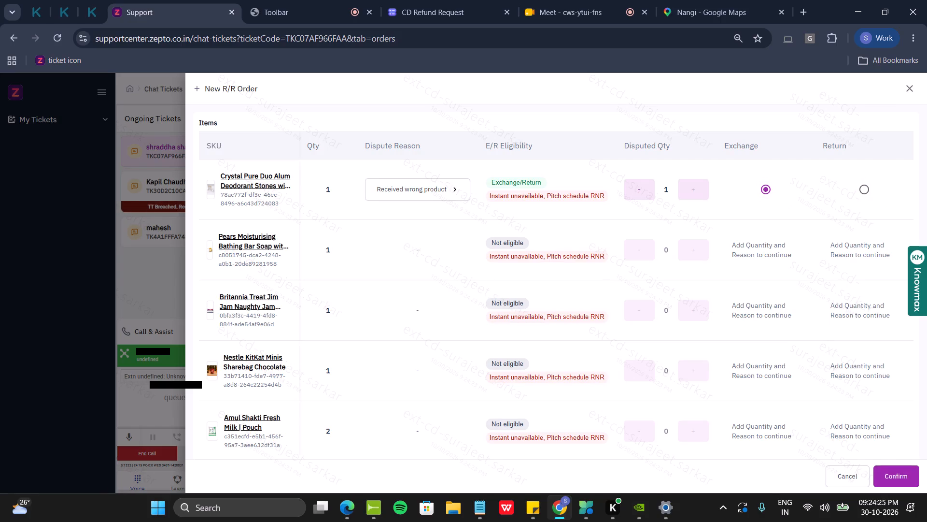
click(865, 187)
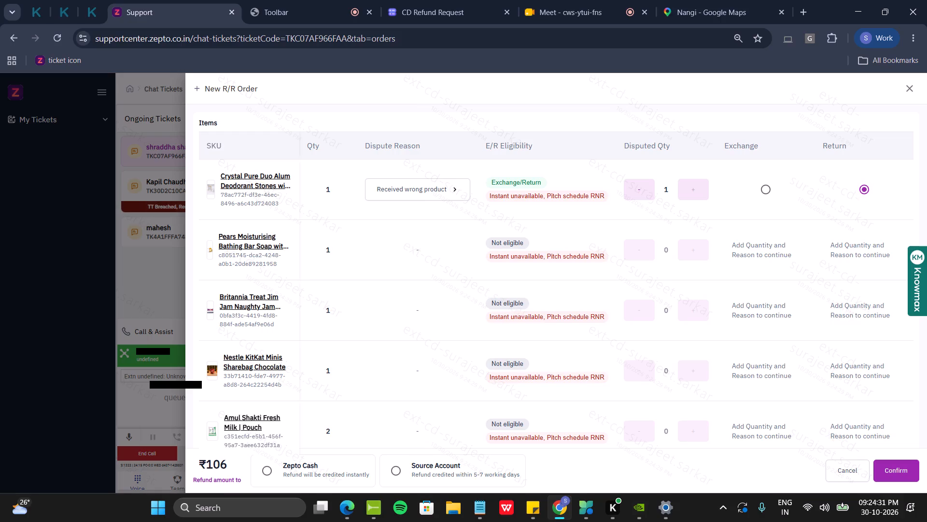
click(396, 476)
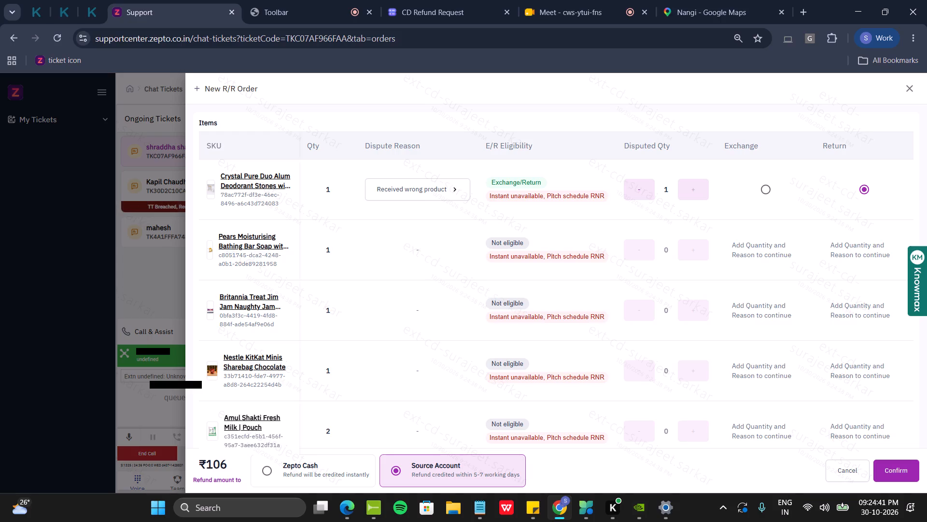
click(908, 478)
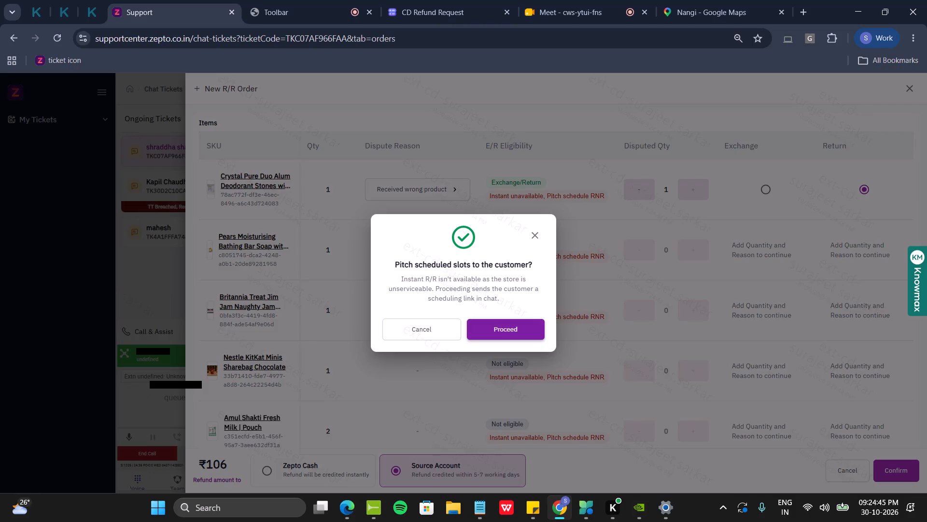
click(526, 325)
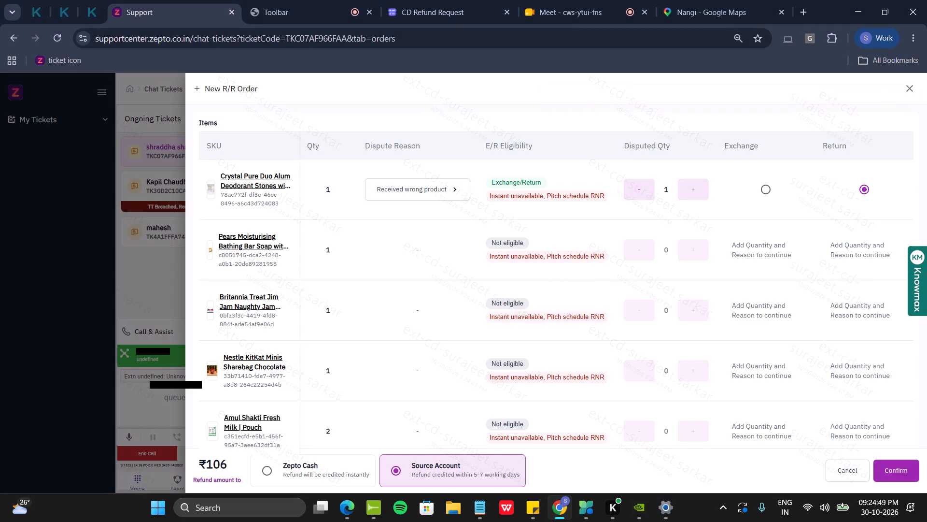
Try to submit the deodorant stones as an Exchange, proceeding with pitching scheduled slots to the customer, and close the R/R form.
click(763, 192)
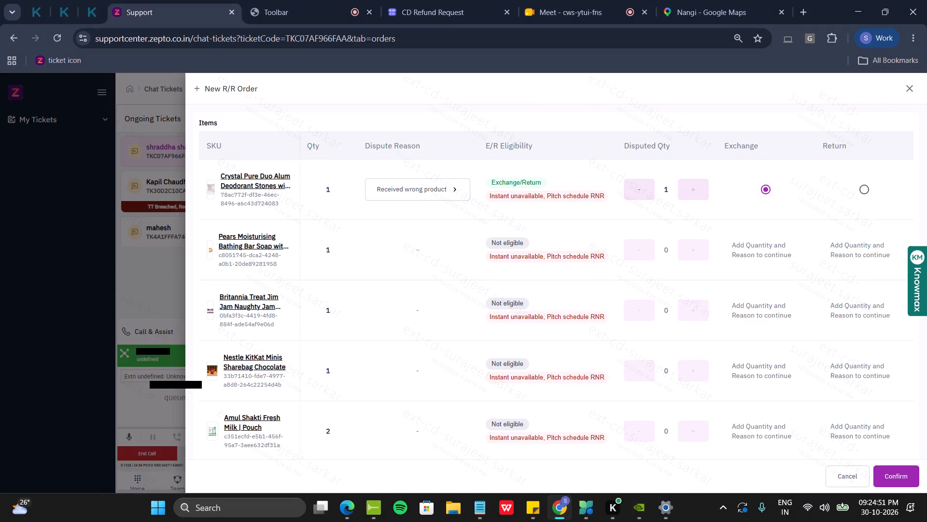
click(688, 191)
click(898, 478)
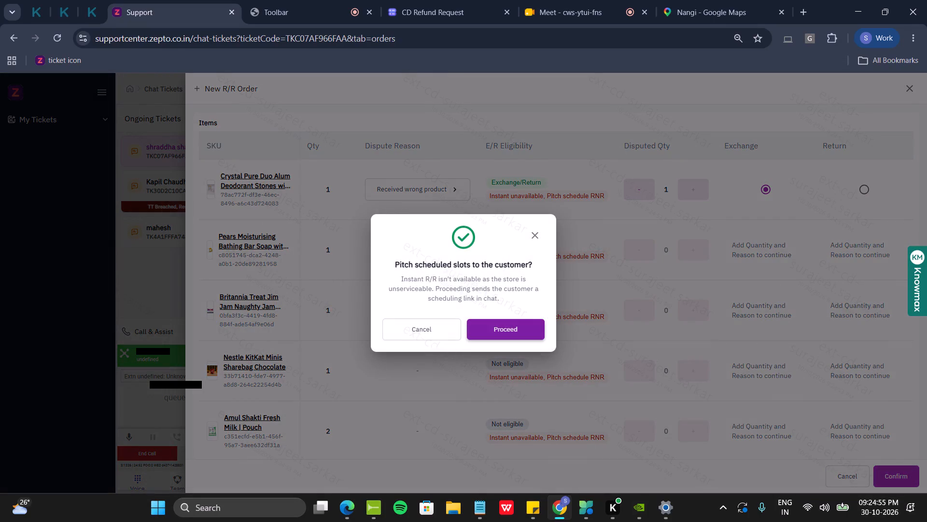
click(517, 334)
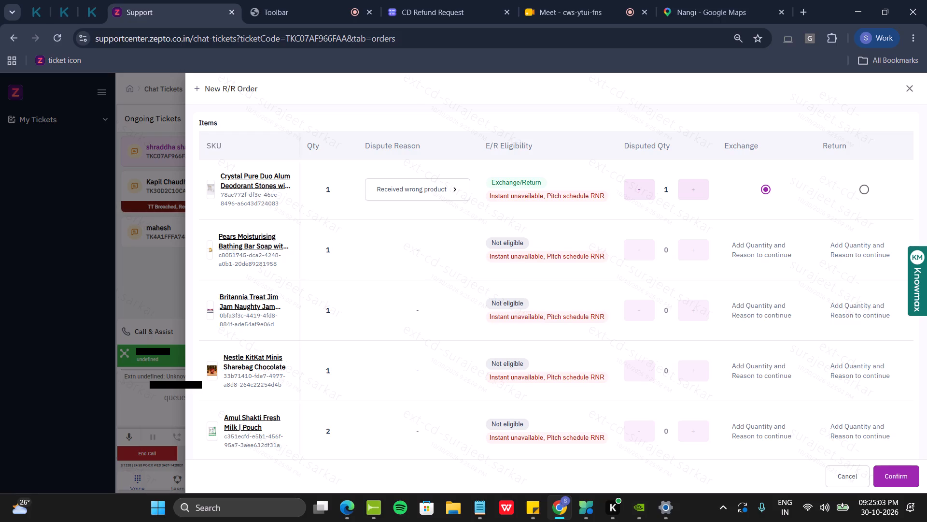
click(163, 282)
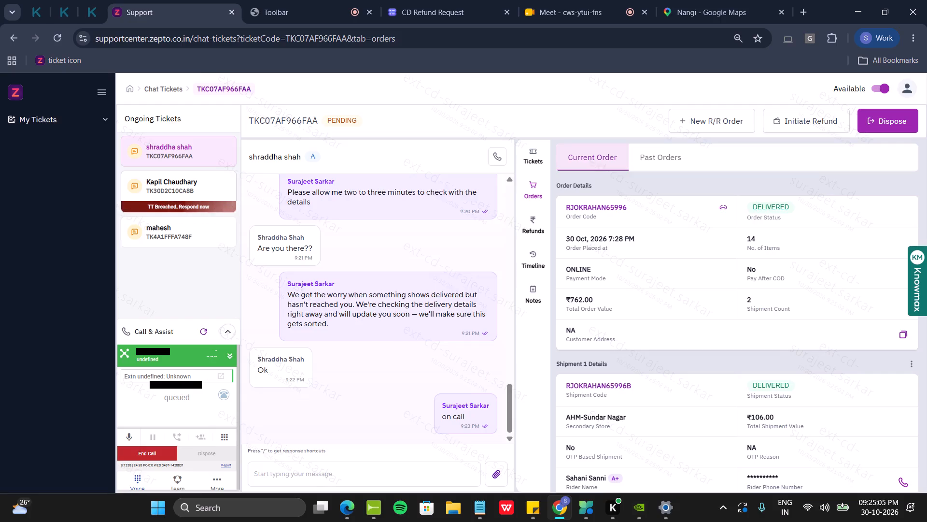
click(199, 193)
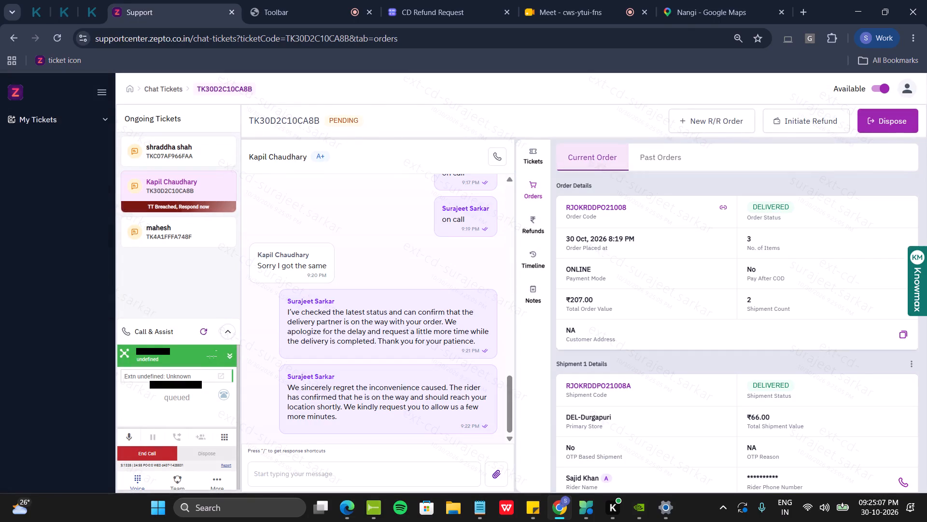
click(303, 478)
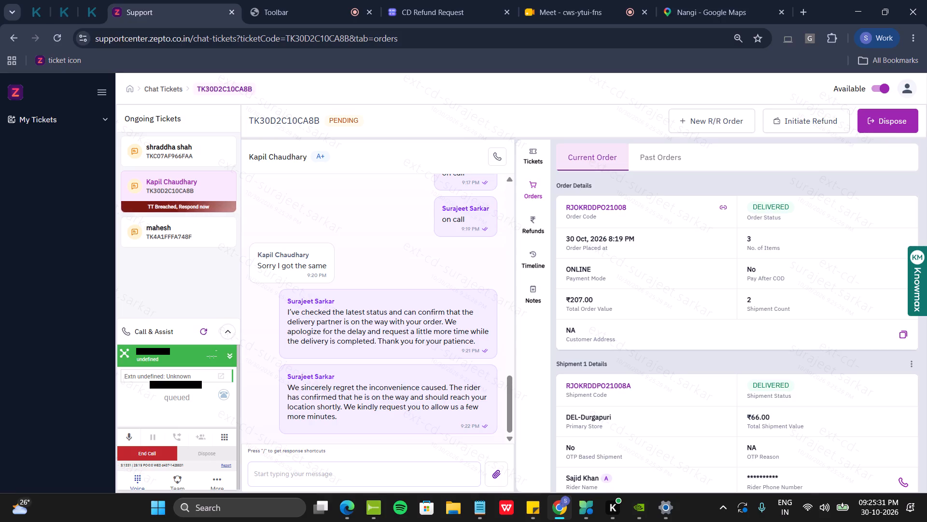
click(48, 3)
click(66, 6)
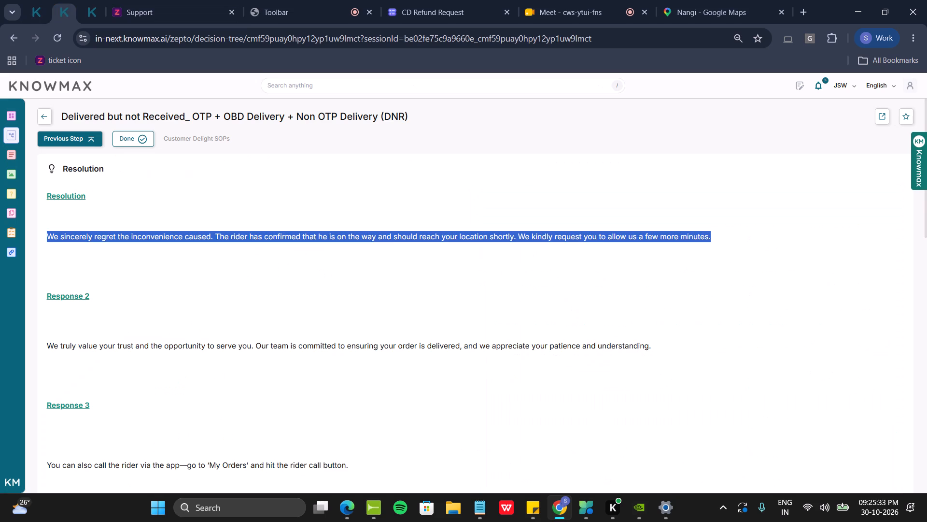
triple_click(186, 345)
key(ctrl+c)
ctrl+click(211, 0)
ctrl+click(318, 461)
key(ctrl+v)
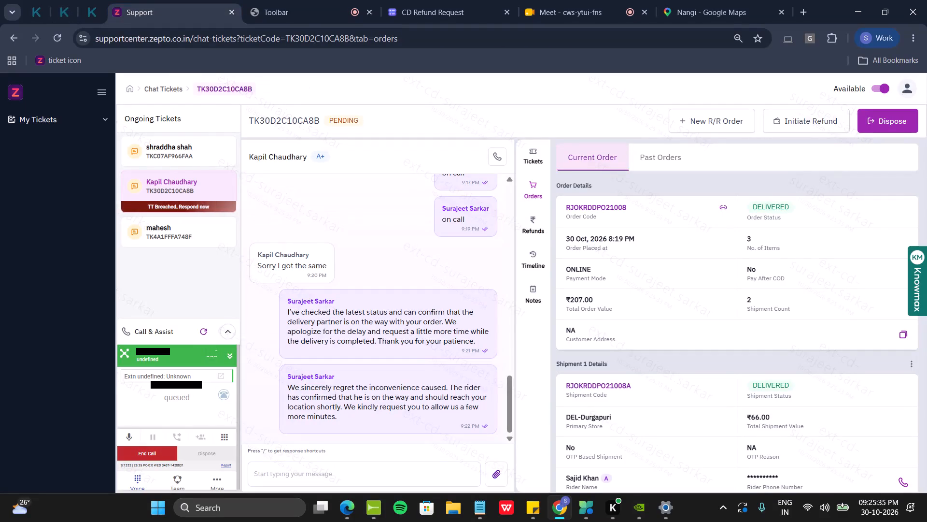
click(52, 0)
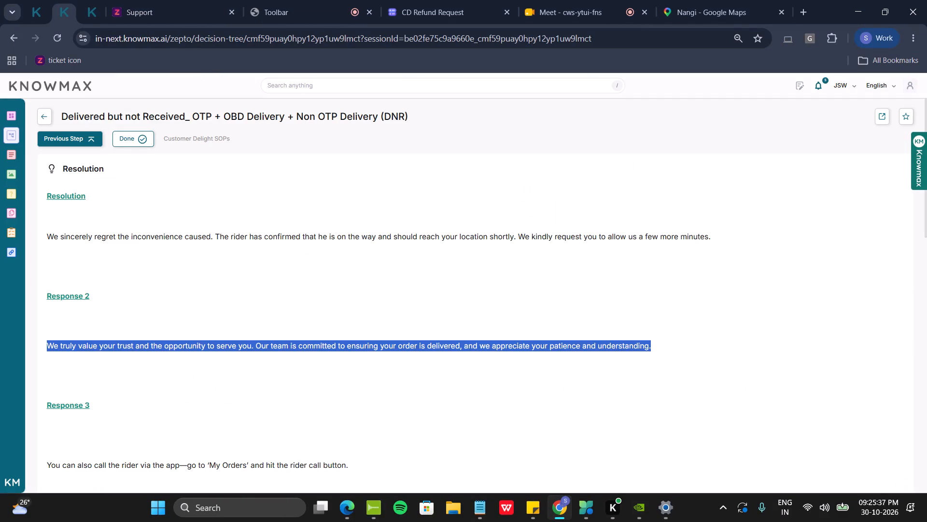
key(ctrl+c)
click(177, 0)
ctrl+click(316, 481)
key(ctrl+v)
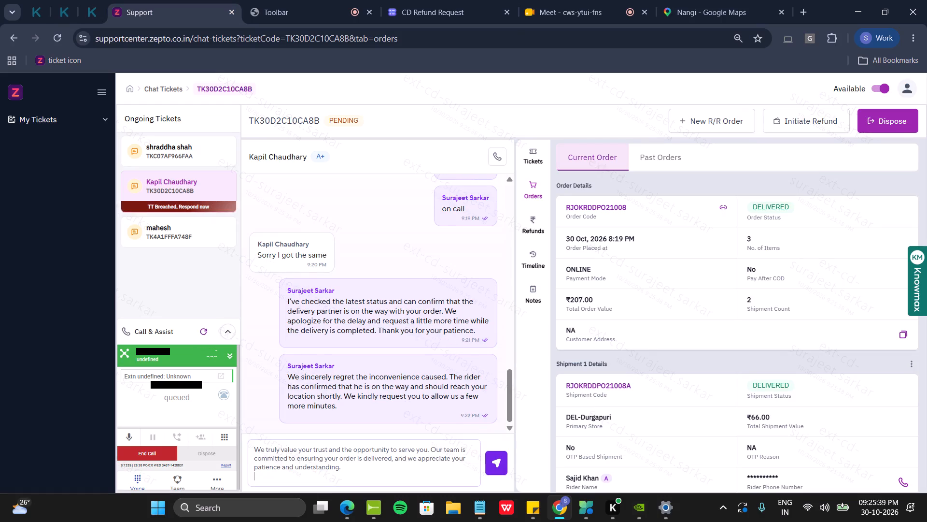
key(Return)
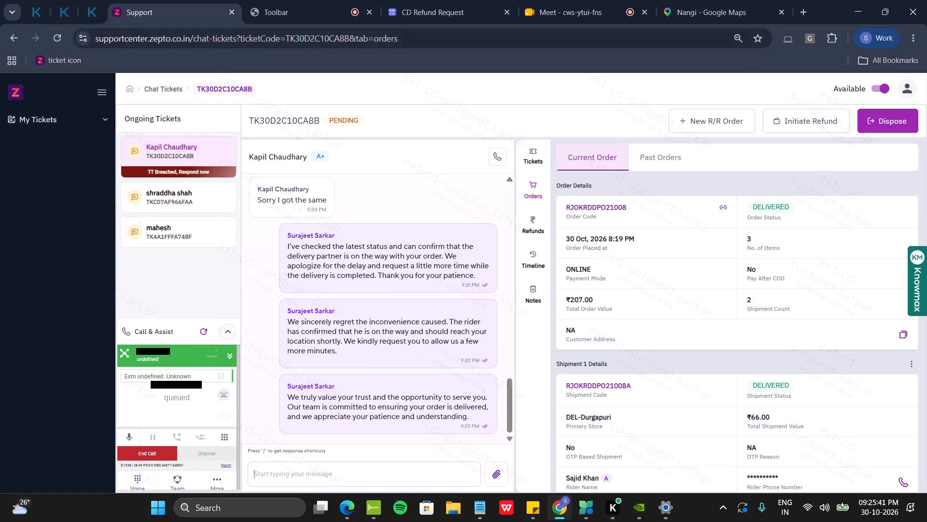
Send the Response 3 text about calling the rider via the app from the same Knowmax resolution to ticket TK30D2C10CA8B.
click(63, 0)
scroll(230, 421, down, 1)
triple_click(225, 347)
key(ctrl+c)
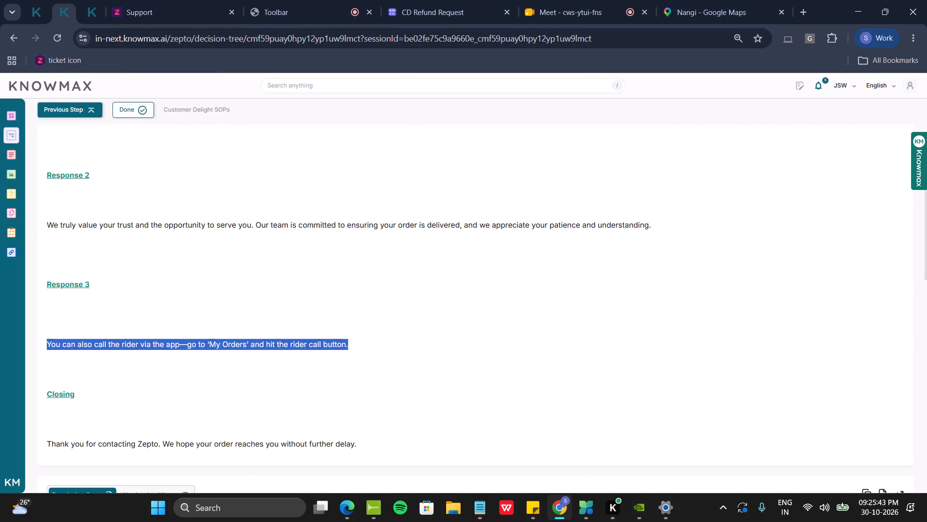
click(198, 0)
key(ctrl+v)
key(Return)
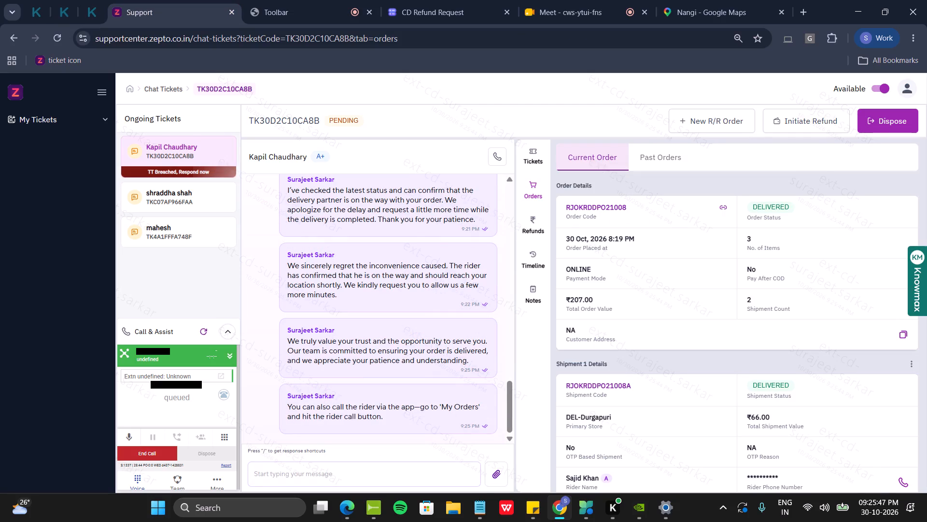
click(170, 196)
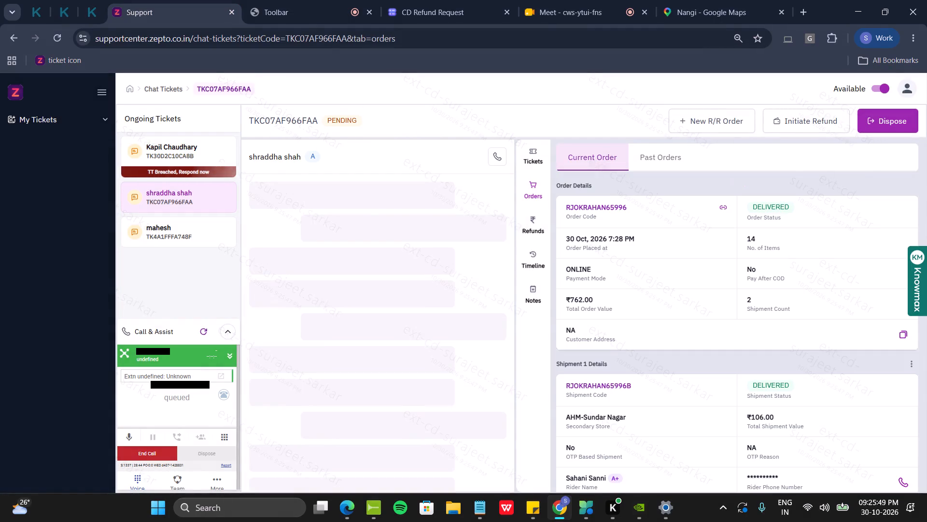
click(155, 453)
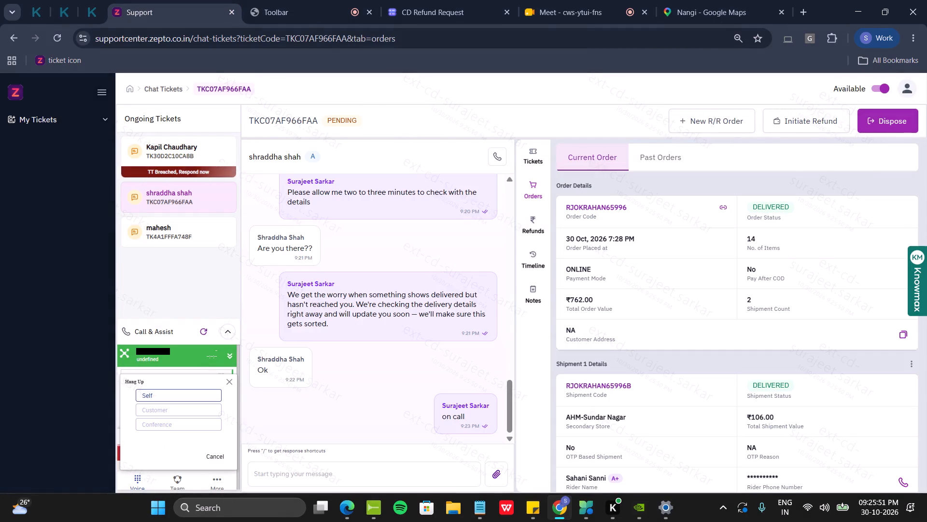
double_click(263, 128)
key(ctrl+c)
click(89, 6)
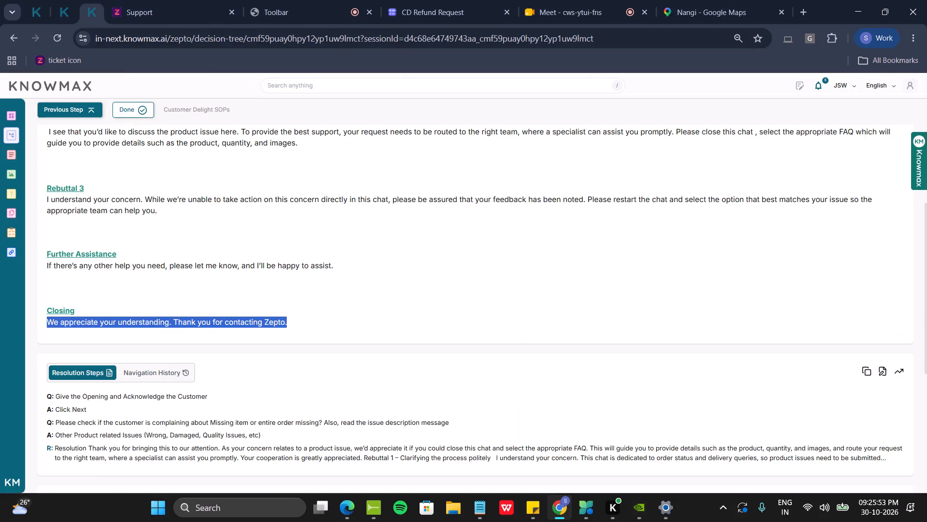
click(134, 108)
click(198, 313)
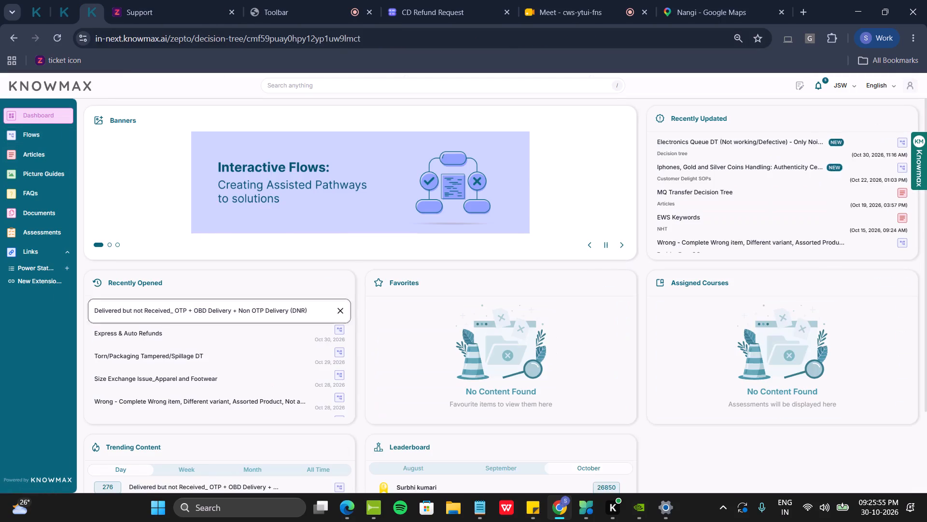
click(182, 3)
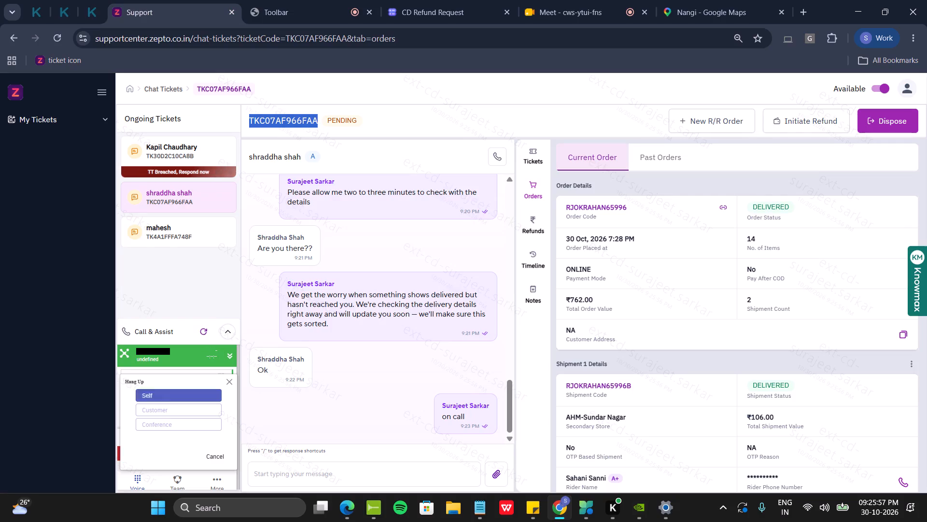
click(230, 385)
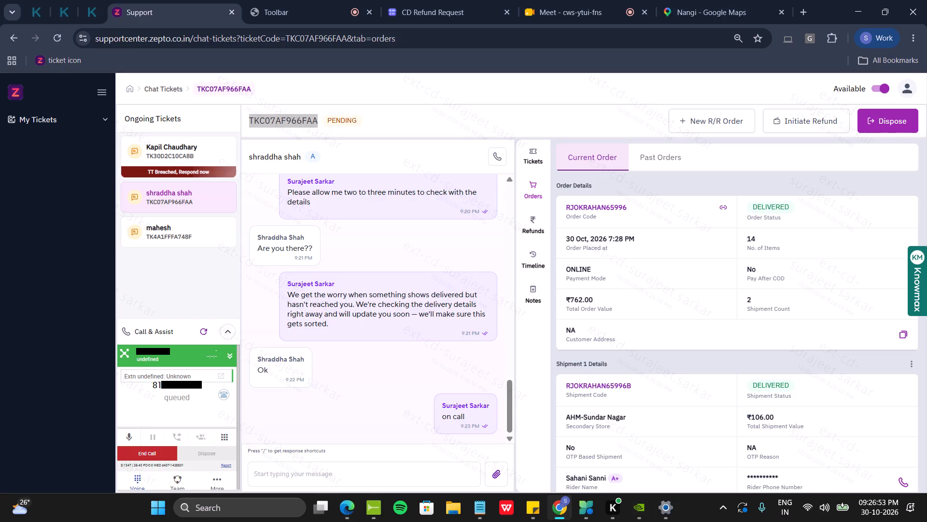
click(154, 457)
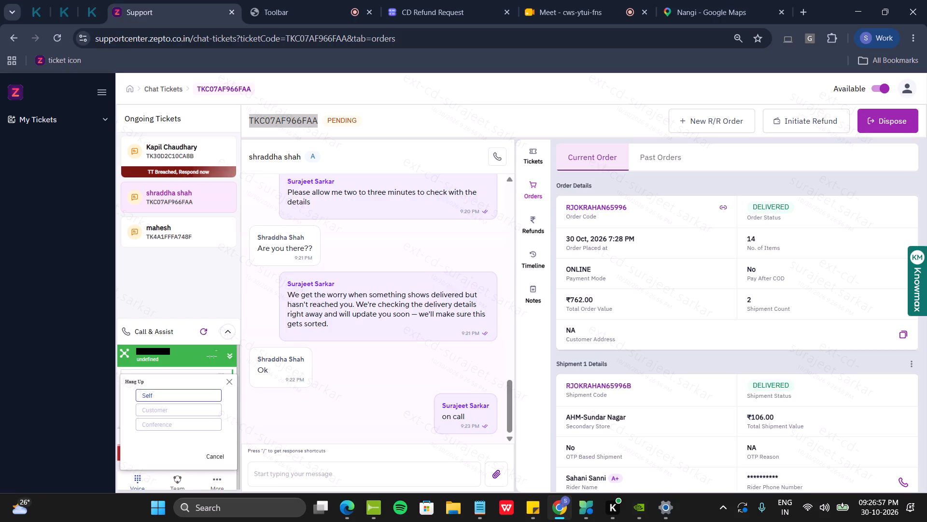
click(192, 400)
double_click(302, 124)
key(ctrl+c)
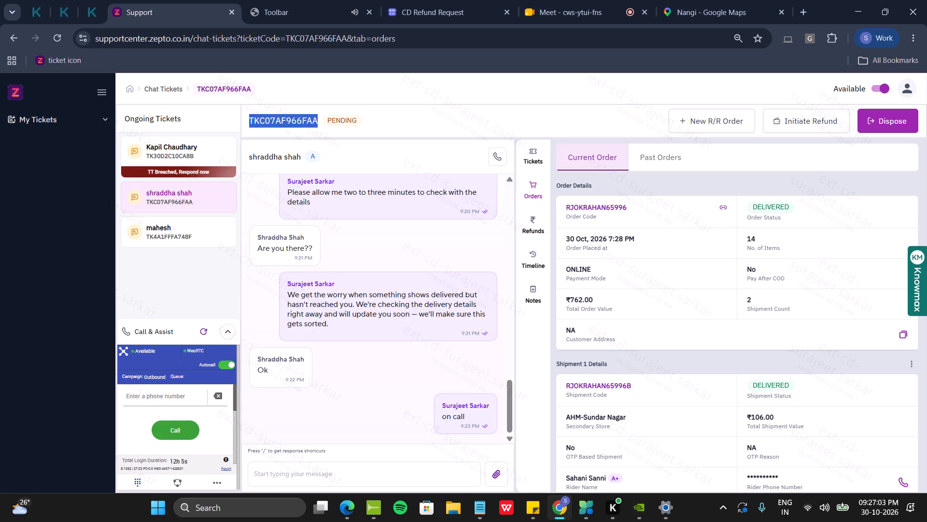
click(56, 8)
click(125, 115)
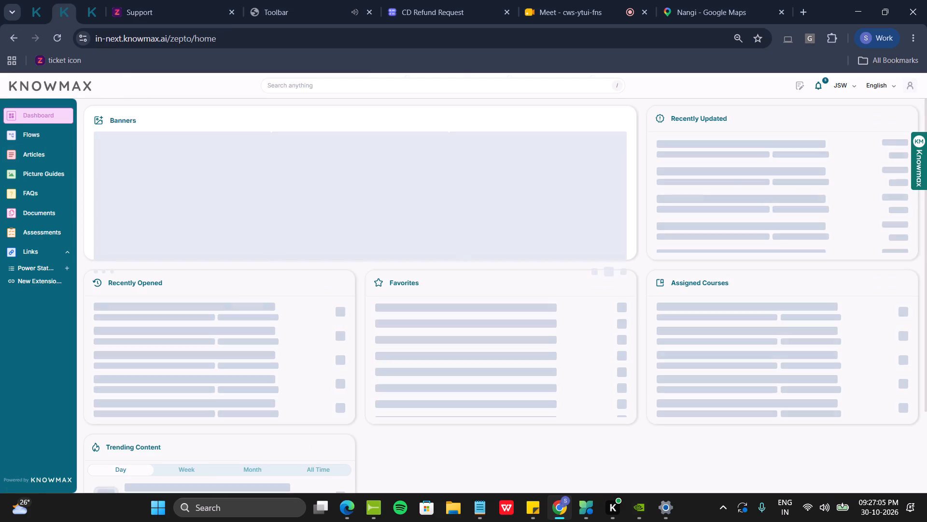
click(336, 83)
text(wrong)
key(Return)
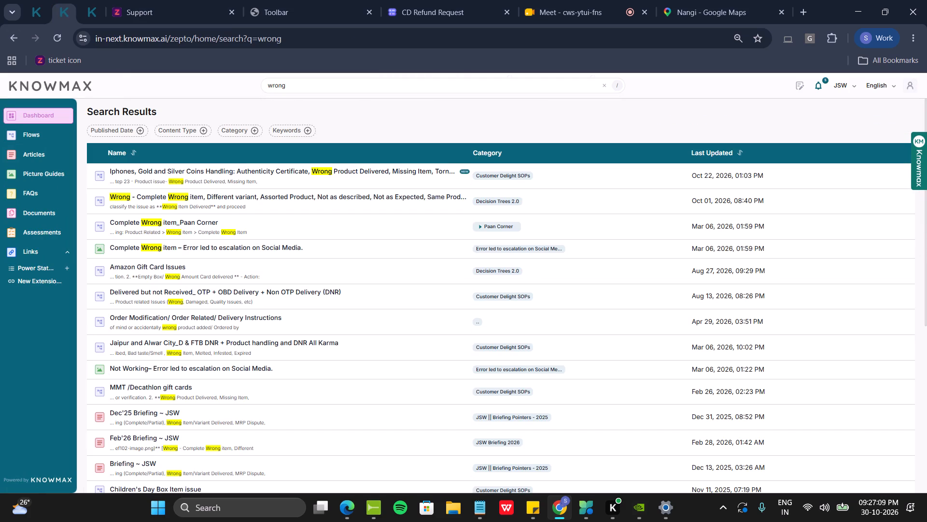
click(248, 196)
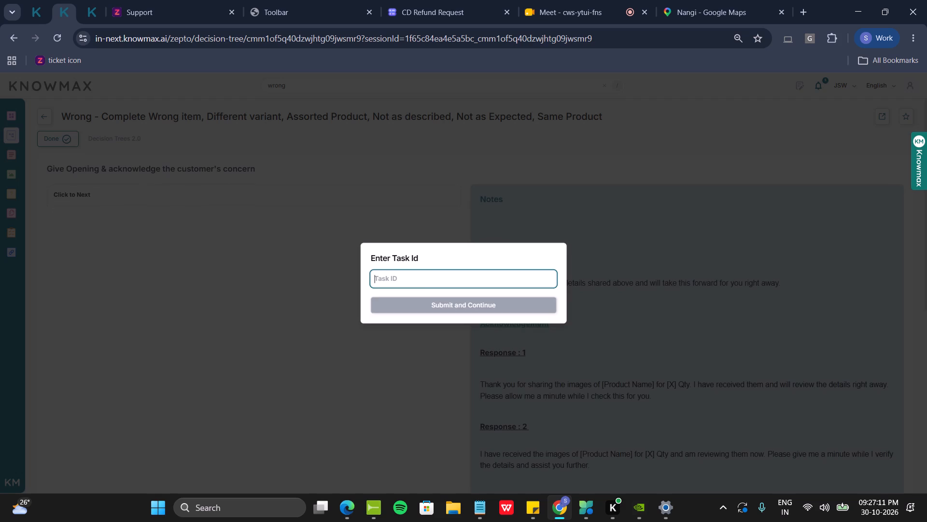
key(ctrl+v)
click(411, 300)
Answer the wrong-item flow through the image check, choosing A+, A - Below Rs 9000, General customer and Within the PDP Complaint Window.
click(140, 207)
click(130, 200)
click(107, 193)
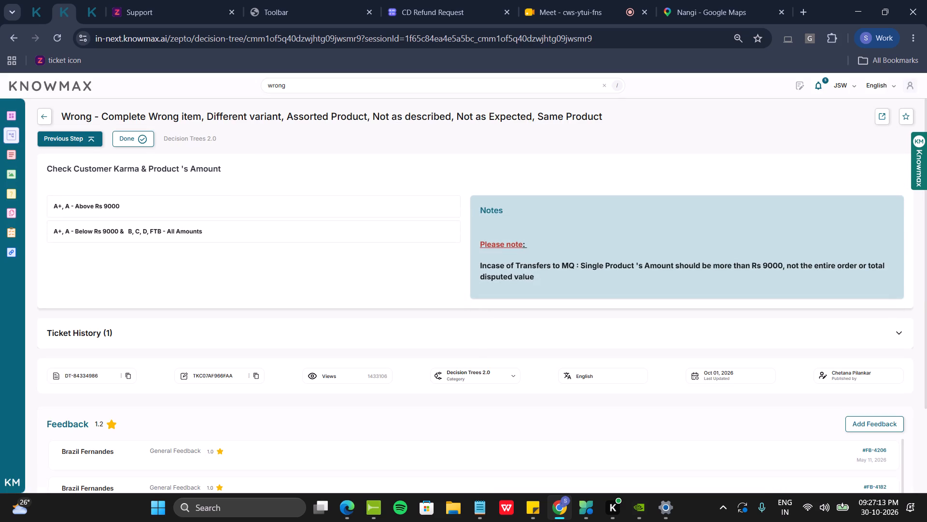
click(140, 226)
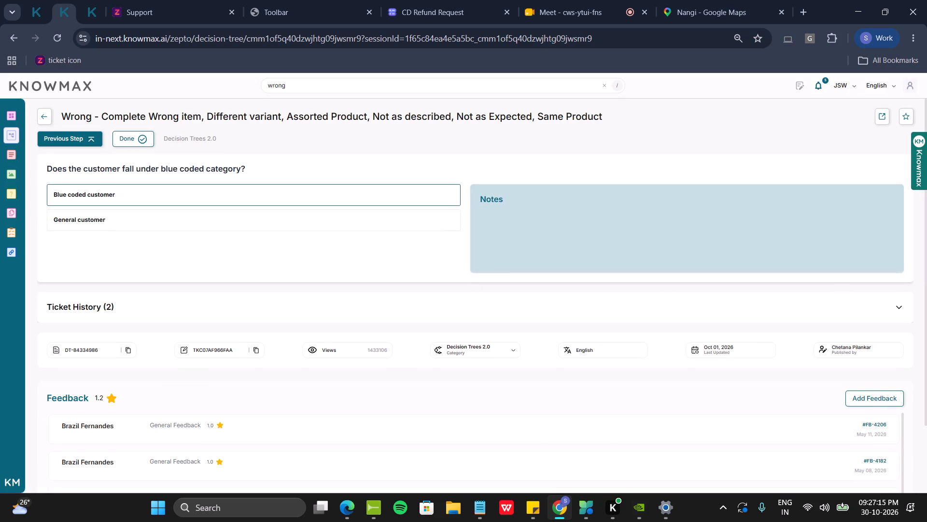
click(106, 211)
click(111, 197)
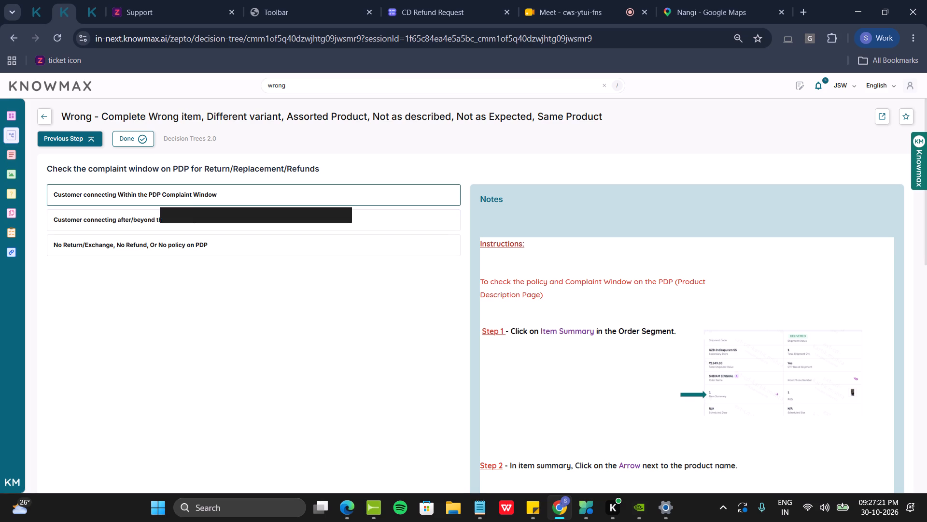
click(159, 200)
click(144, 243)
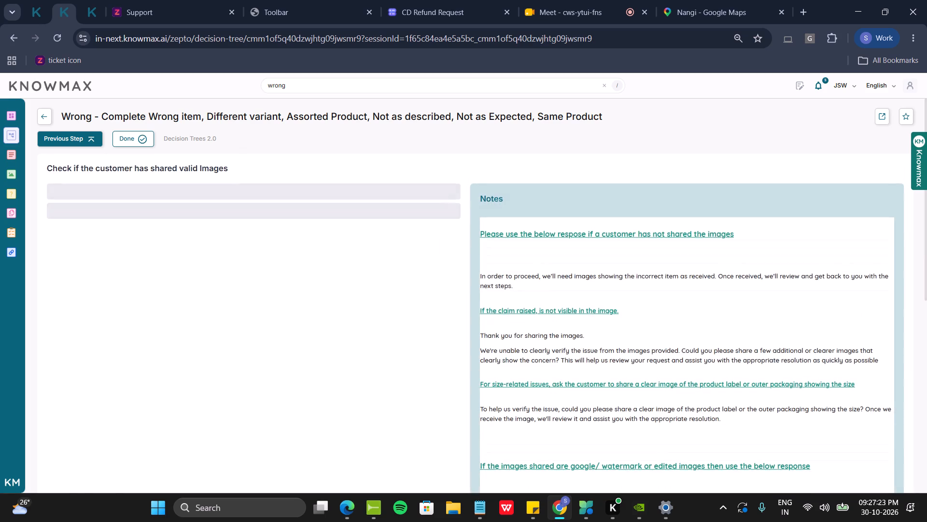
click(143, 225)
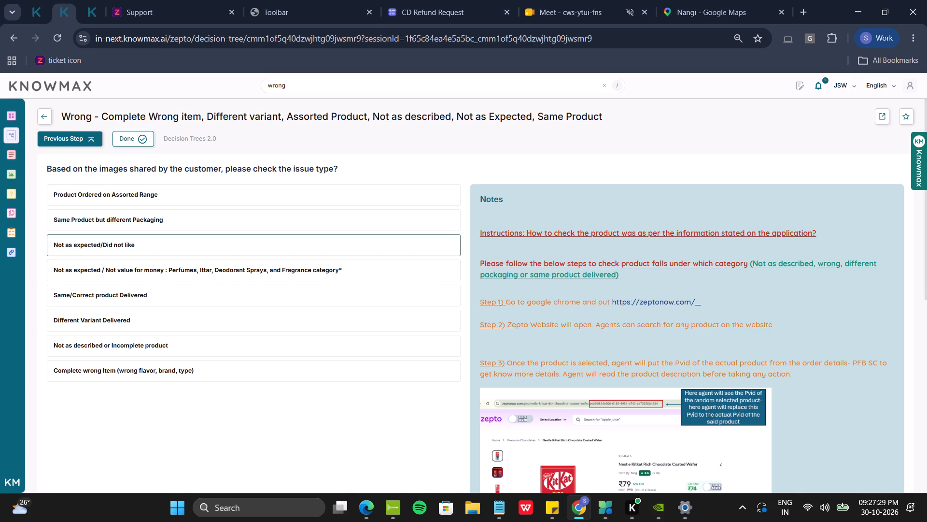
Answer the wrong-item flow with Complete wrong Item, Product value above Rs 300, Valid Claim as per PODs, and A+, A, B, C & FTB karma.
click(160, 367)
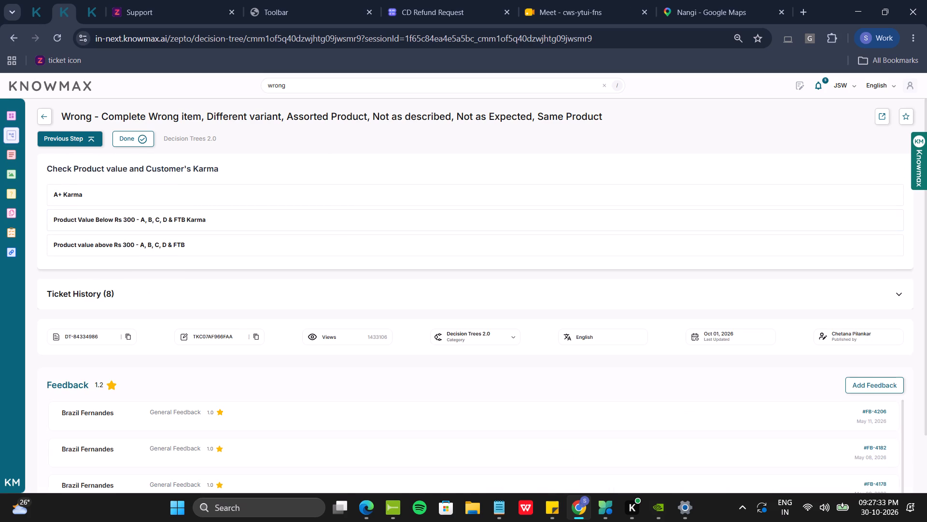
click(85, 138)
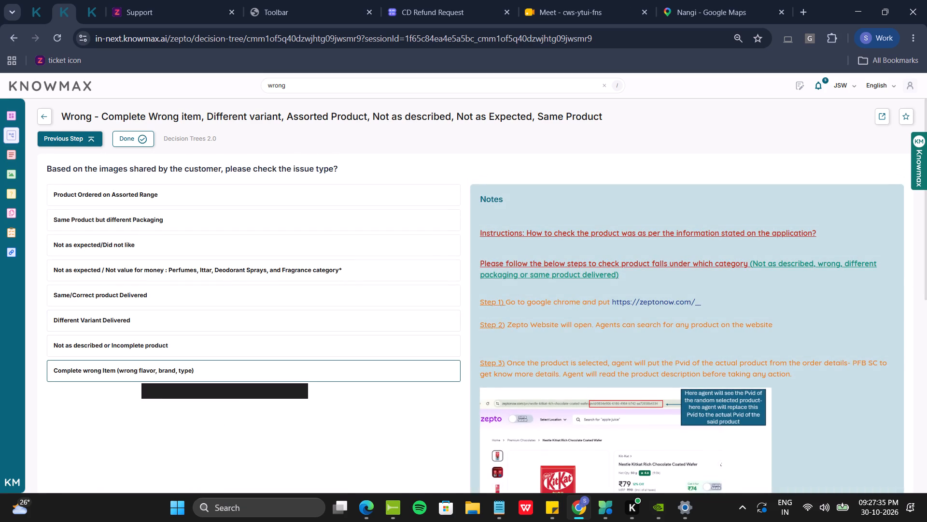
click(112, 374)
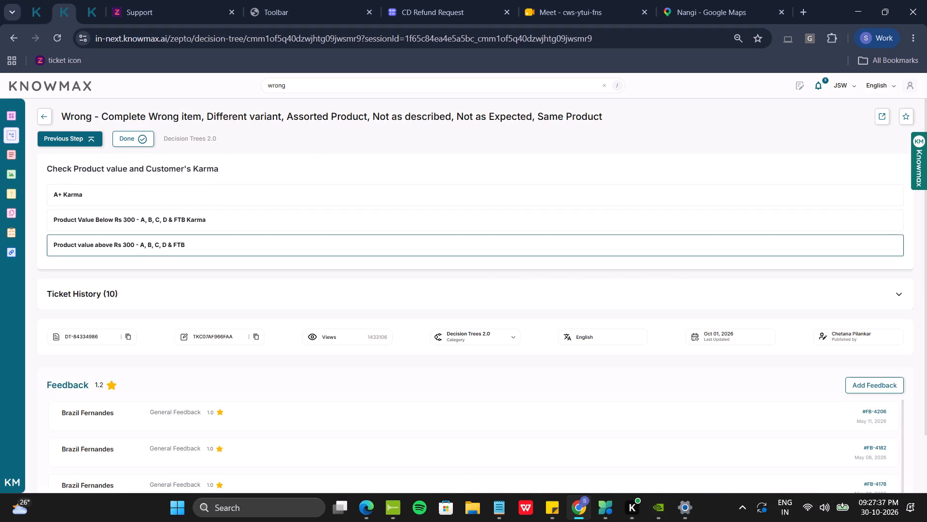
double_click(122, 247)
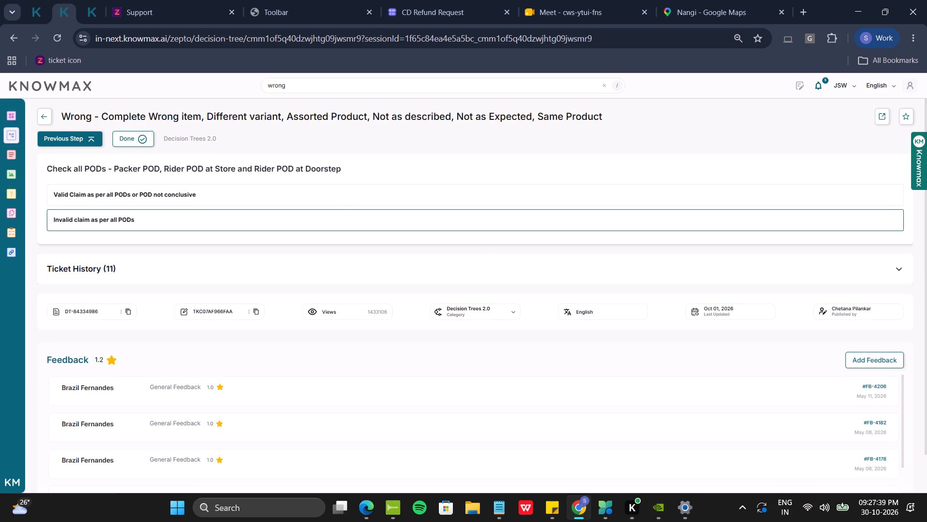
click(115, 193)
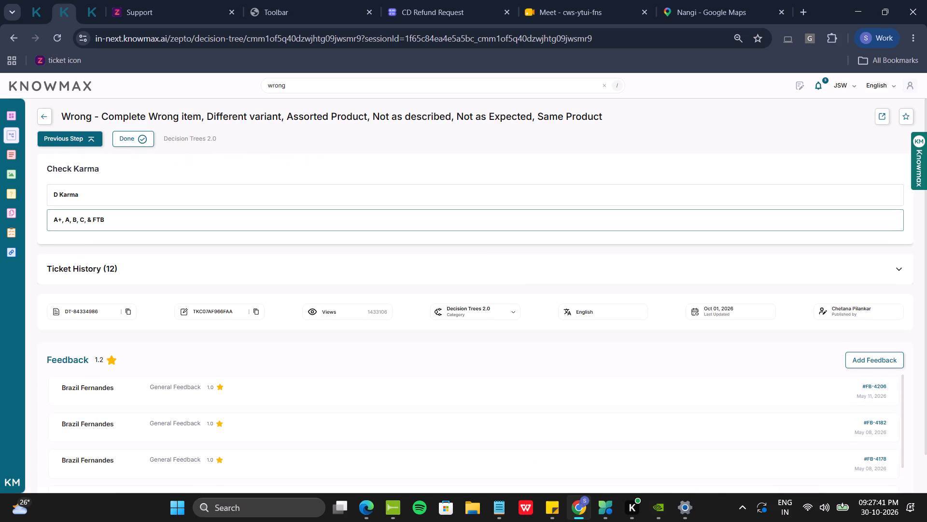
click(133, 222)
click(133, 202)
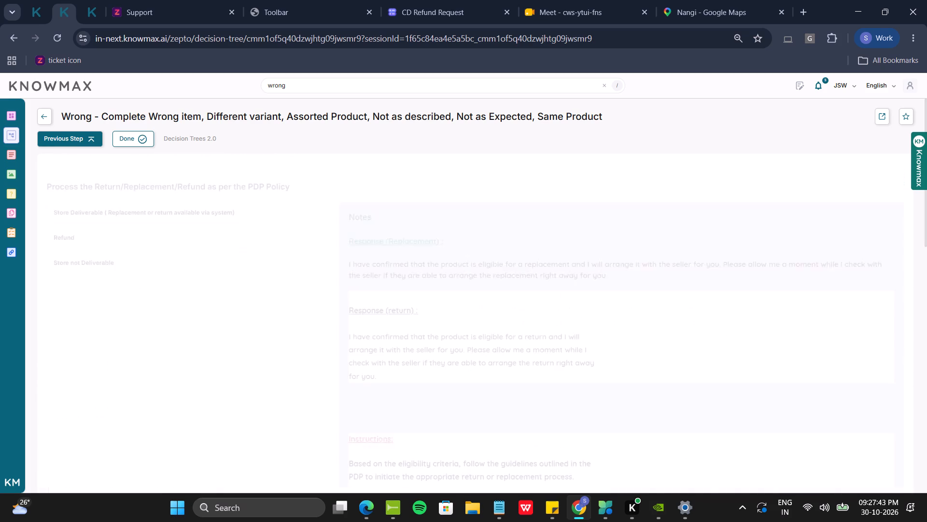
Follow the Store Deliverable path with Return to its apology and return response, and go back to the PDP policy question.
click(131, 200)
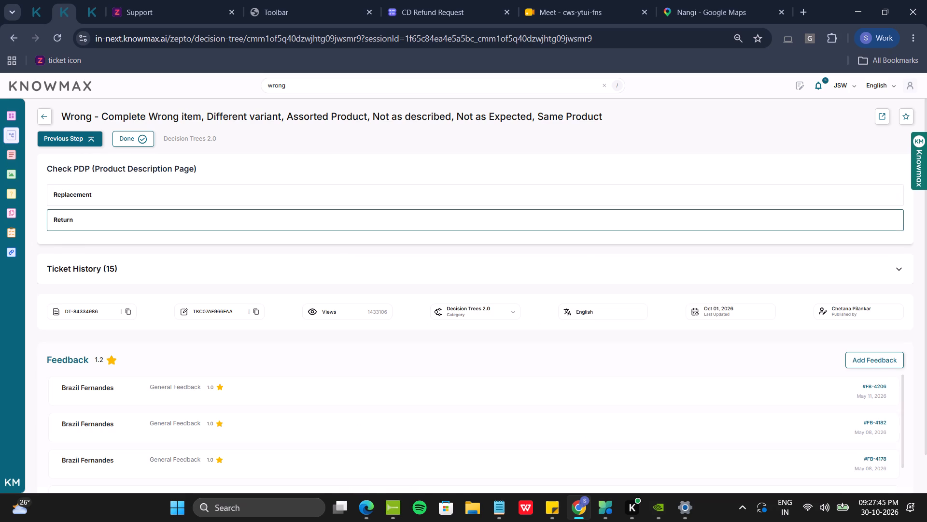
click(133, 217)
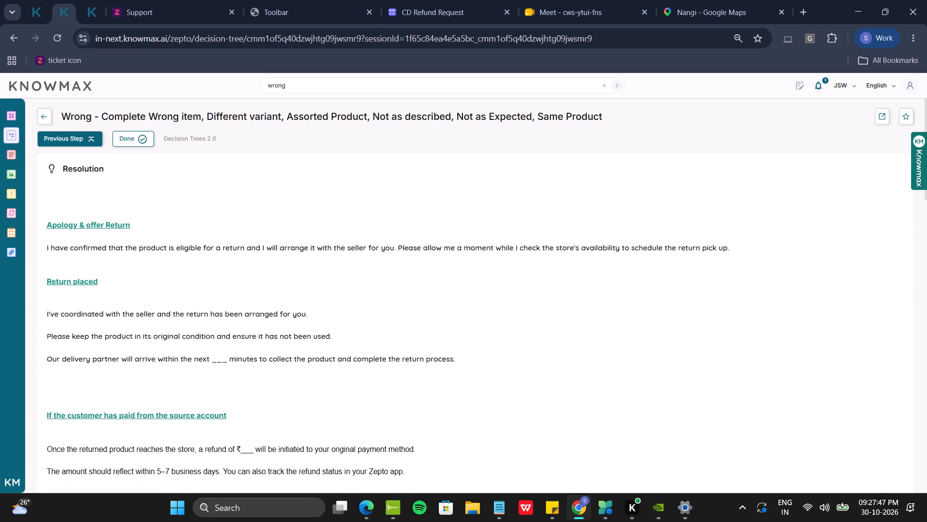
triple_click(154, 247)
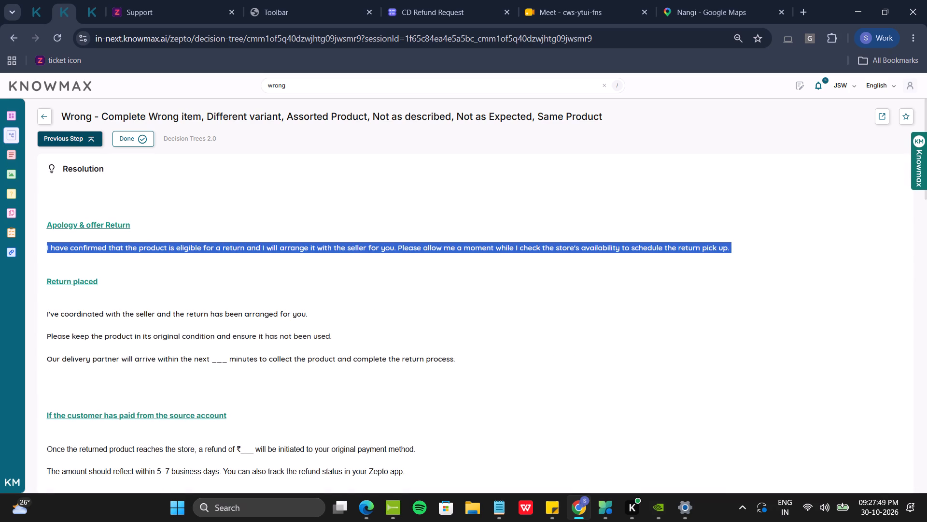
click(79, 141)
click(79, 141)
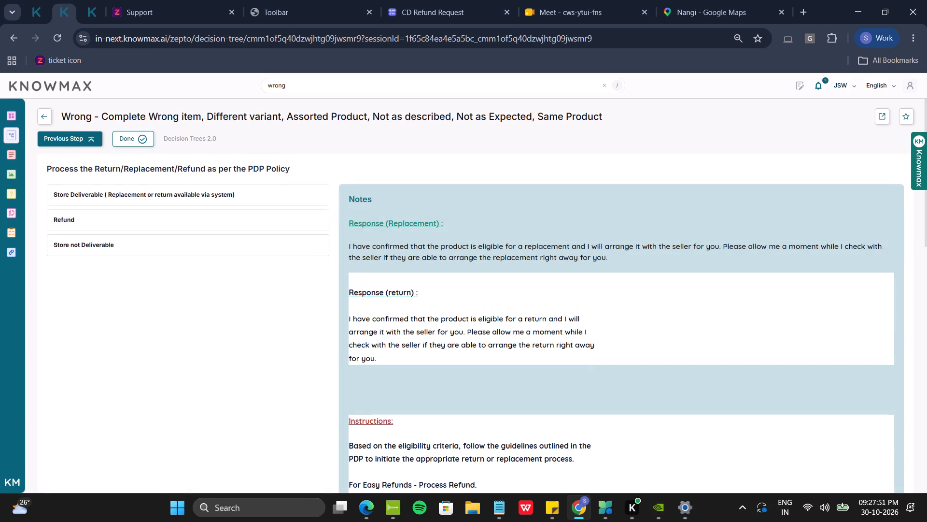
Choose Store not Deliverable, Slots for scheduled delivery available and Customer Agrees to select a slot, and step back from the resolution.
click(123, 252)
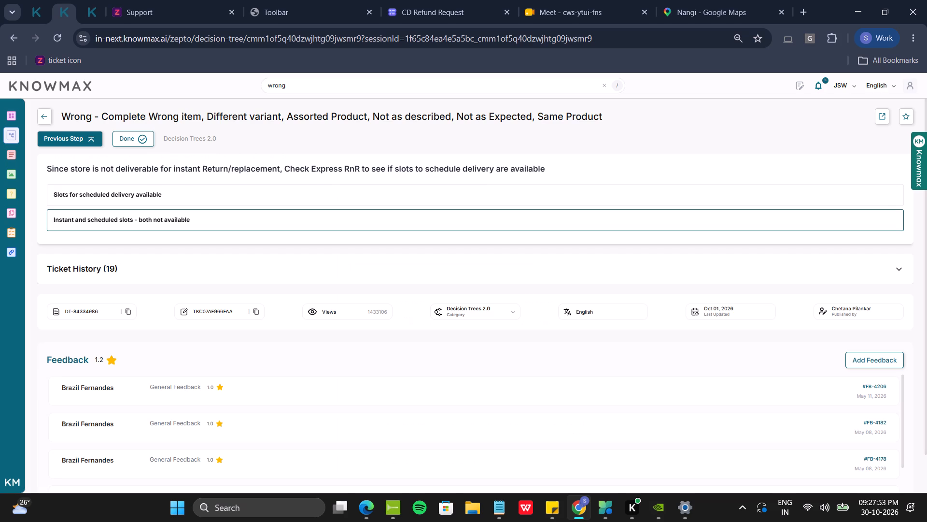
click(114, 199)
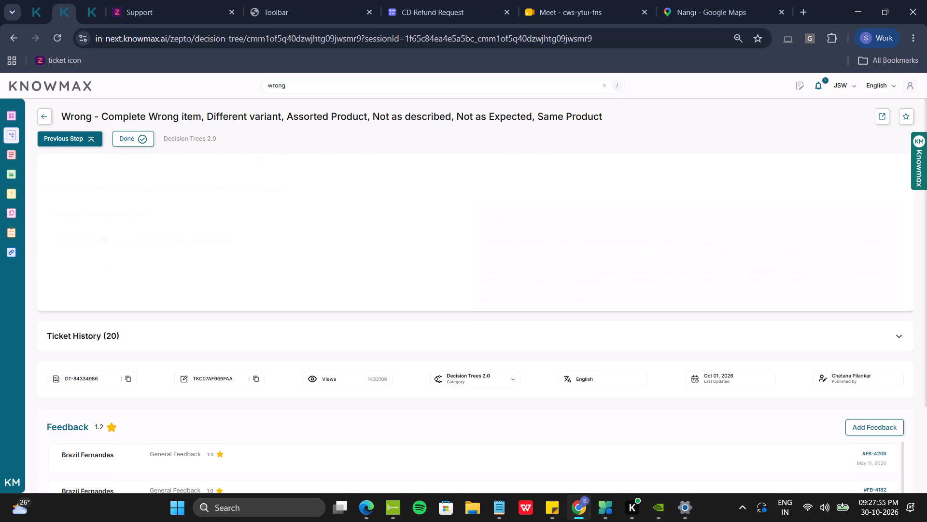
click(113, 203)
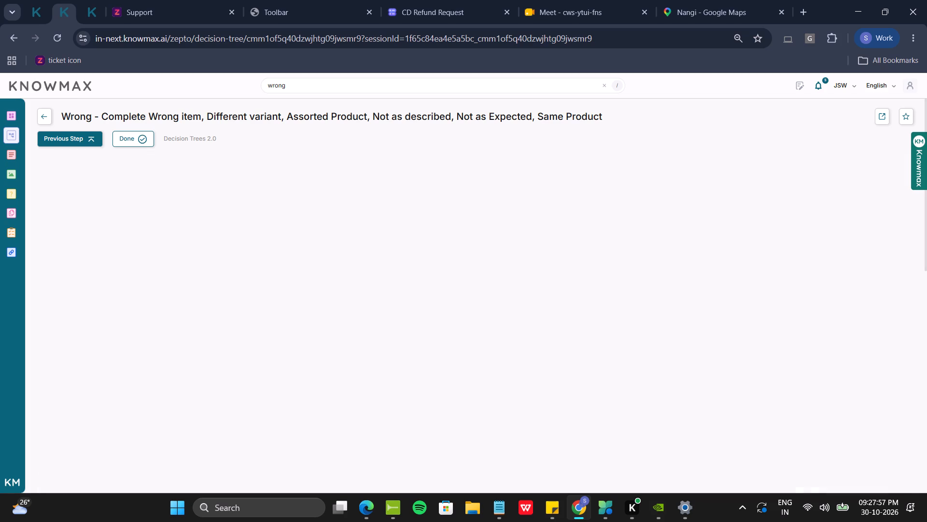
click(74, 135)
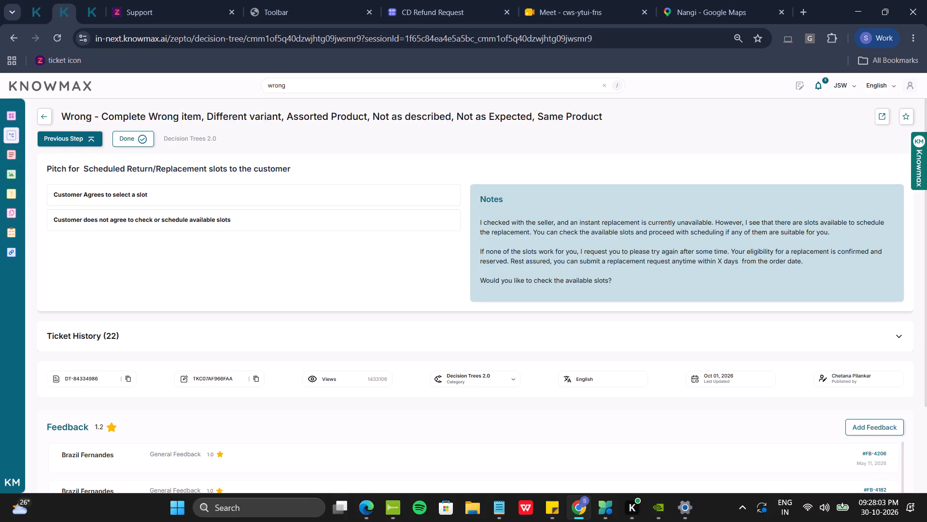
click(88, 146)
click(203, 1)
click(331, 467)
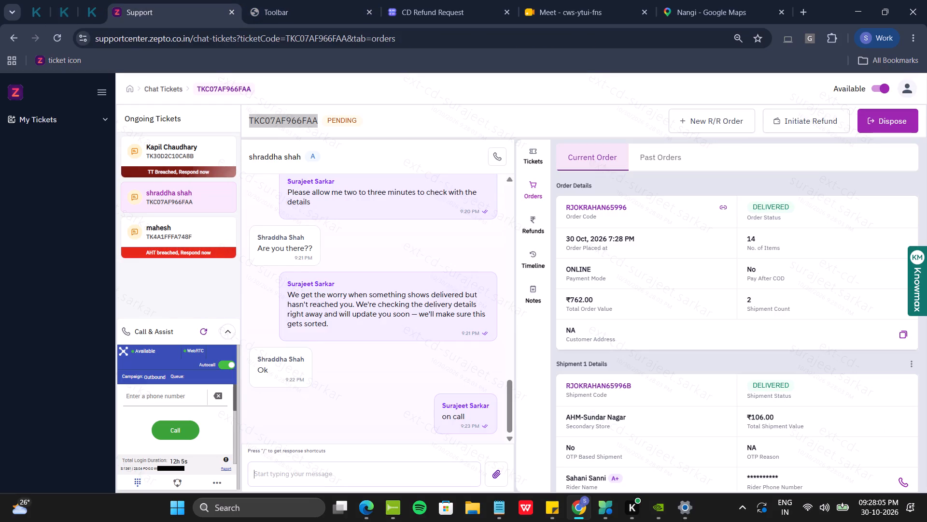
key(super+h)
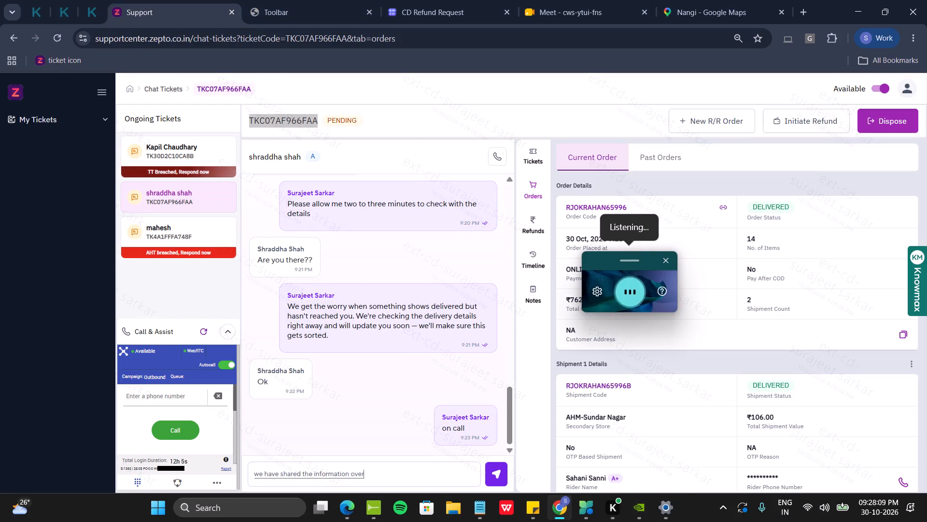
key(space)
key(Return)
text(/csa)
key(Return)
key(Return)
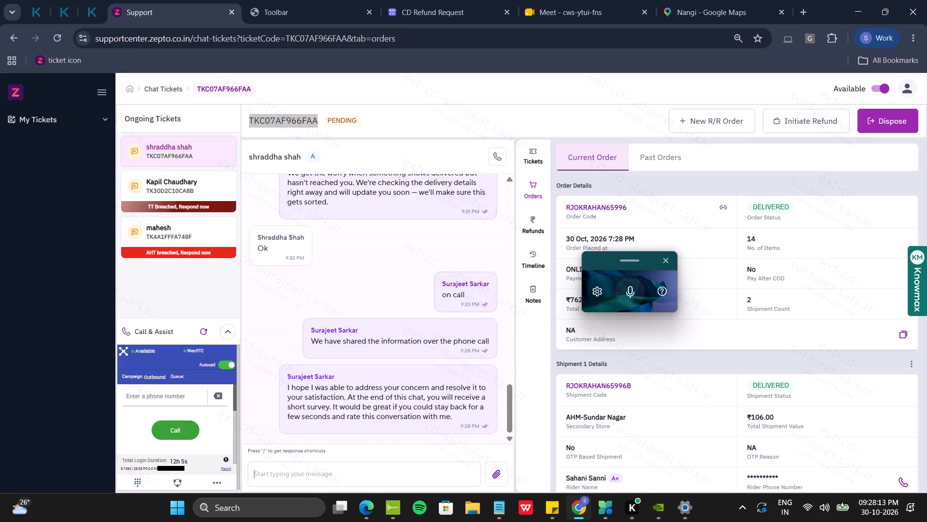
Open ticket TK30D2C10CA8B and send the saved closing reply thanking the customer for choosing Zepto.
click(197, 156)
click(202, 180)
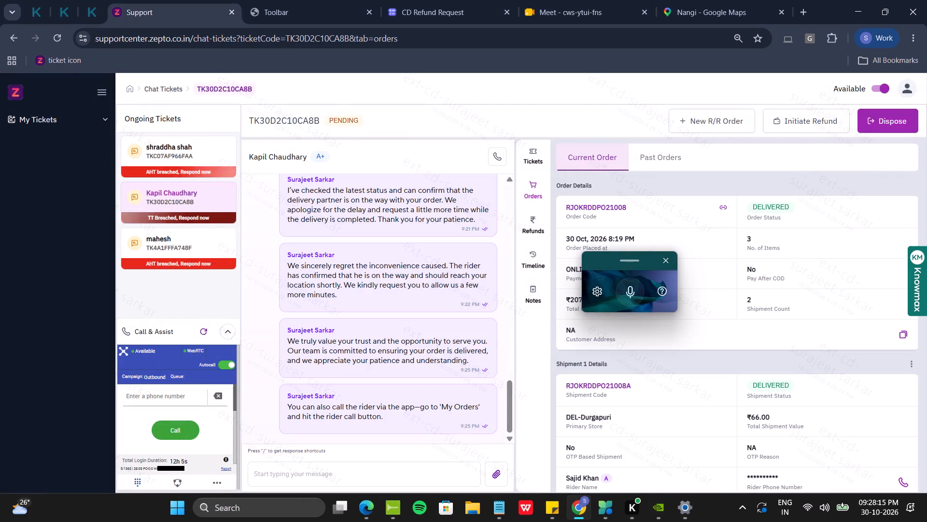
click(321, 476)
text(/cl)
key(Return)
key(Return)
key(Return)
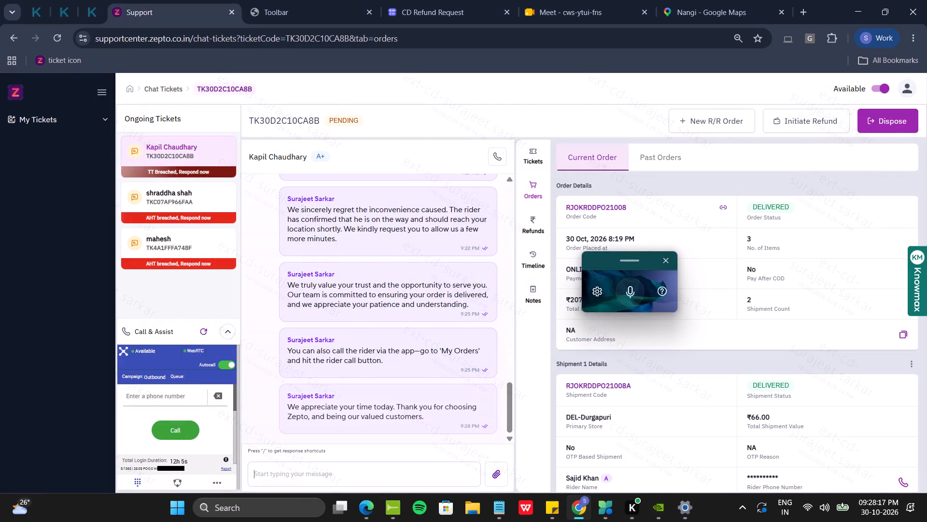
click(877, 124)
click(730, 130)
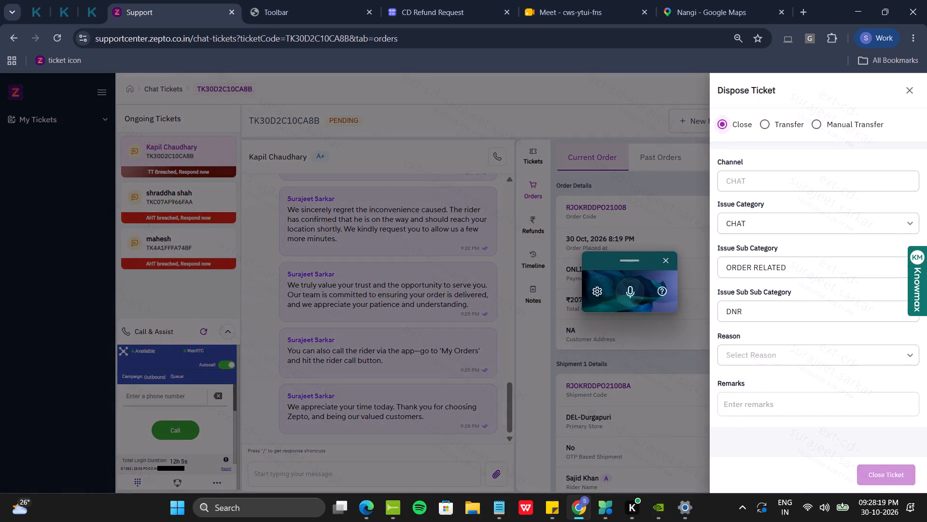
click(775, 355)
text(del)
click(826, 422)
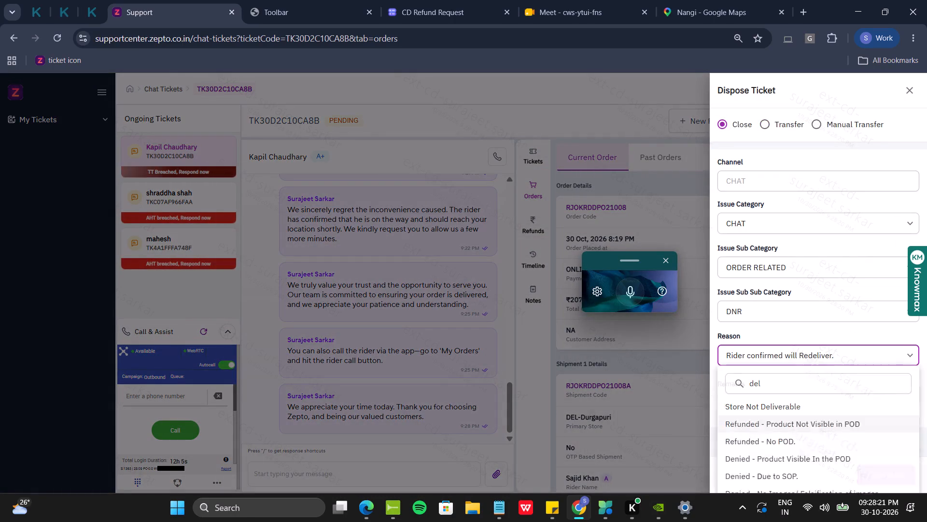
click(887, 469)
click(503, 309)
click(189, 215)
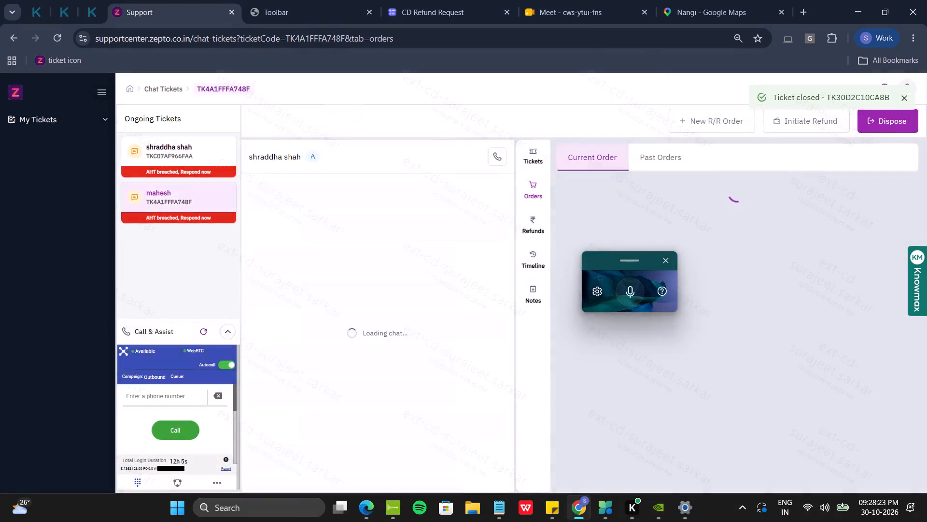
click(549, 195)
click(540, 190)
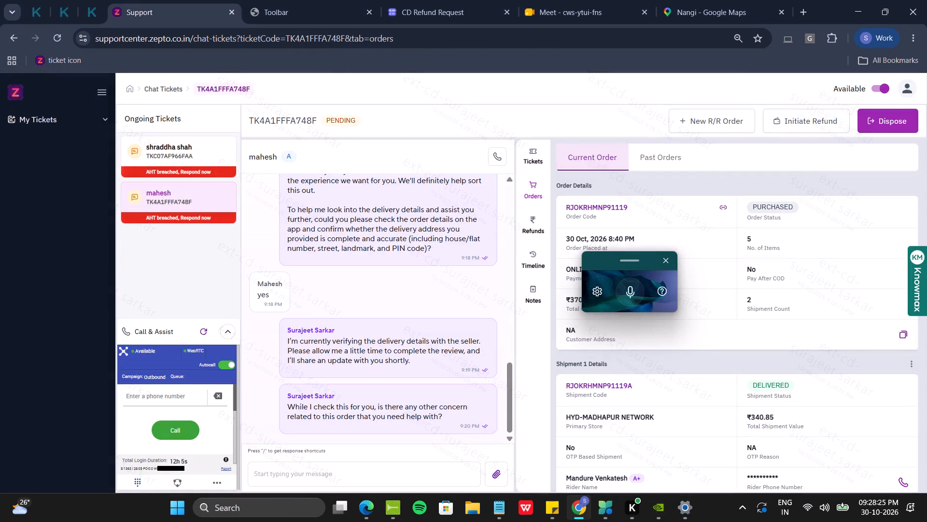
click(902, 481)
click(399, 465)
key(super+v)
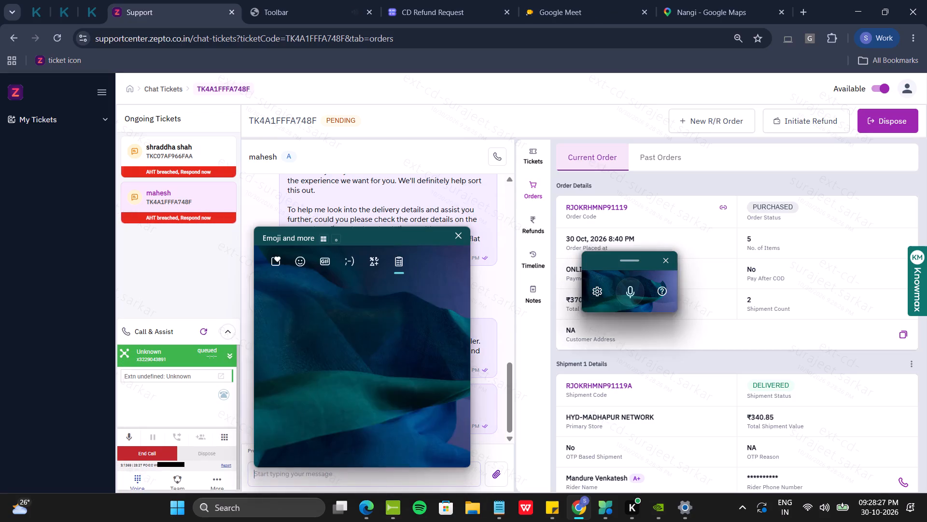
key(Left)
key(Left)
key(Left)
key(Left)
key(Left)
key(Return)
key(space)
key(ctrl+Return)
key(ctrl+v)
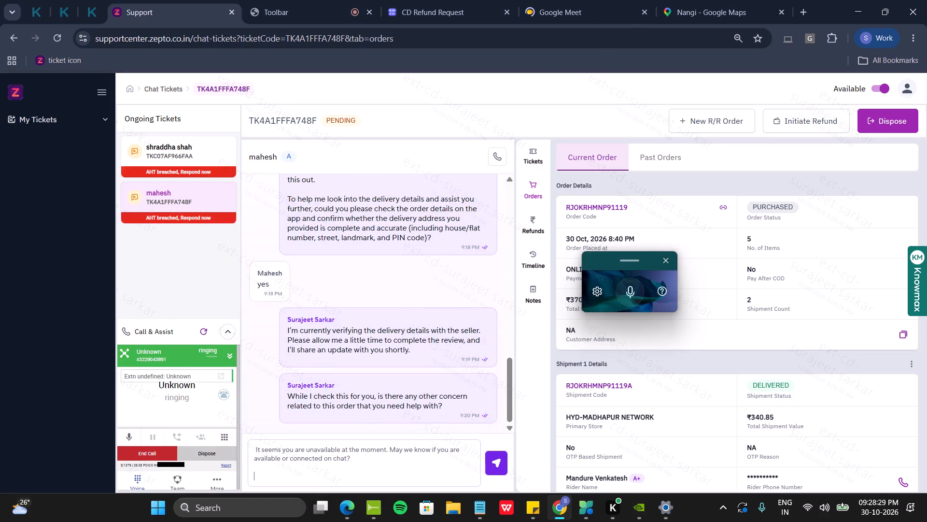
key(Return)
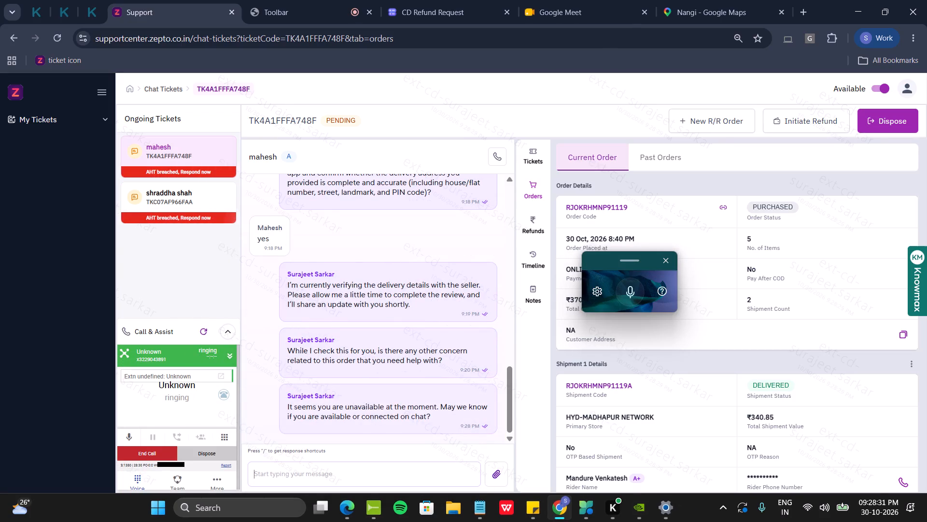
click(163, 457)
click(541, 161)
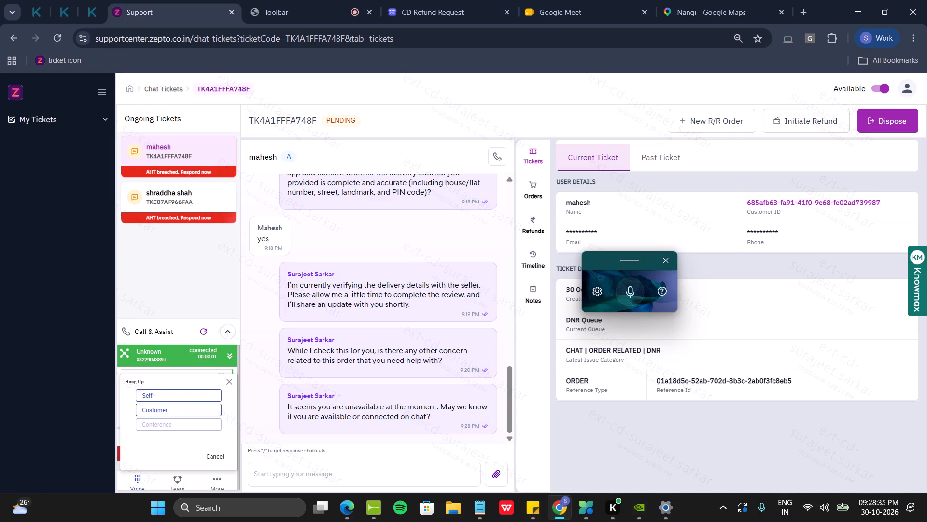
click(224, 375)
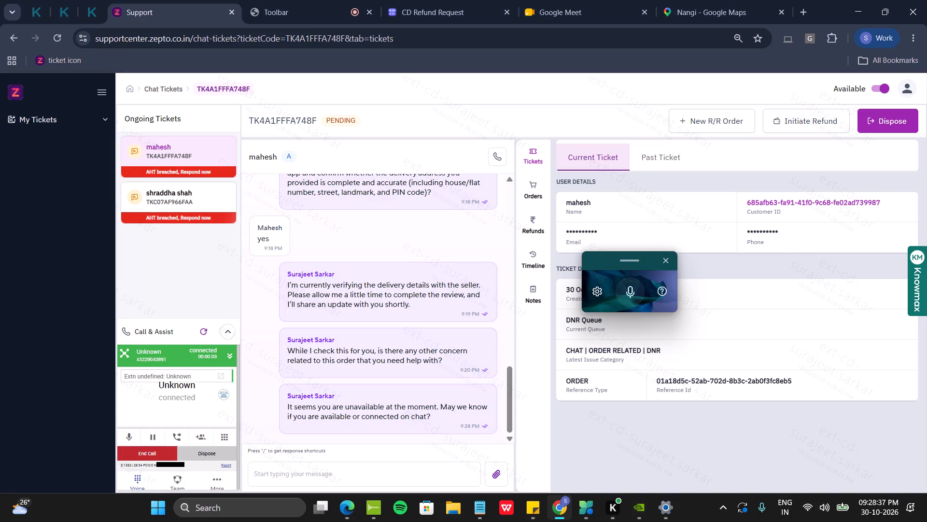
click(201, 215)
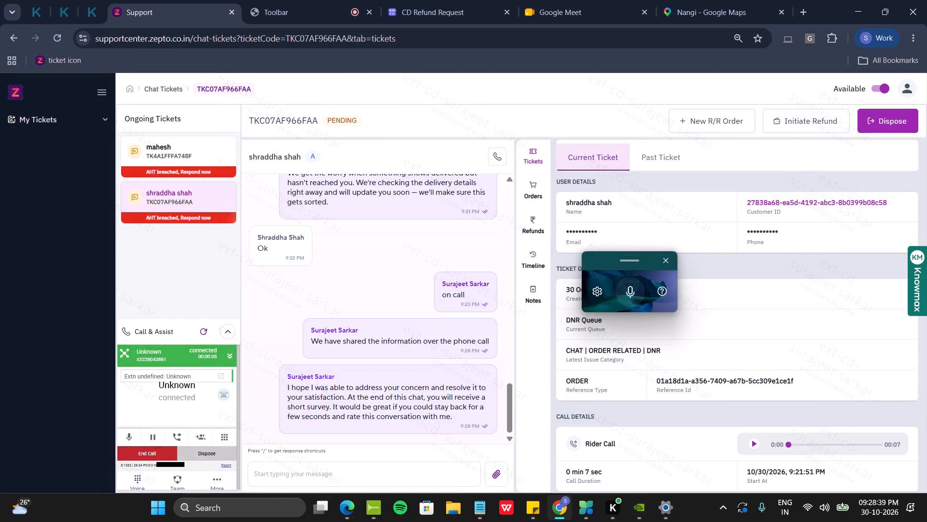
click(361, 484)
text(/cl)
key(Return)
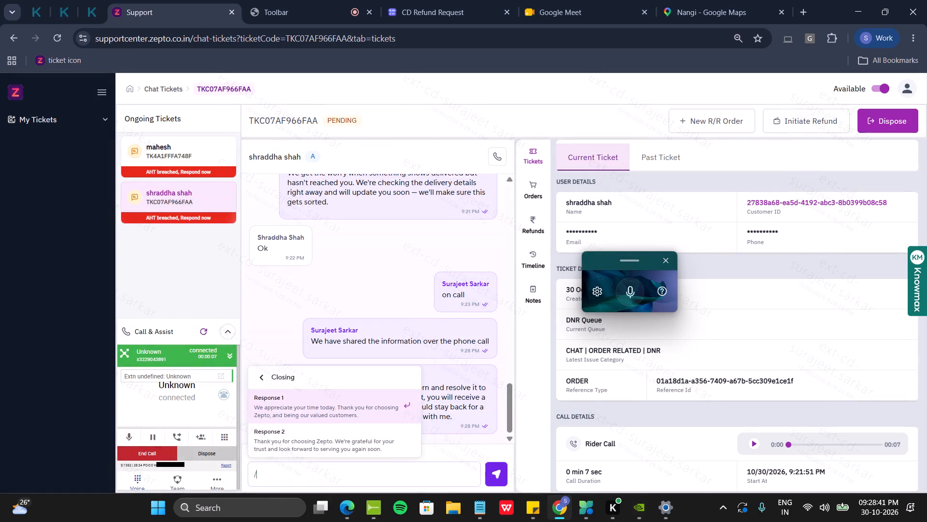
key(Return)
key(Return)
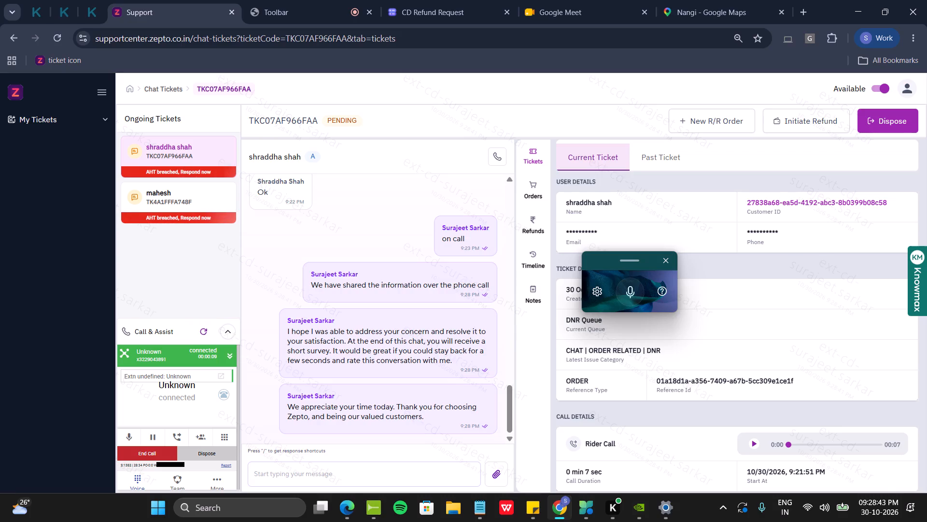
Add the note "cx A" to ticket TKC07AF966FAA.
click(532, 288)
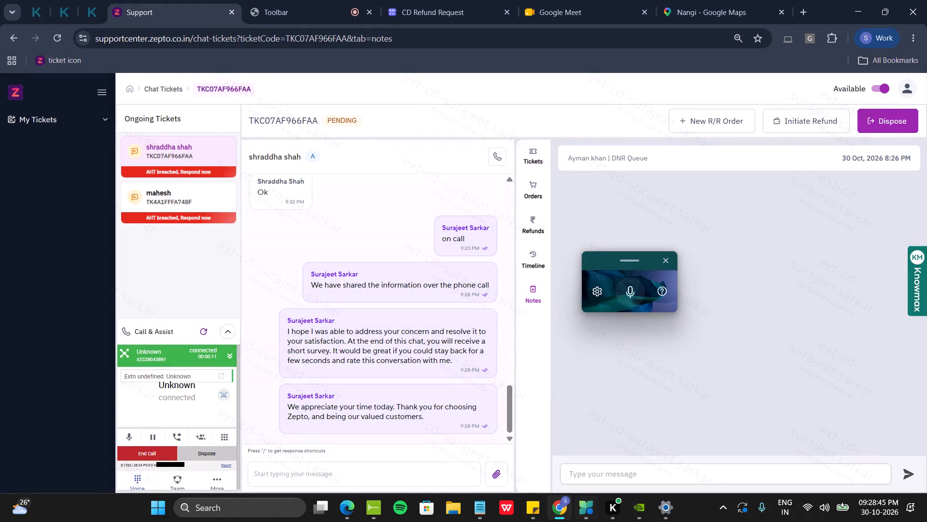
click(581, 473)
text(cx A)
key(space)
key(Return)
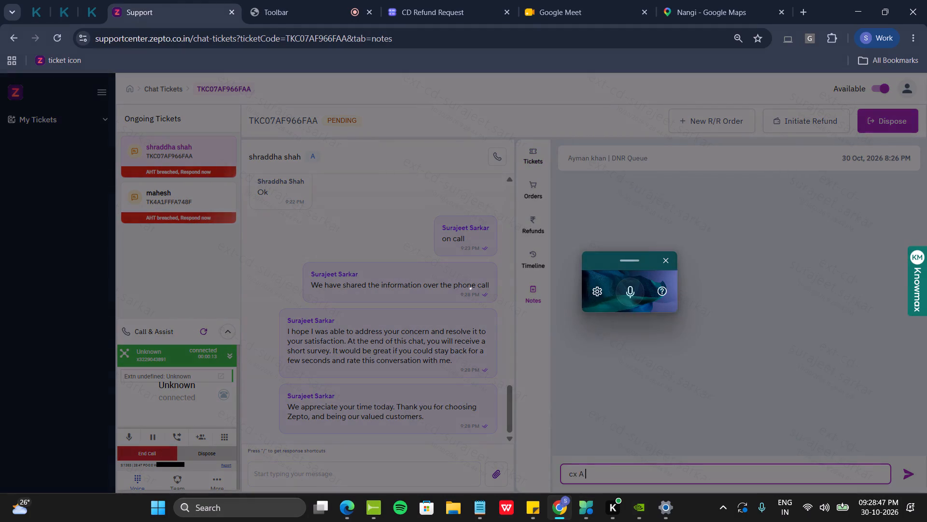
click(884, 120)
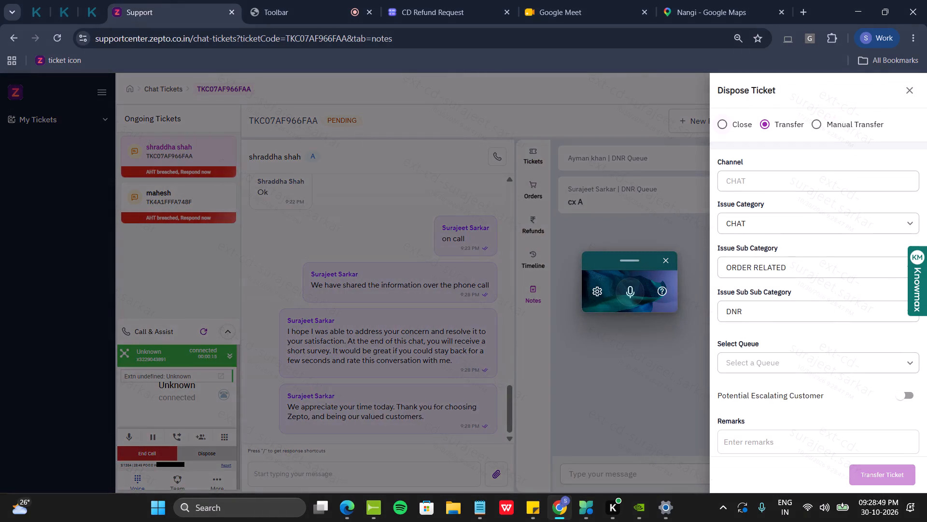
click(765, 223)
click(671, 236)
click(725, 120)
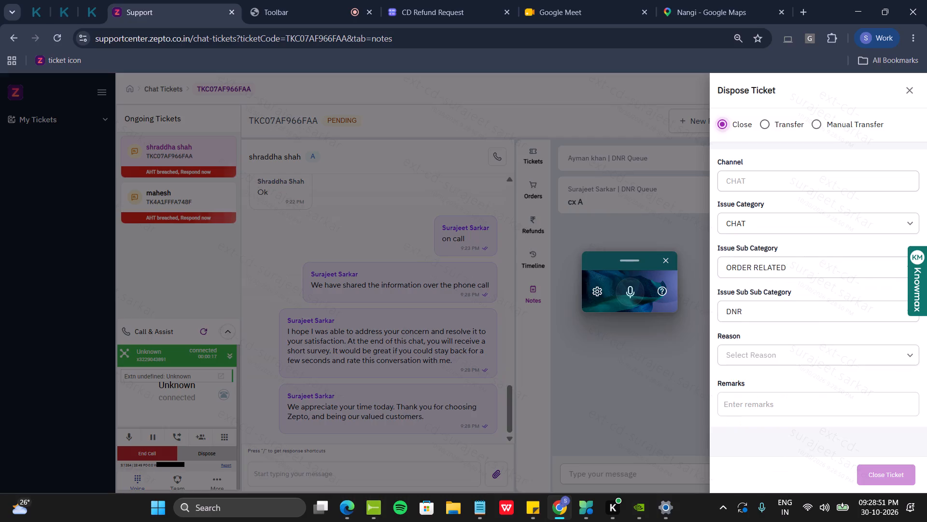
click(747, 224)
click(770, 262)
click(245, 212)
double_click(217, 202)
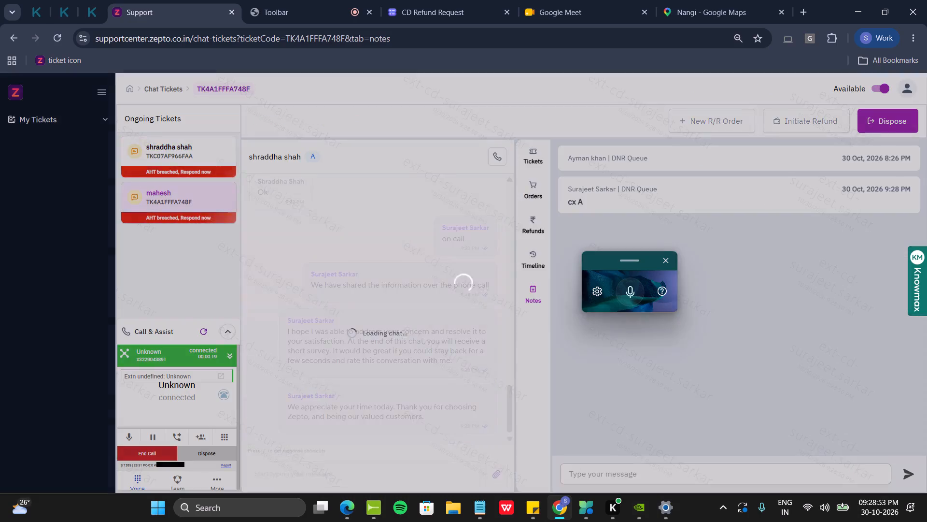
click(539, 180)
scroll(622, 433, down, 1)
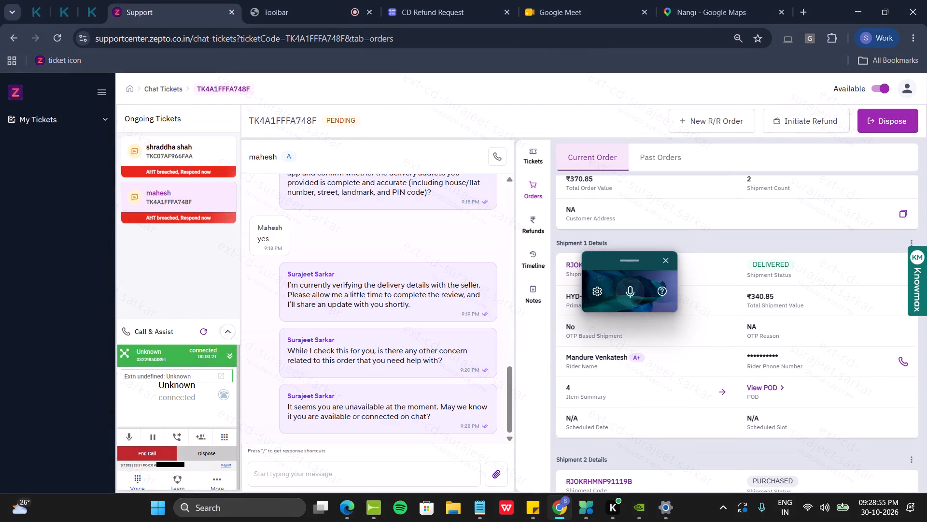
scroll(703, 391, down, 1)
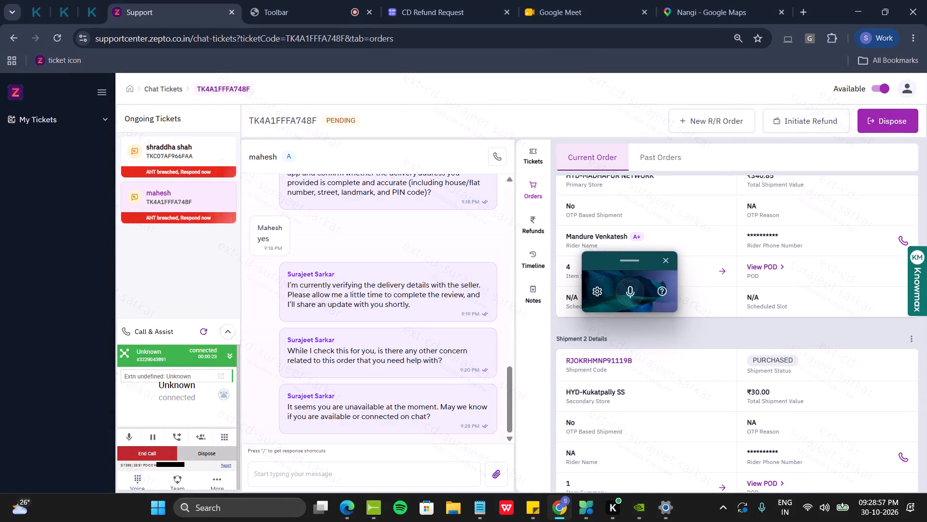
click(671, 258)
click(721, 268)
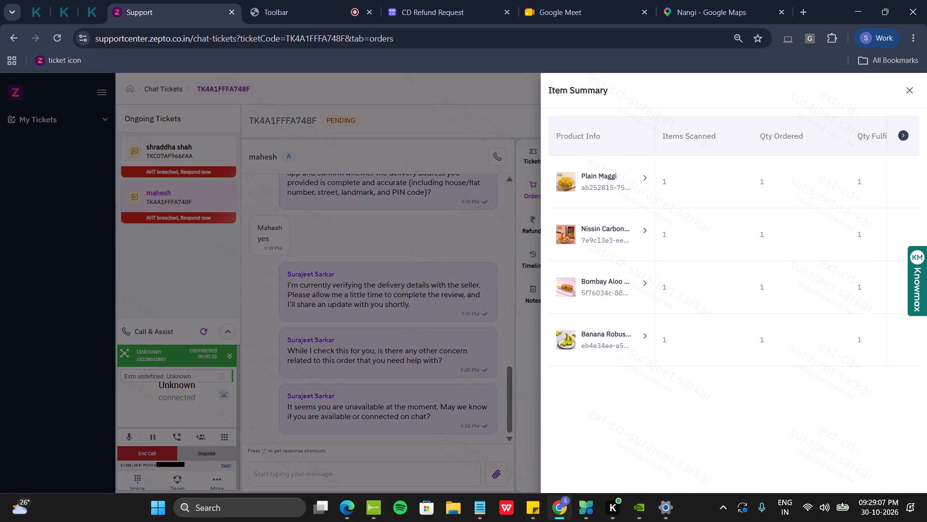
click(393, 329)
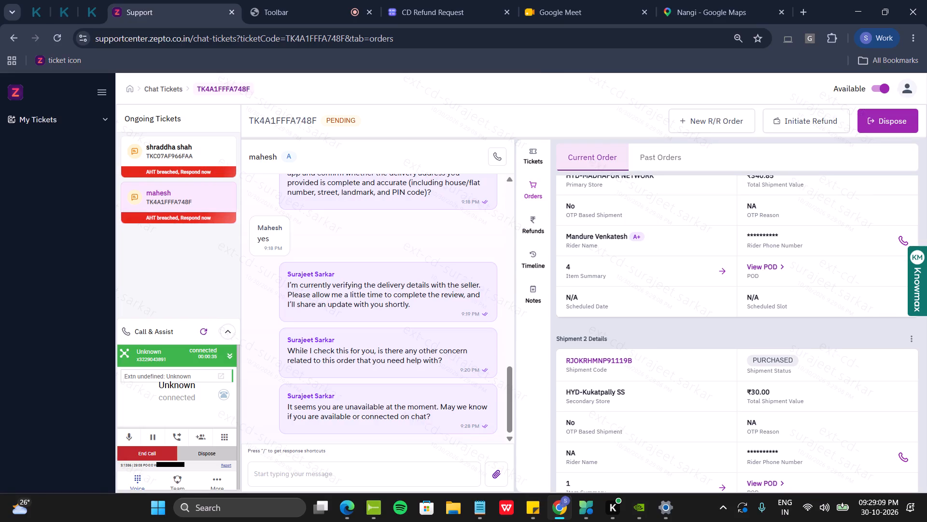
scroll(693, 380, up, 1)
scroll(390, 311, up, 2)
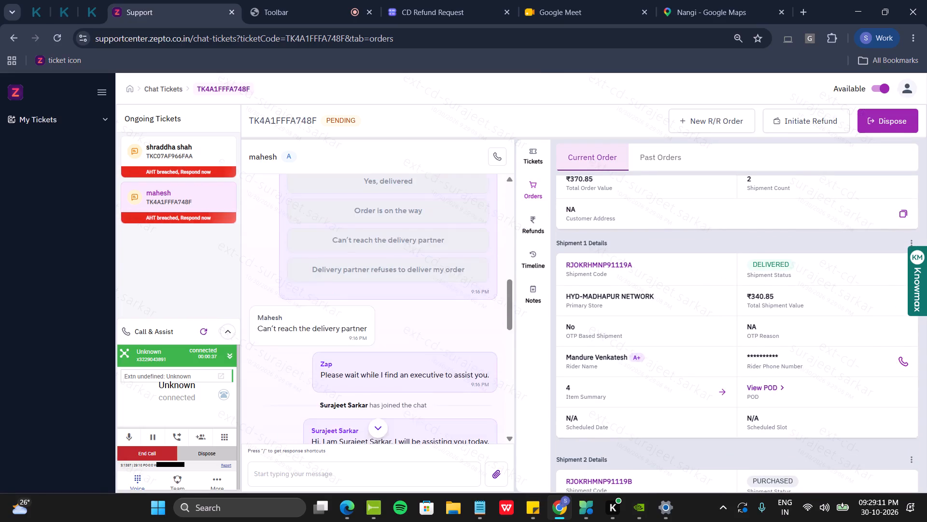
scroll(390, 311, up, 3)
scroll(390, 311, down, 2)
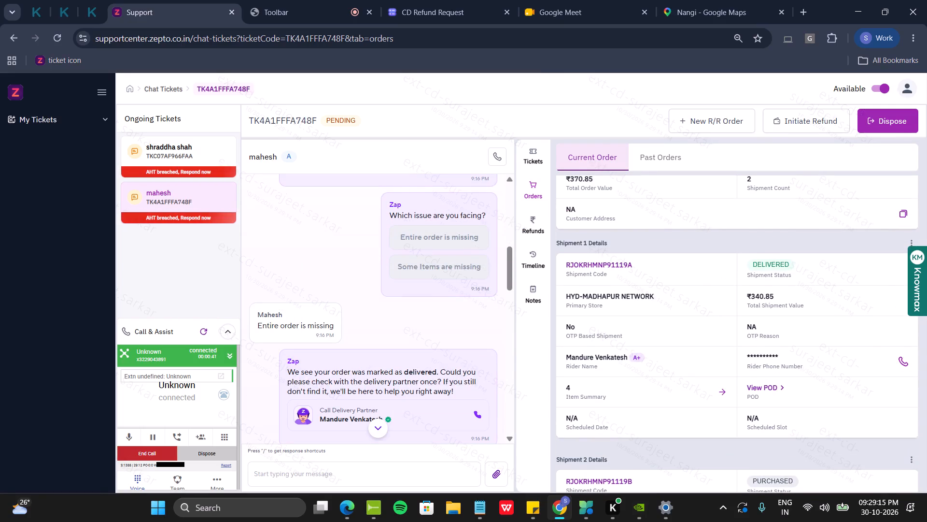
click(496, 158)
click(513, 324)
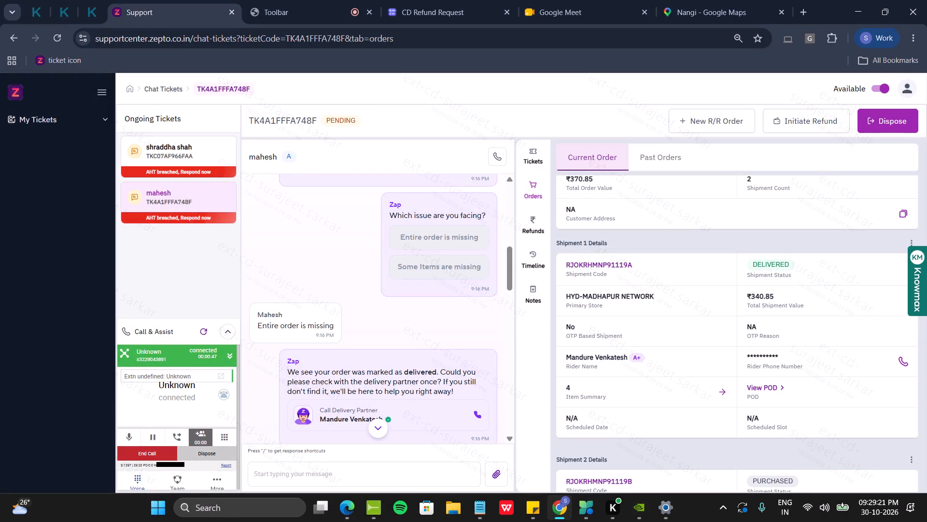
click(158, 440)
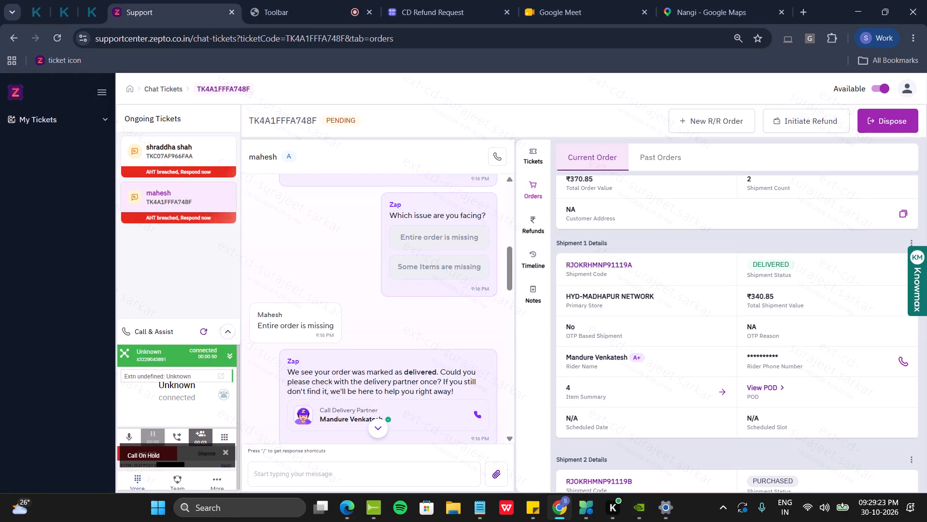
click(206, 135)
click(226, 153)
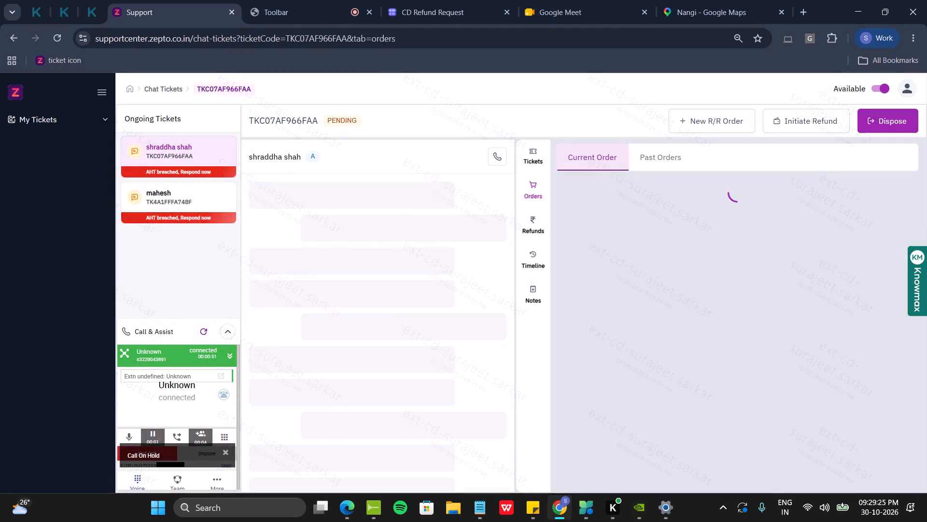
click(342, 479)
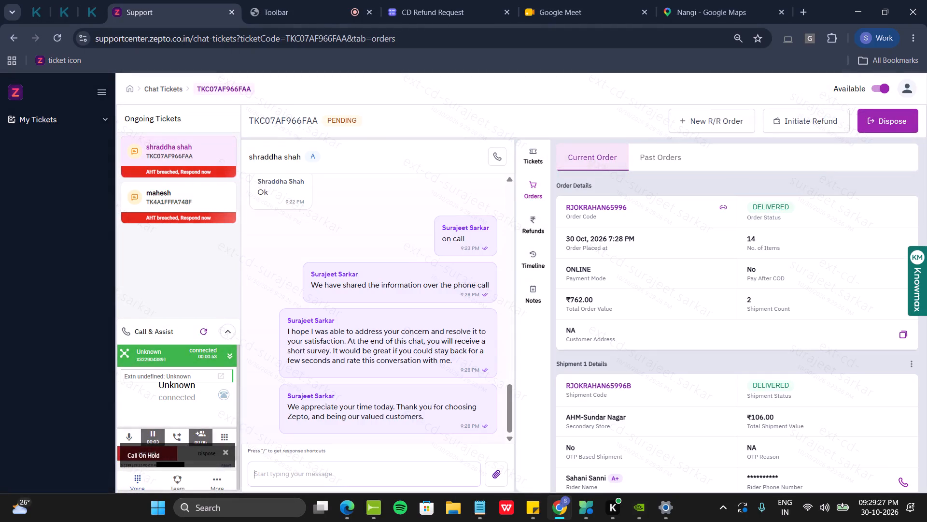
click(890, 109)
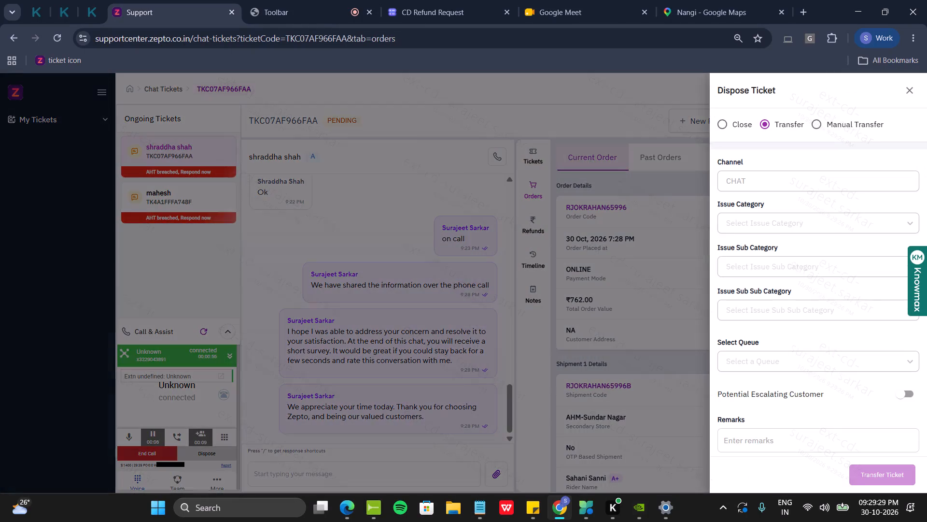
click(734, 130)
click(759, 218)
click(770, 262)
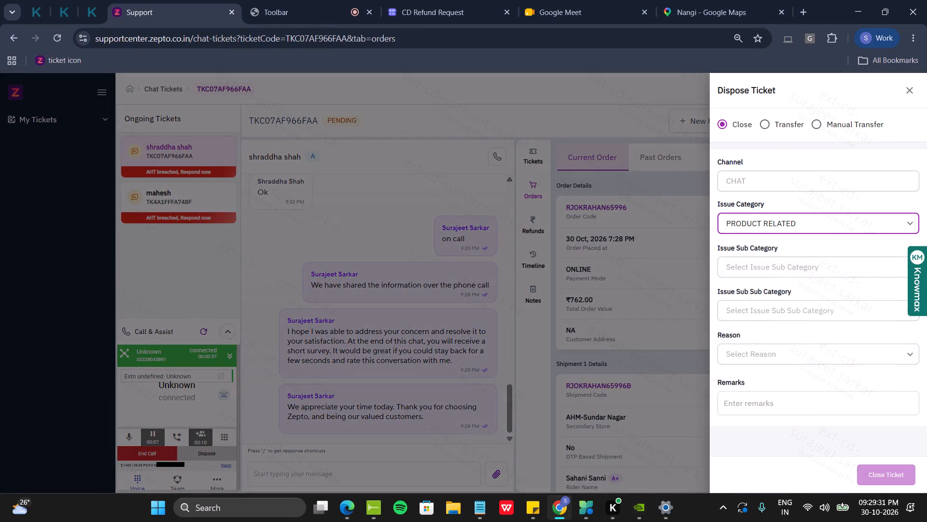
click(770, 265)
click(755, 337)
click(755, 310)
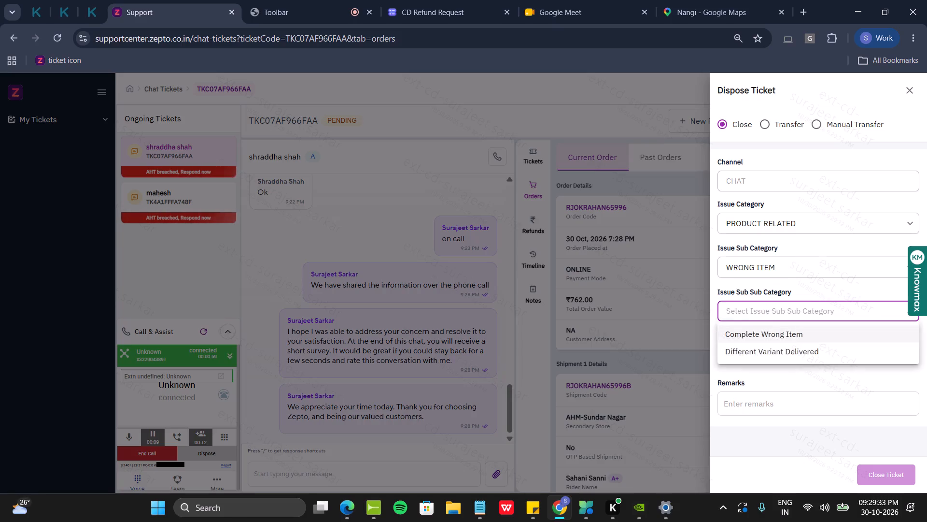
click(762, 334)
click(756, 354)
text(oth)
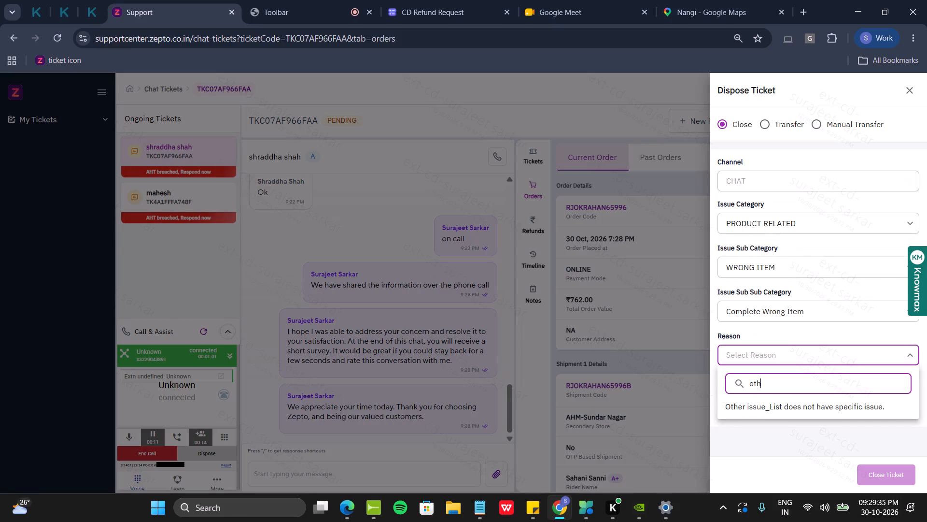
click(782, 404)
click(769, 413)
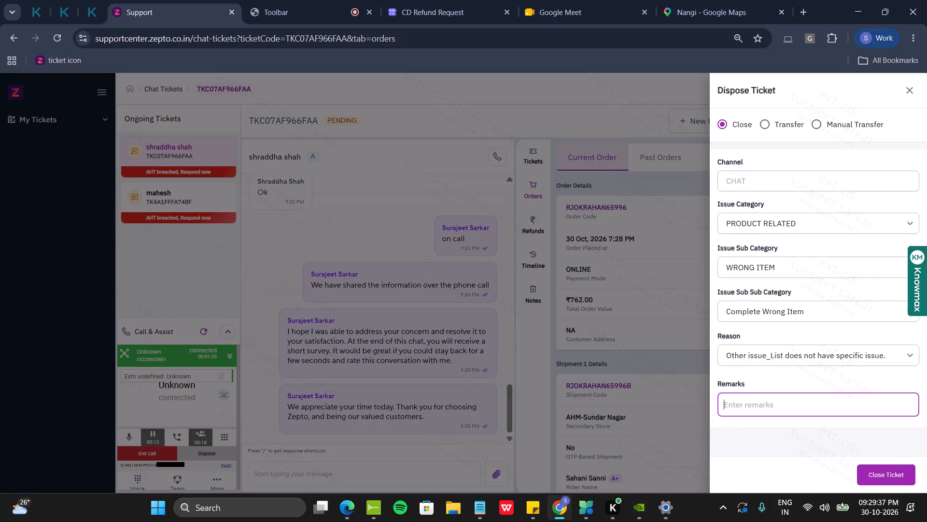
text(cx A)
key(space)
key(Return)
click(881, 479)
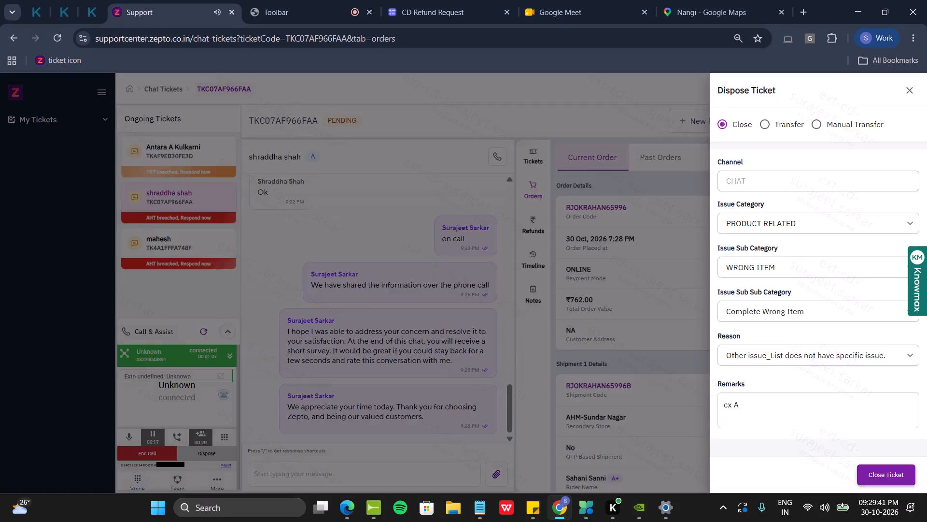
click(532, 322)
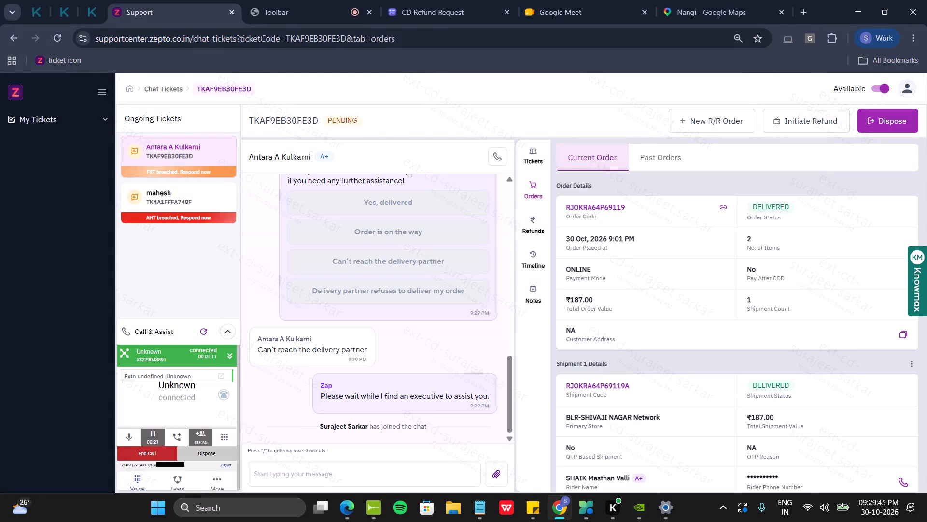
click(288, 480)
key(super+v)
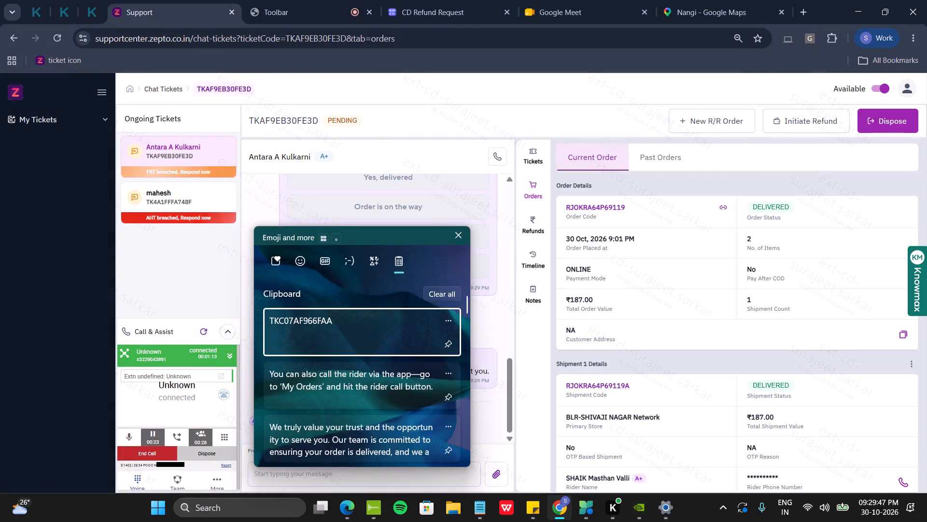
key(Left)
key(Return)
key(ctrl+space)
key(ctrl+v)
key(Return)
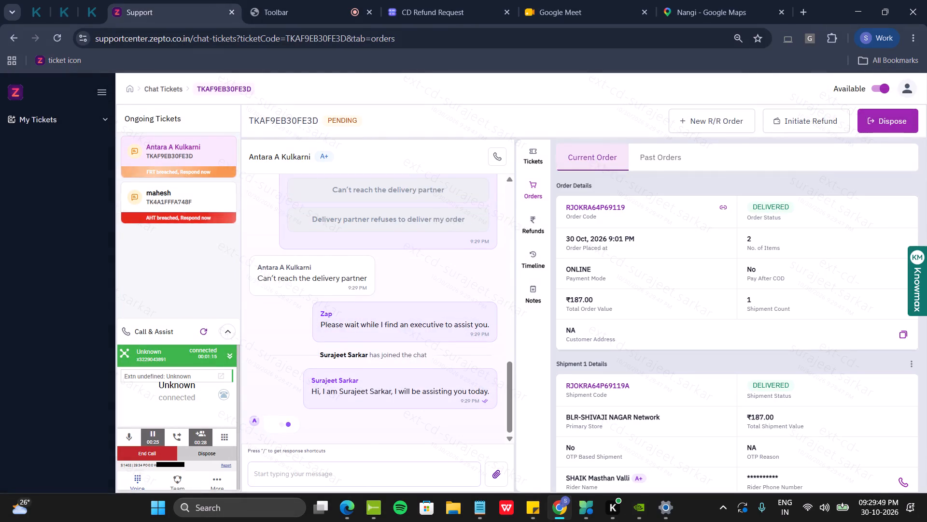
Return to ticket TK4A1FFFA748F and send the chat message "on call".
click(219, 200)
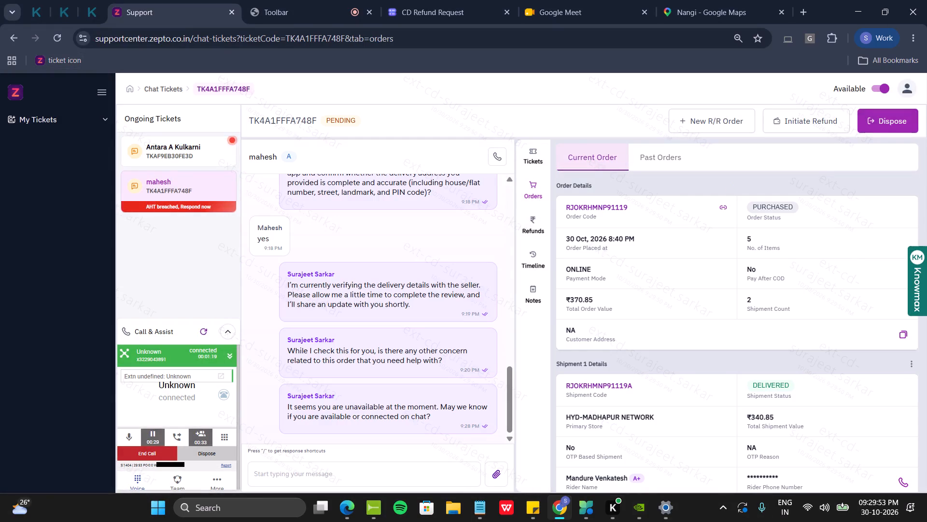
click(295, 473)
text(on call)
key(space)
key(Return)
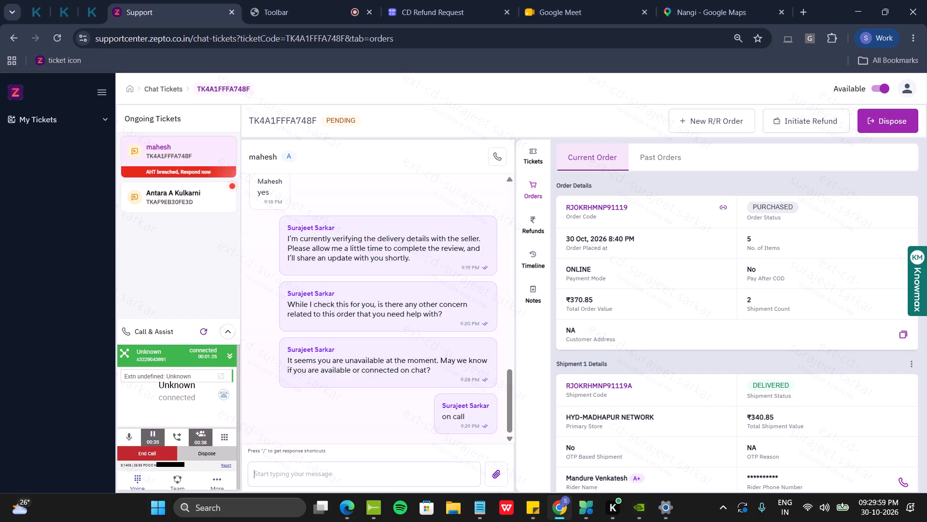
click(155, 439)
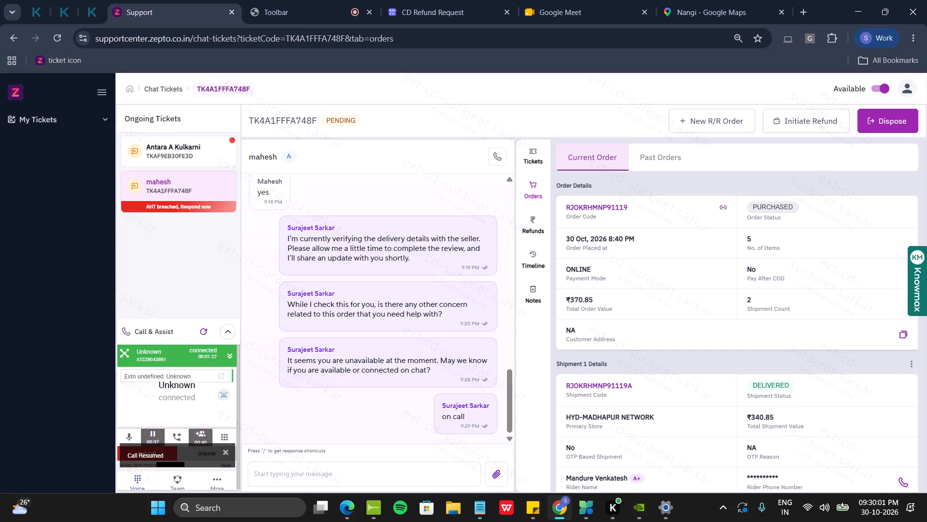
scroll(458, 332, up, 5)
scroll(458, 332, down, 11)
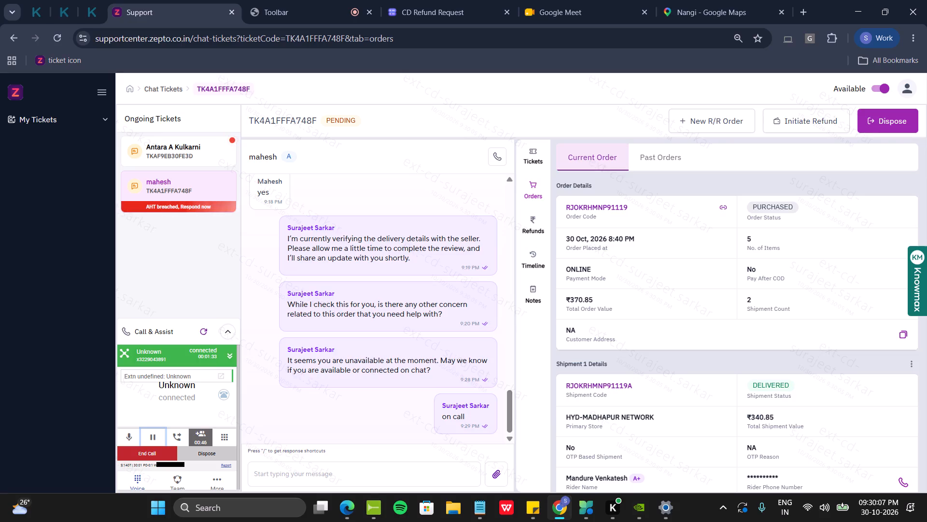
click(124, 433)
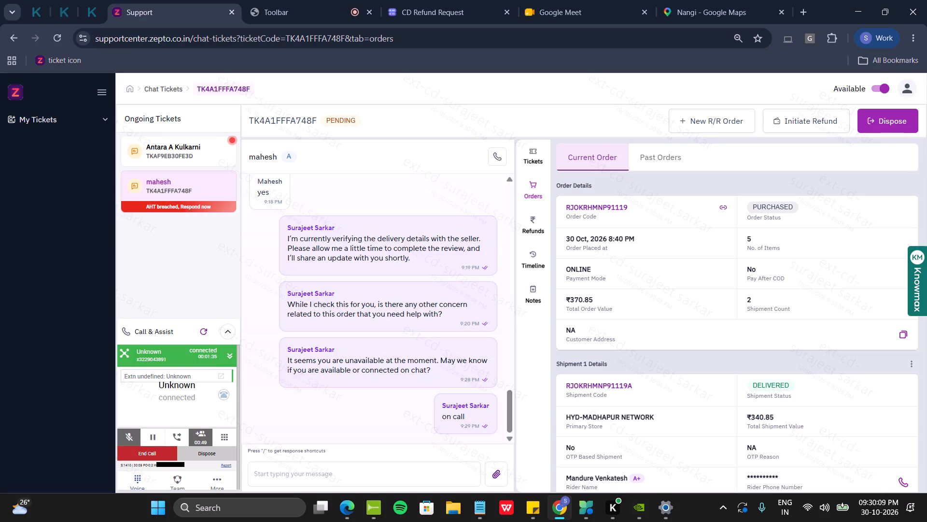
click(129, 434)
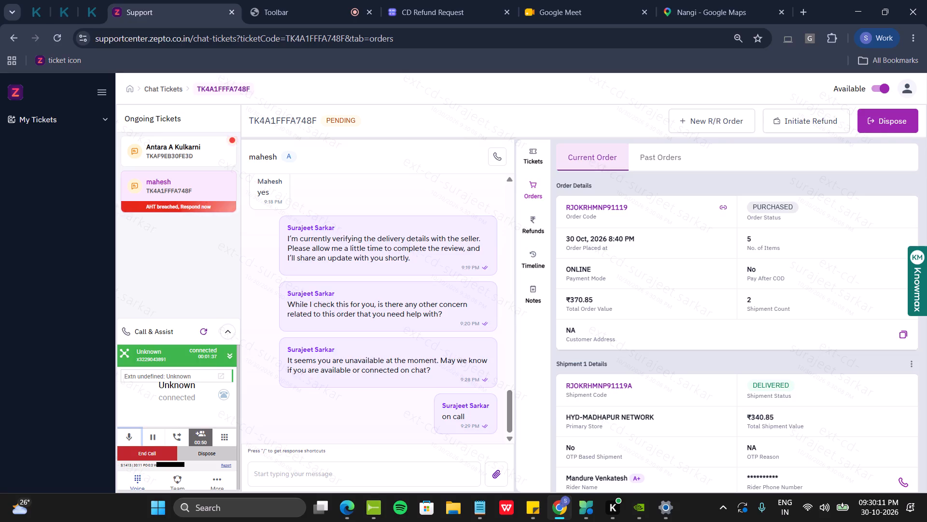
double_click(289, 122)
key(ctrl+c)
click(74, 0)
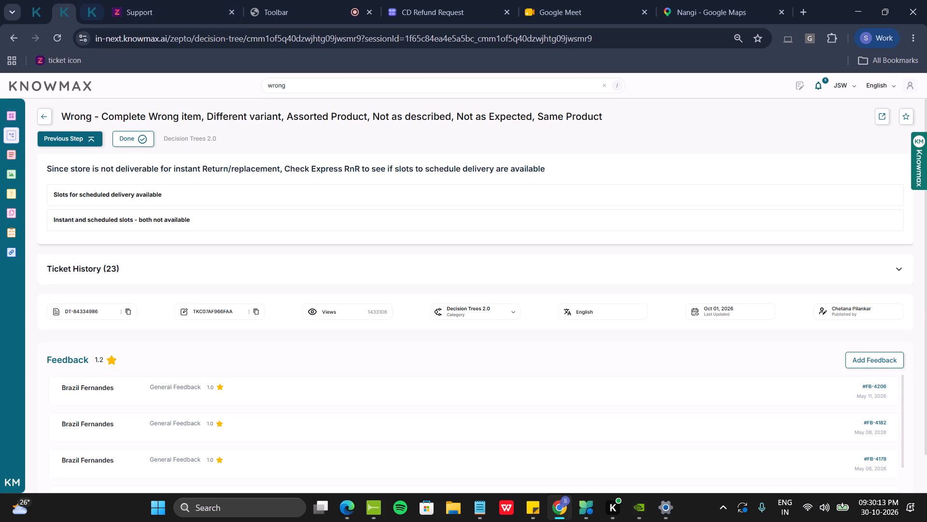
click(103, 0)
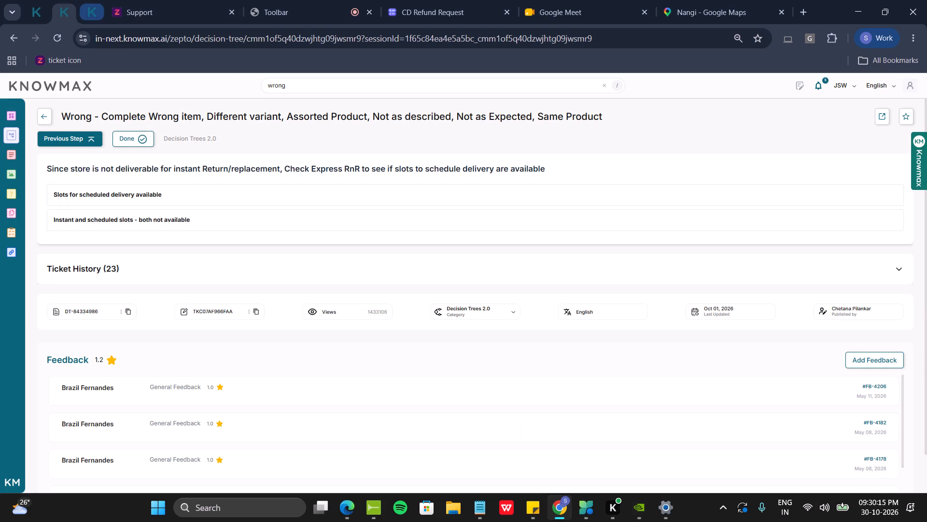
key(ctrl+v)
click(414, 304)
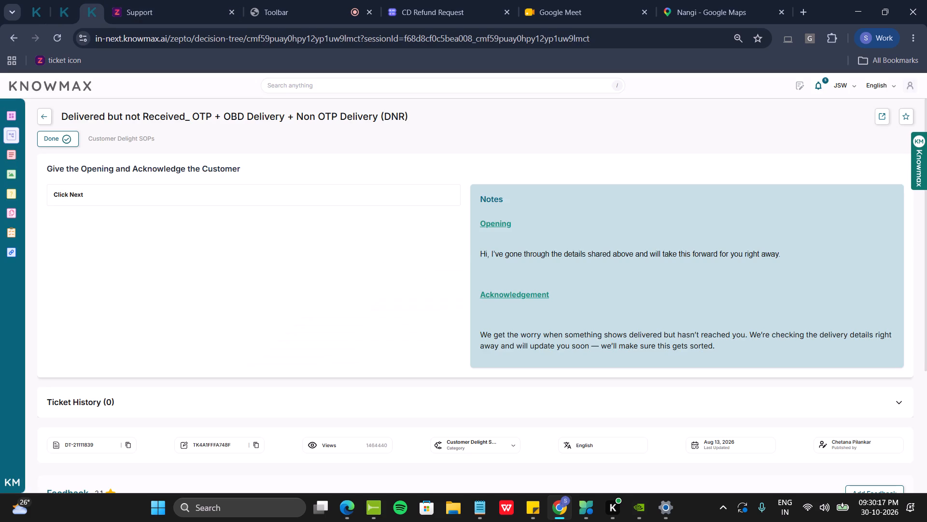
click(126, 200)
click(117, 201)
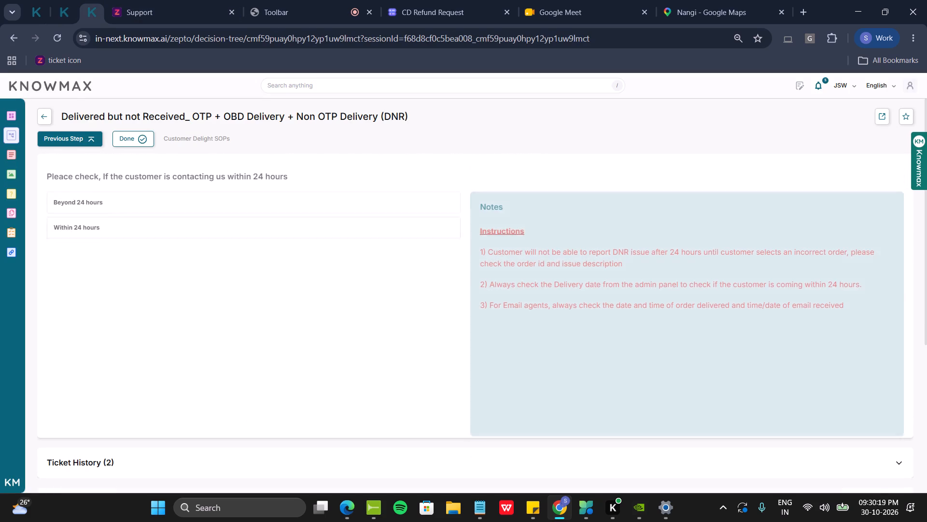
click(137, 218)
click(133, 199)
click(136, 0)
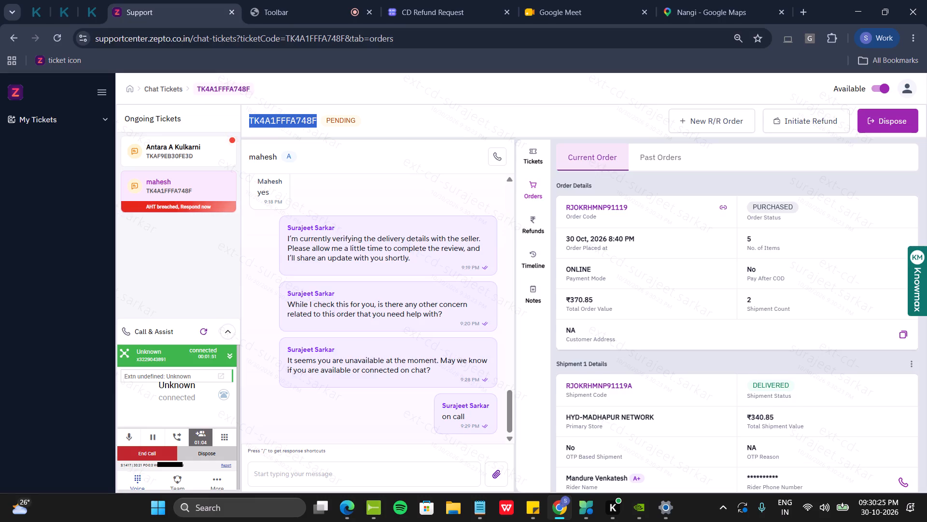
scroll(734, 397, down, 1)
click(721, 388)
click(458, 288)
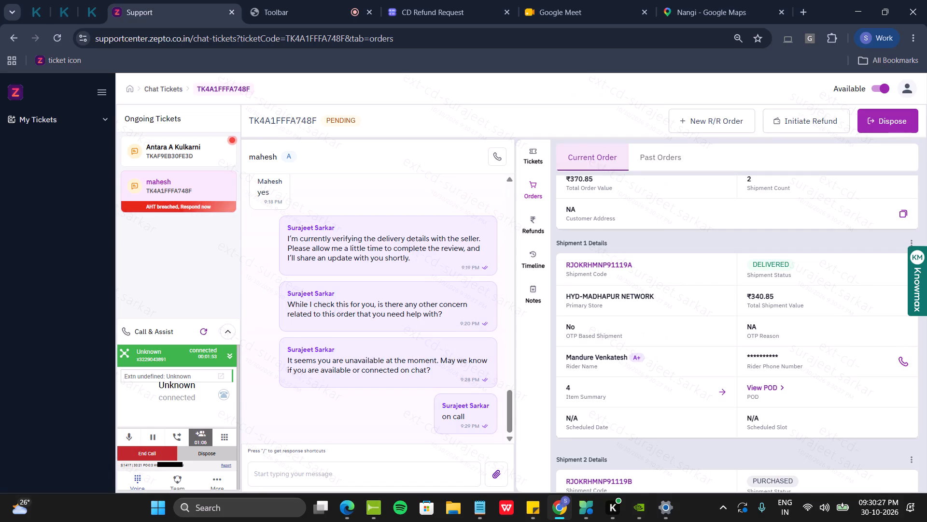
click(145, 459)
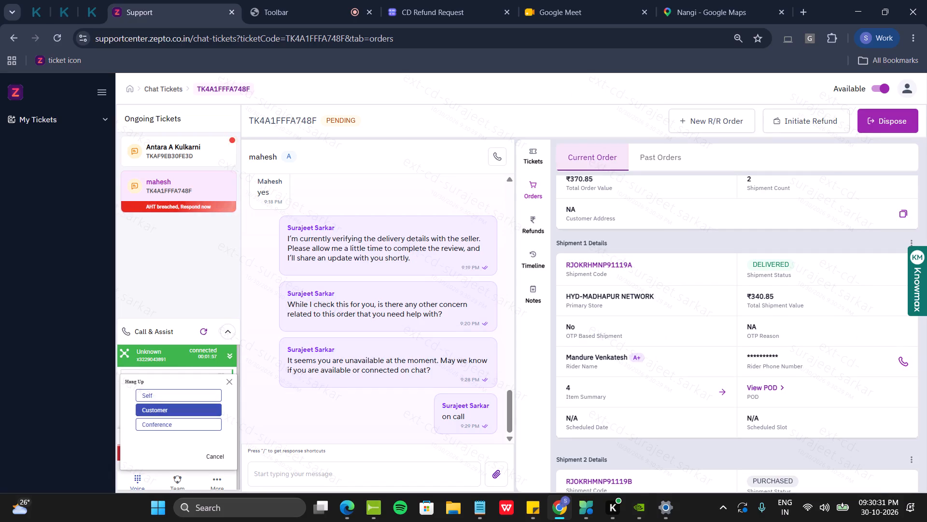
click(171, 415)
click(168, 459)
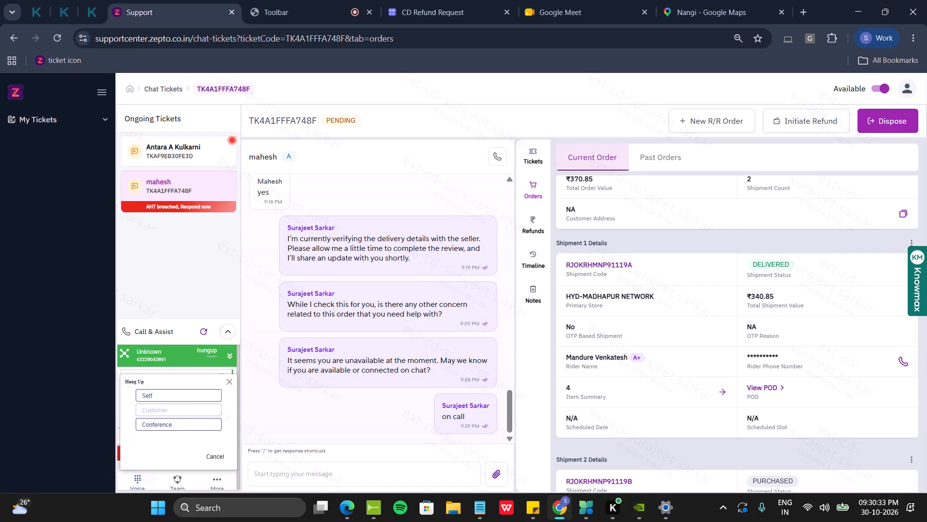
click(167, 396)
click(336, 479)
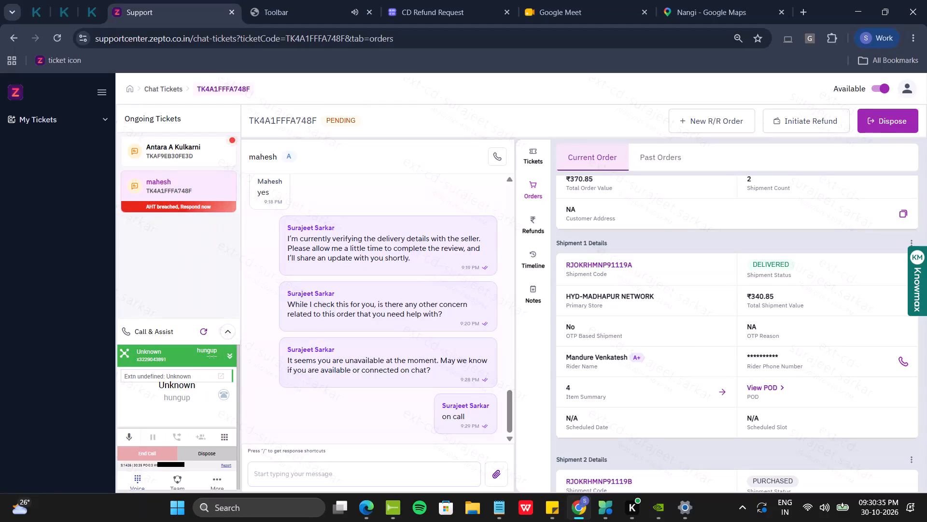
key(super+h)
click(479, 507)
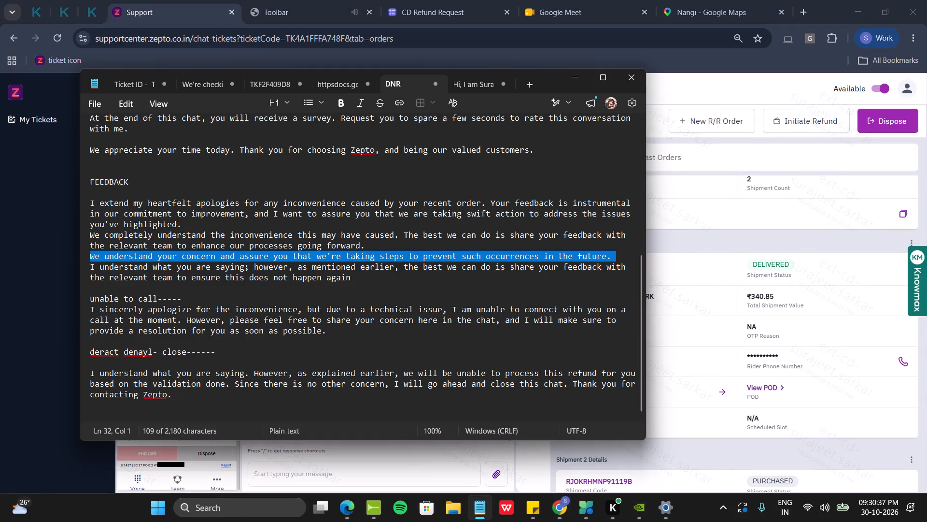
scroll(310, 223, up, 5)
triple_click(220, 156)
key(ctrl+c)
ctrl+click(359, 488)
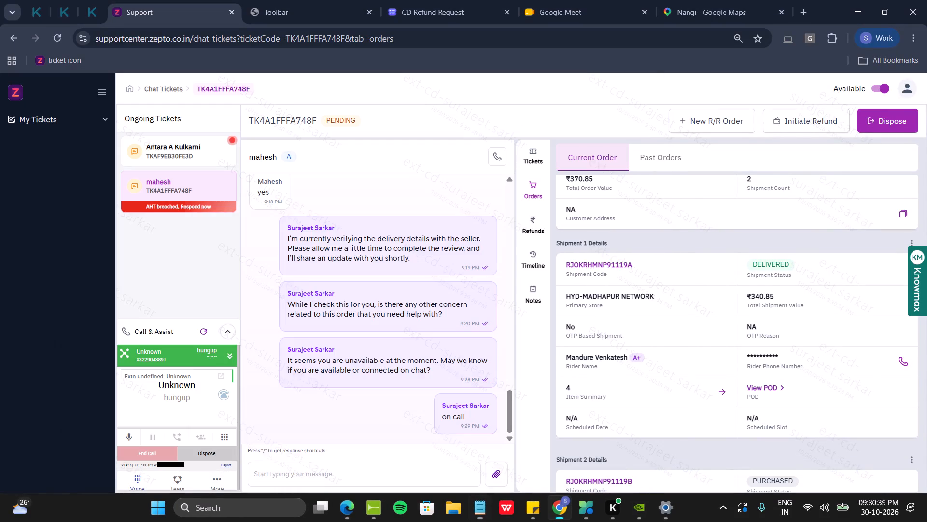
ctrl+click(354, 481)
key(ctrl+v)
key(Return)
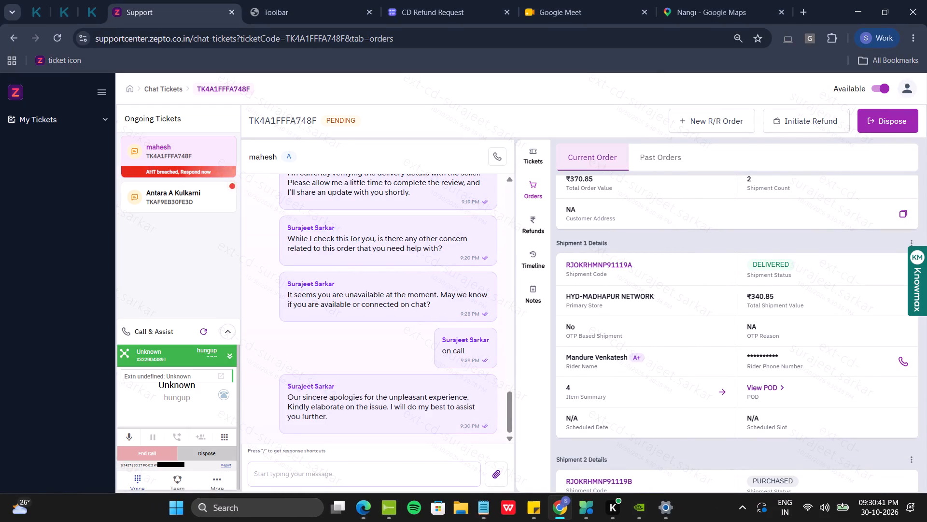
click(164, 198)
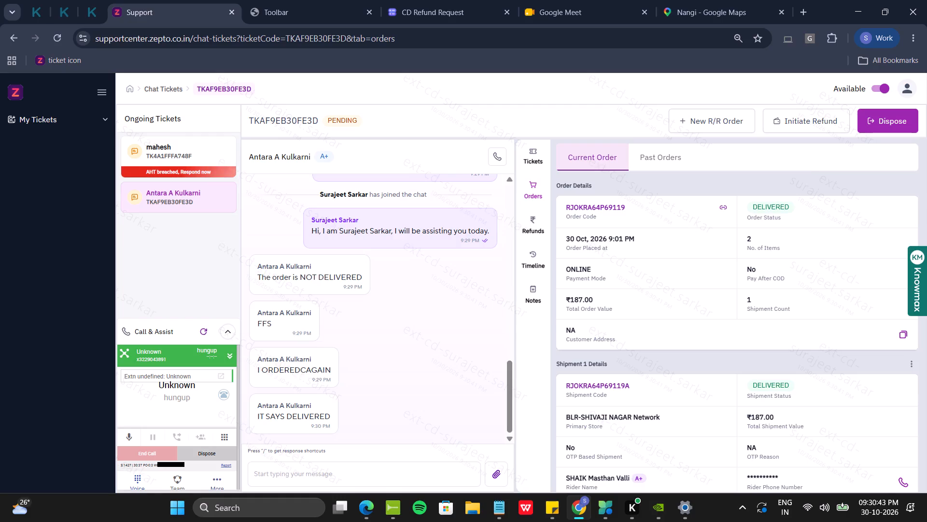
click(275, 467)
key(super+v)
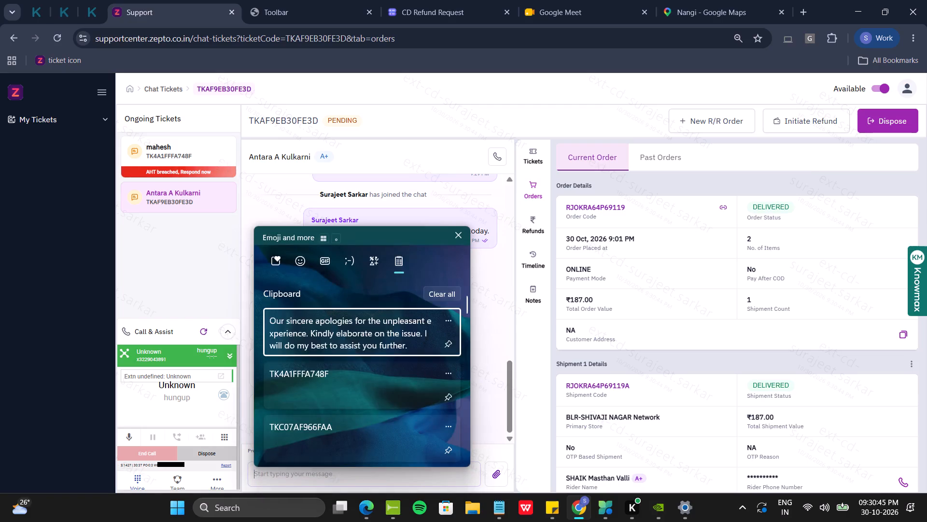
key(Left)
key(Left)
key(Return)
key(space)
key(ctrl+v)
key(Return)
key(super+v)
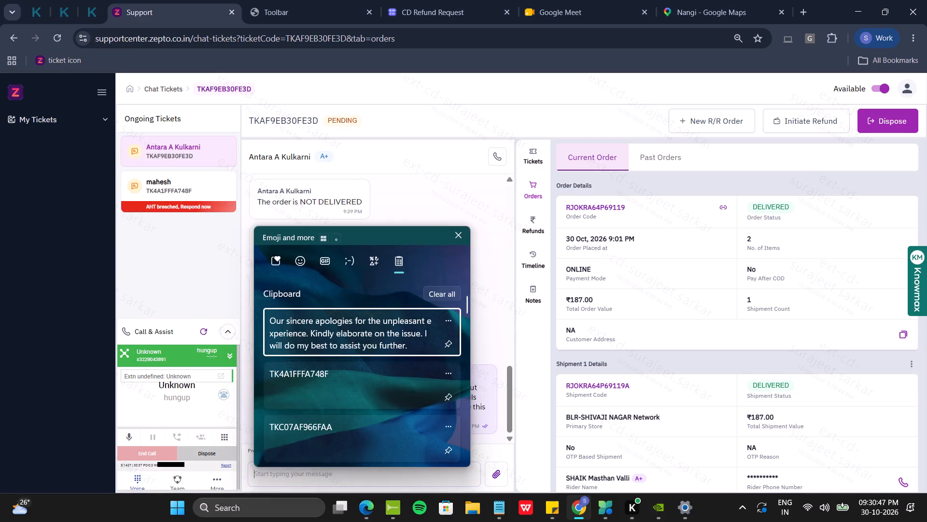
key(Left)
key(Left)
key(Left)
key(Return)
key(ctrl+space)
key(ctrl+v)
key(Return)
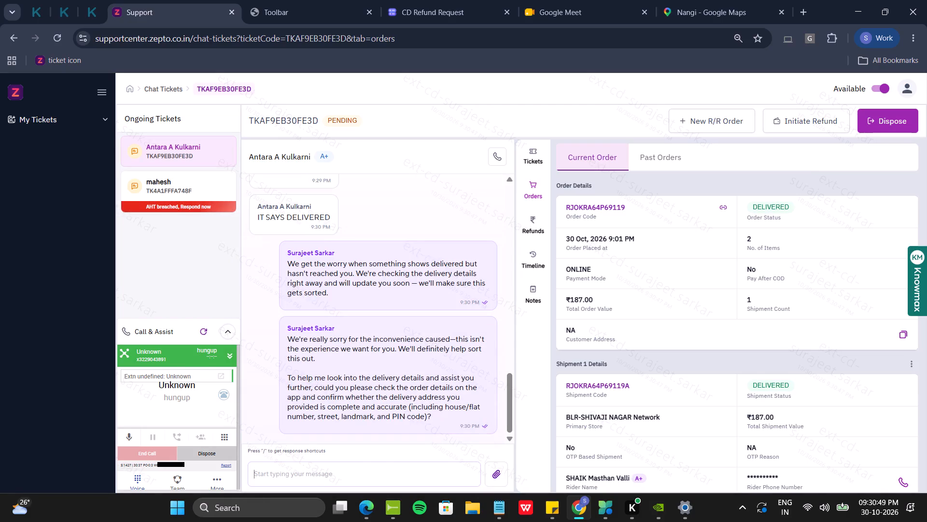
Dispose the ended call with the Test disposition and a sub-disposition, and save it.
click(205, 449)
click(154, 401)
click(166, 476)
scroll(166, 476, down, 3)
click(169, 397)
click(166, 402)
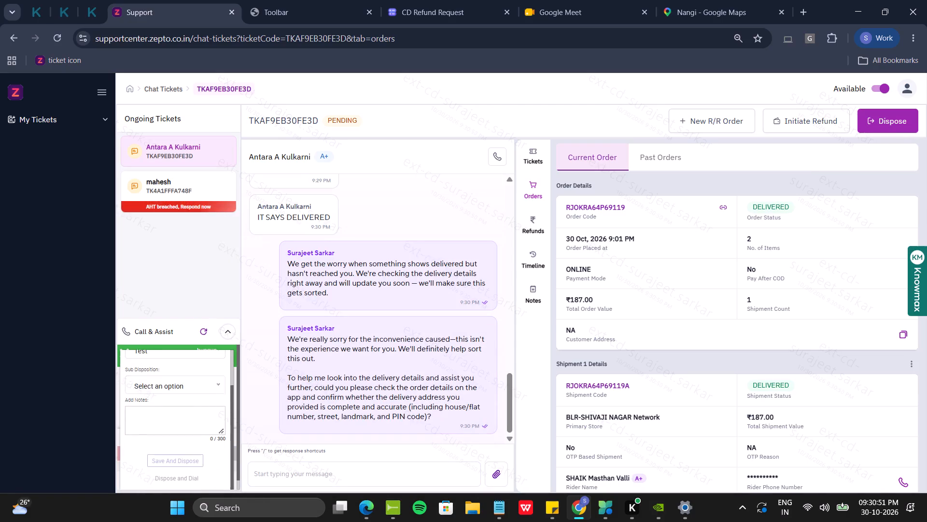
click(164, 387)
double_click(168, 462)
click(901, 482)
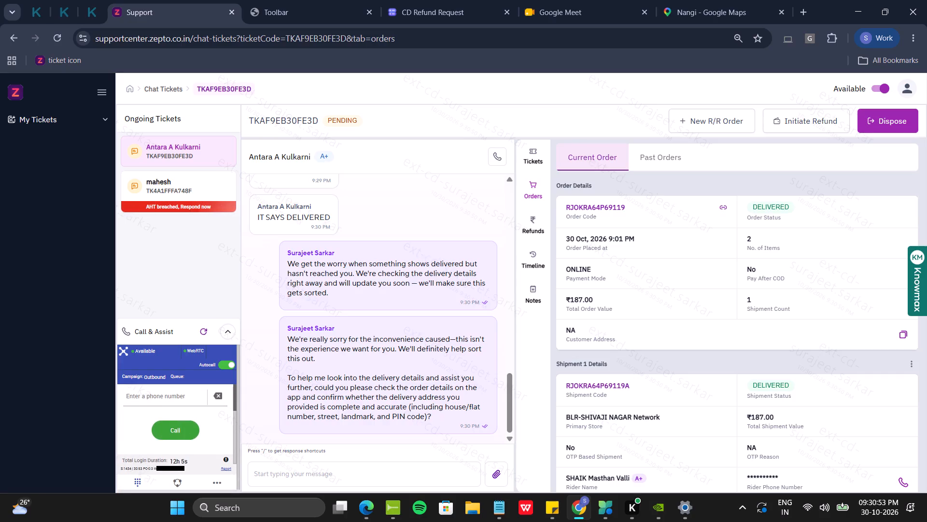
scroll(847, 455, down, 1)
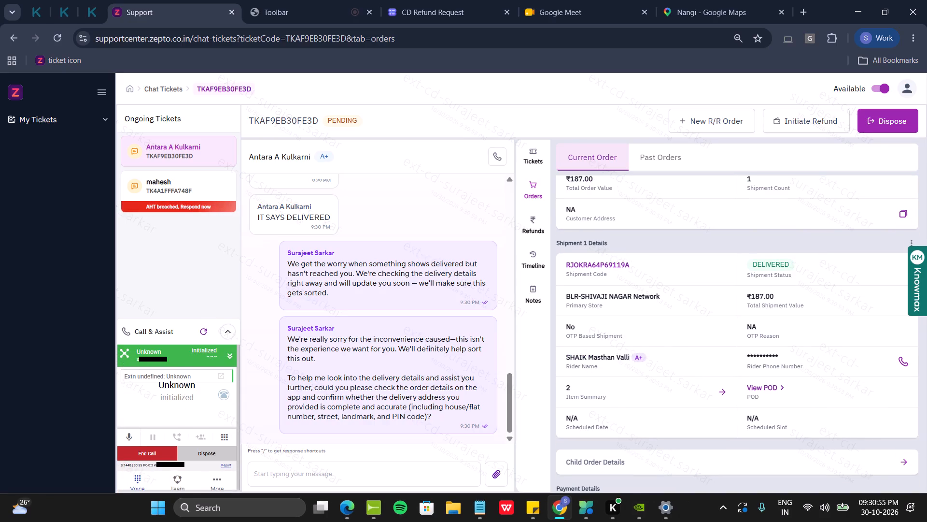
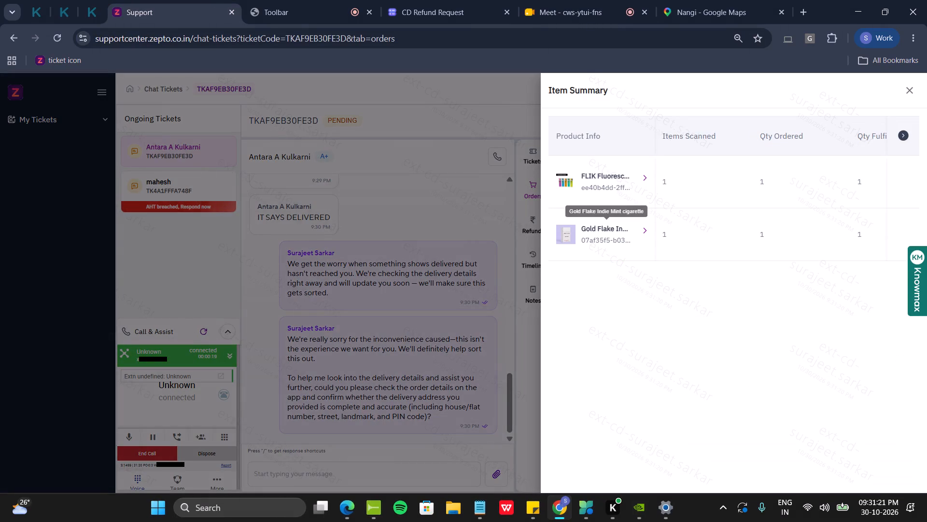
click(455, 283)
scroll(772, 346, up, 3)
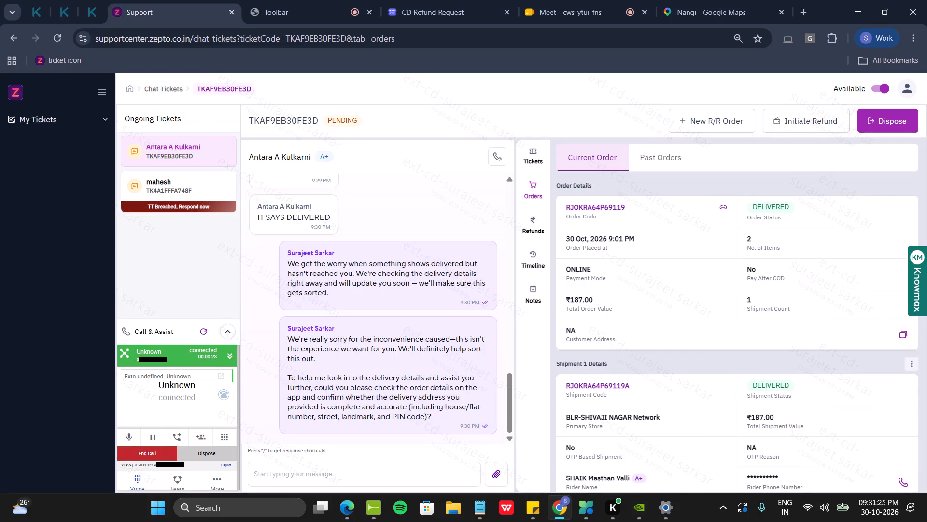
click(496, 154)
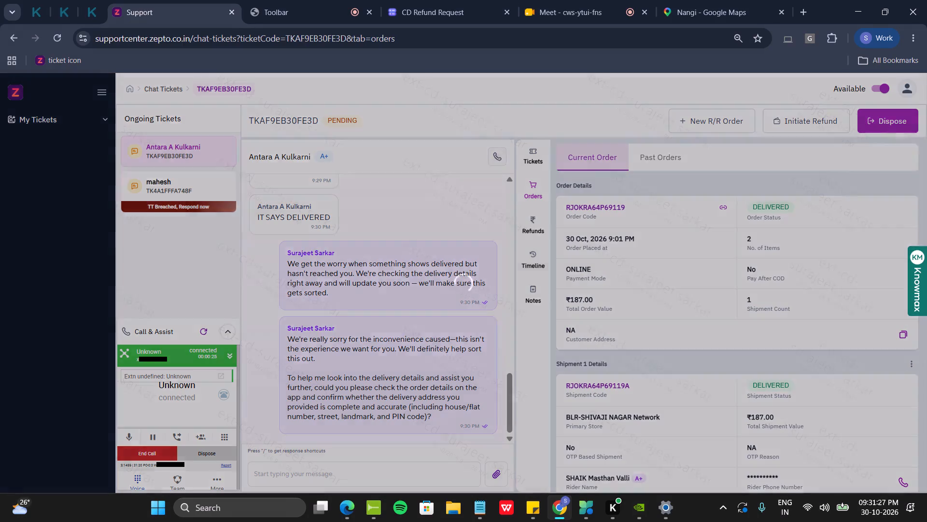
click(503, 324)
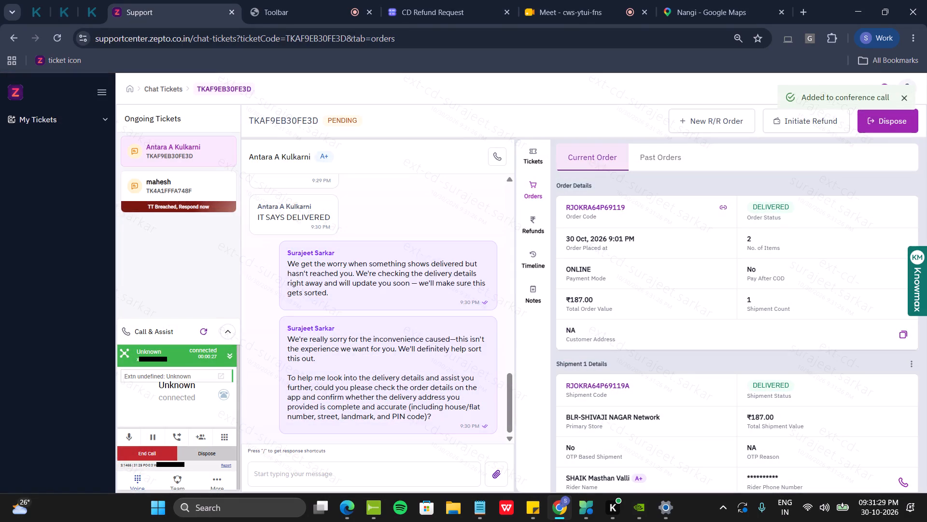
scroll(810, 372, down, 1)
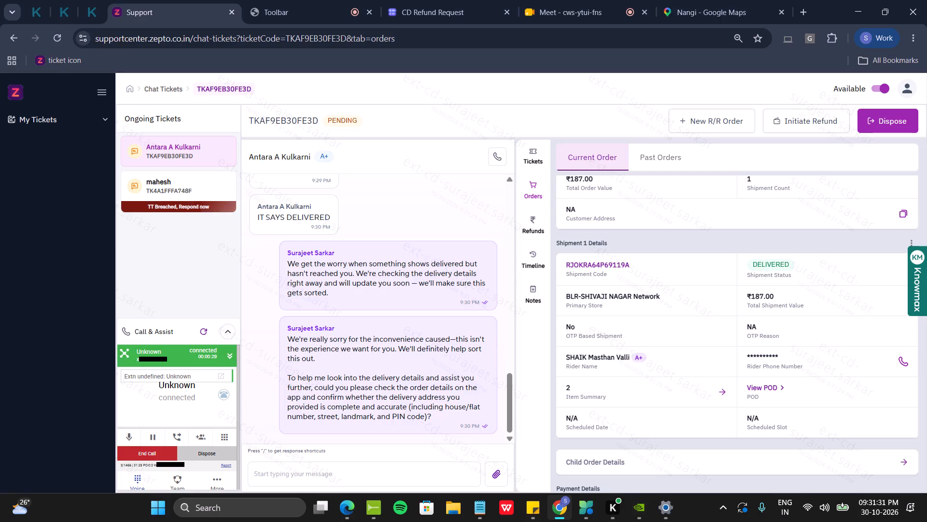
scroll(869, 321, down, 2)
scroll(751, 333, up, 2)
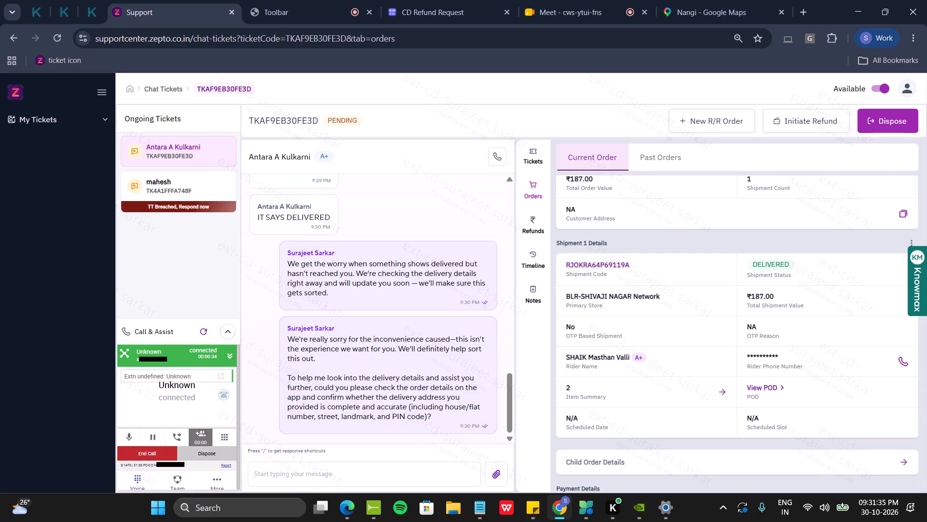
click(293, 473)
text(on call)
key(space)
key(Return)
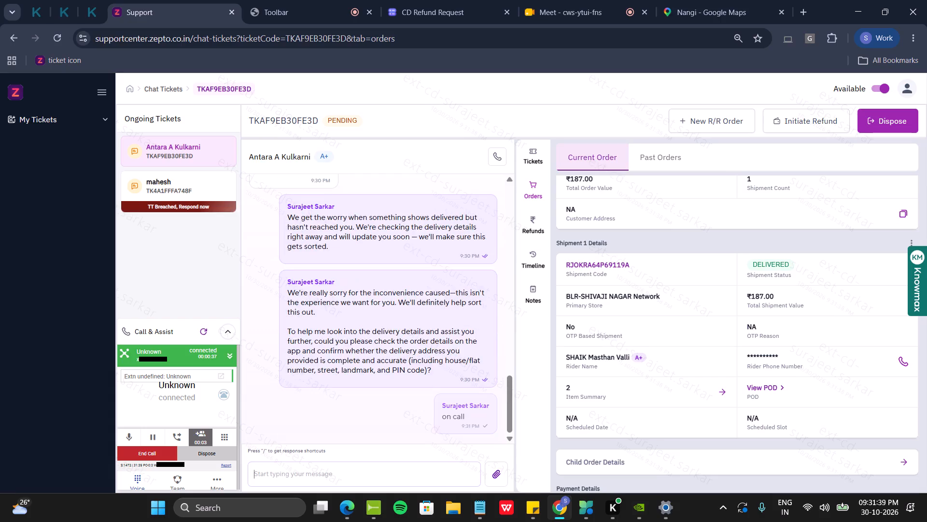
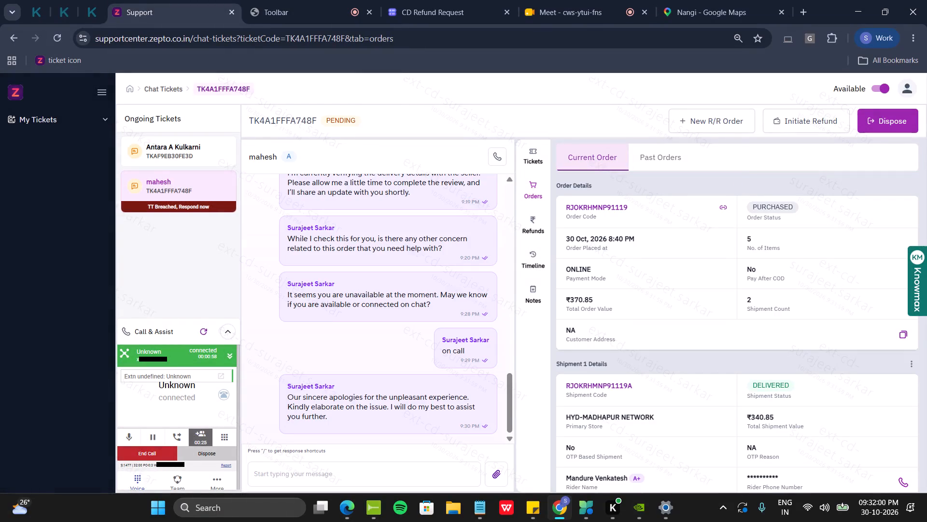
click(303, 478)
key(super+v)
key(Left)
key(Left)
key(Left)
key(Left)
key(Left)
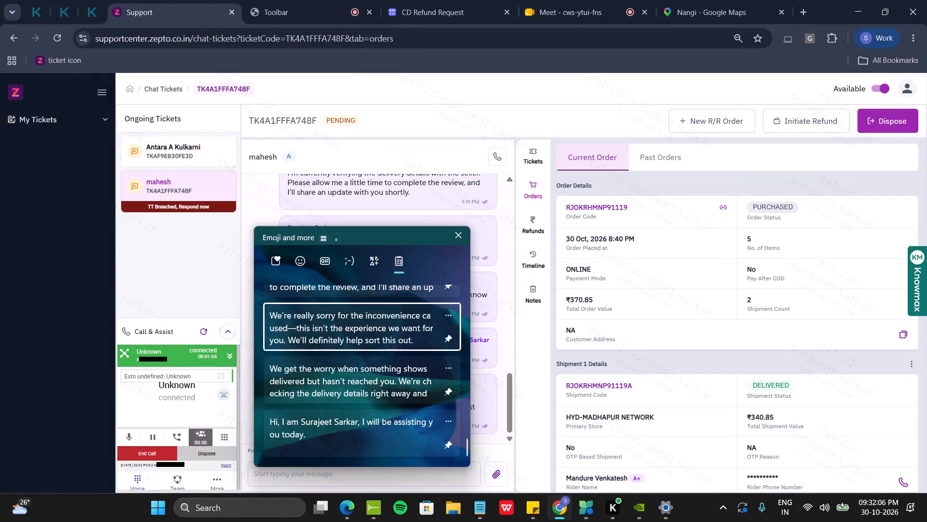
key(Return)
key(space)
key(Return)
key(ctrl+v)
key(space)
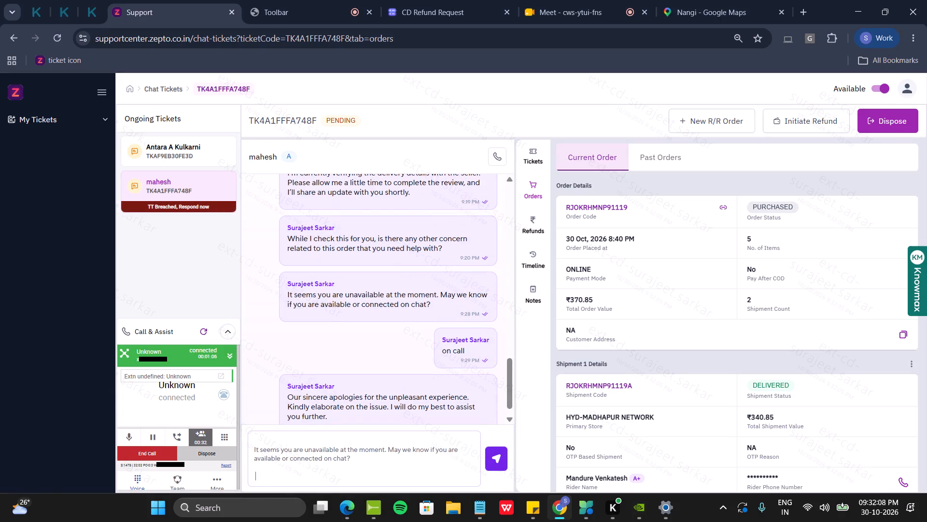